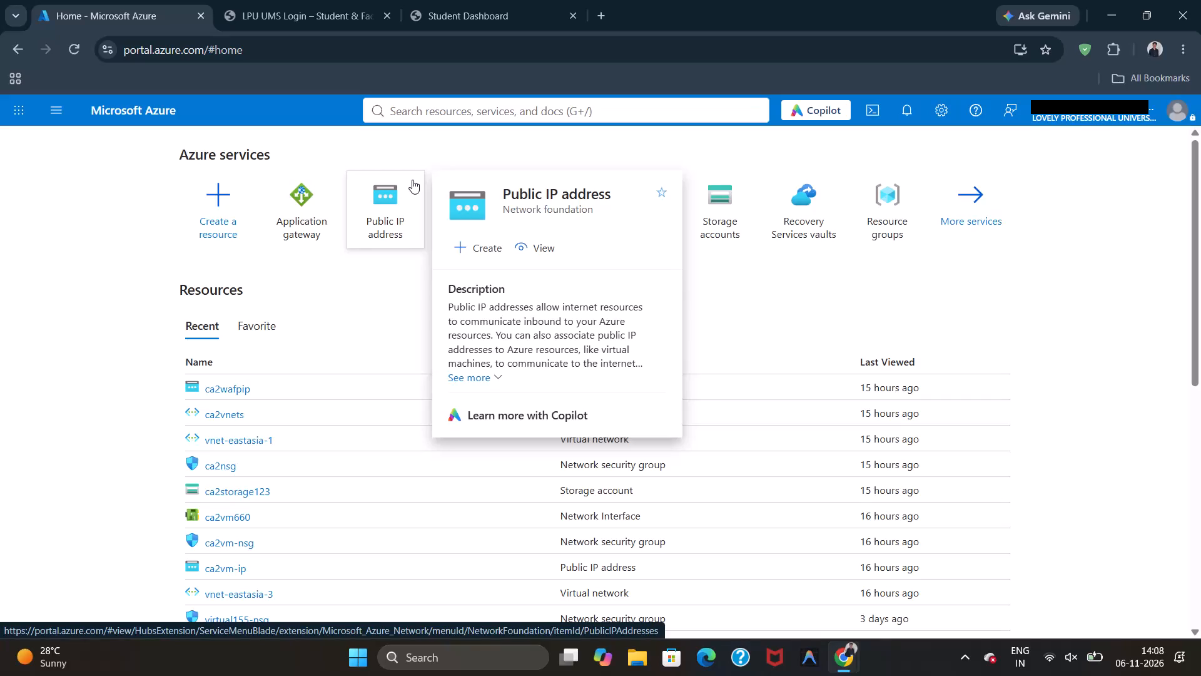
Search the Azure portal's resources and services for "net".
click(563, 109)
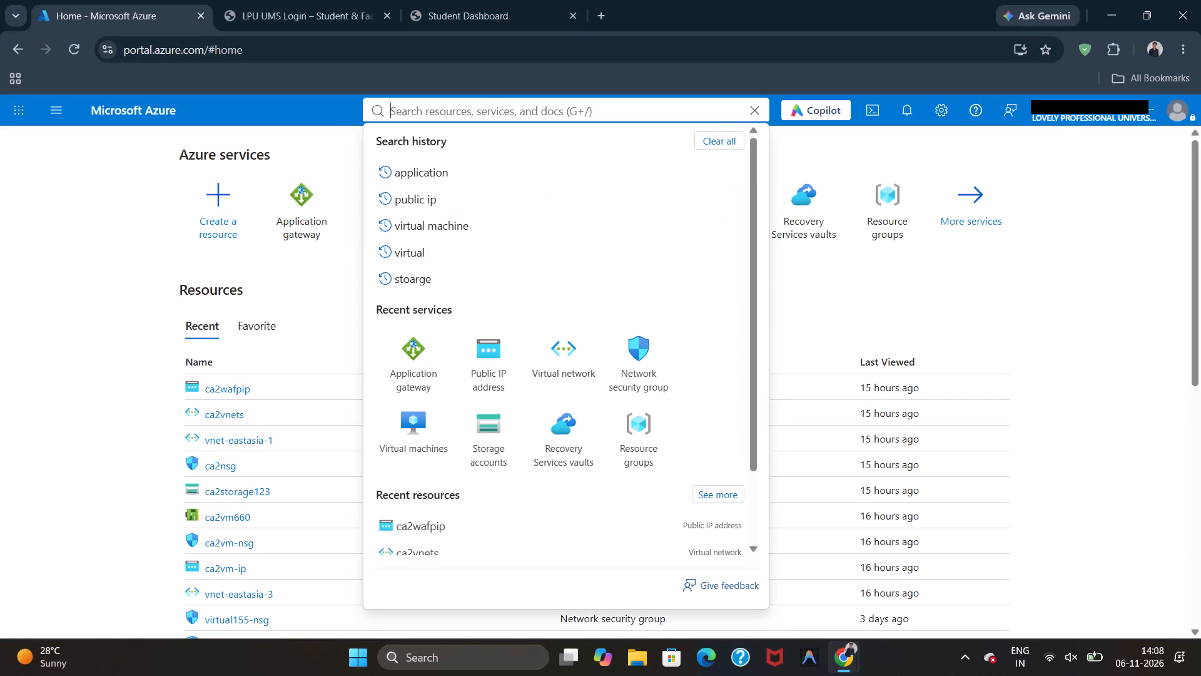
click(320, 140)
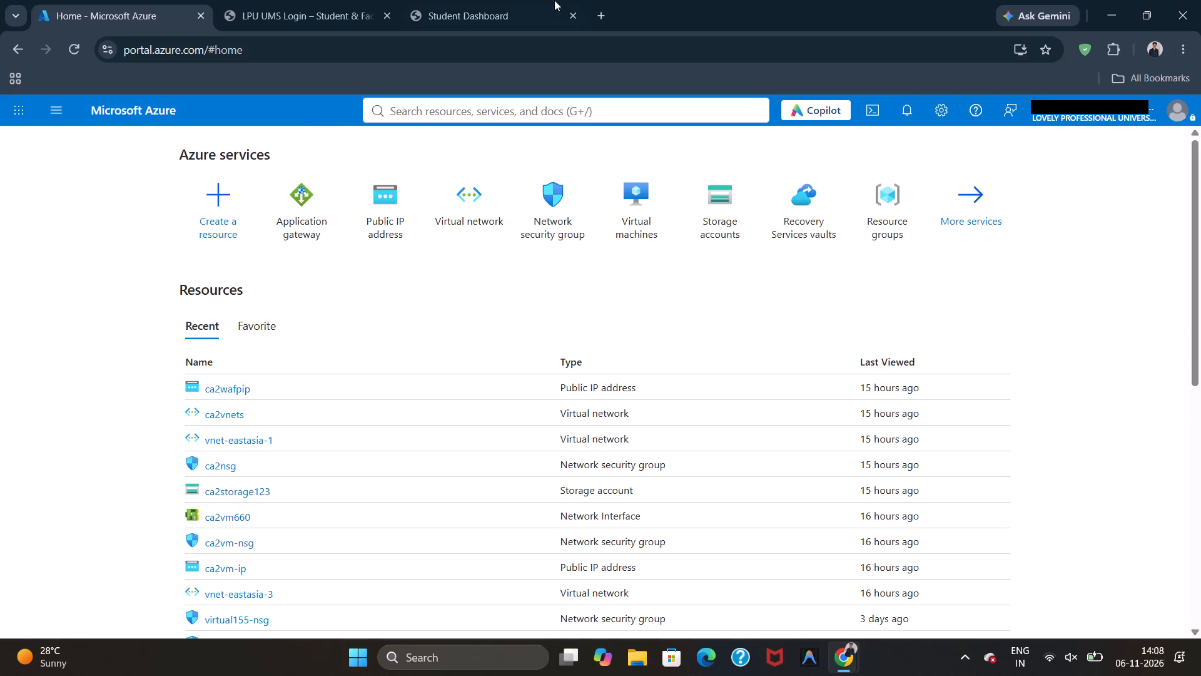
click(577, 108)
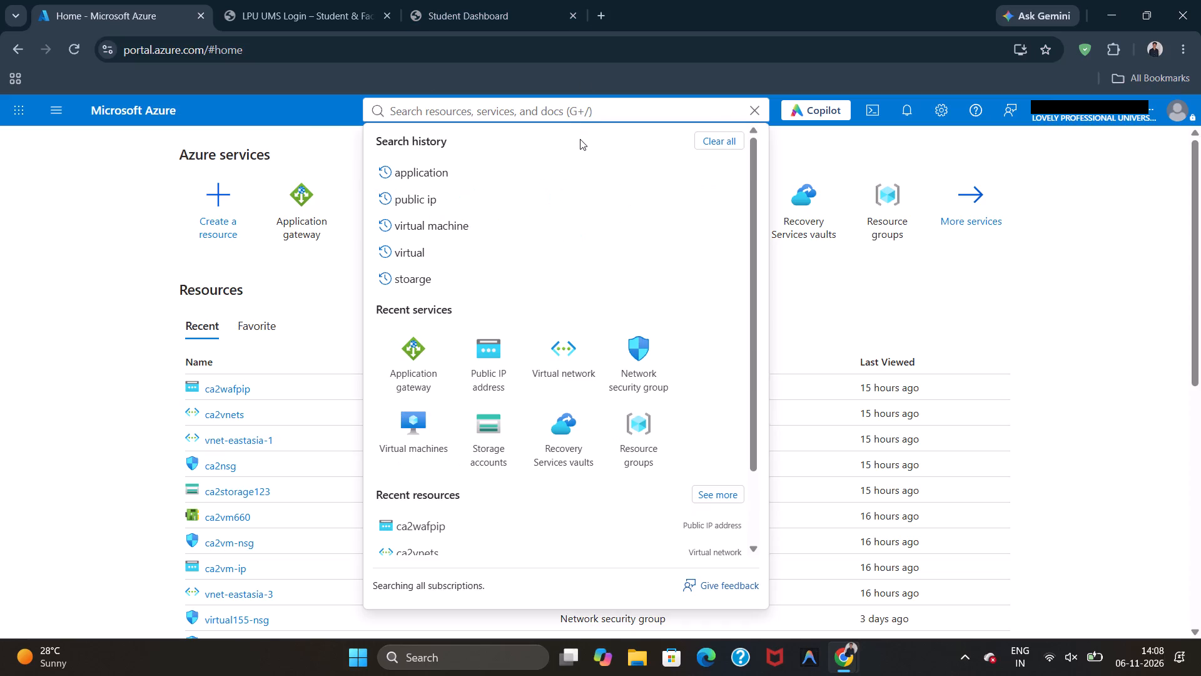
text(net)
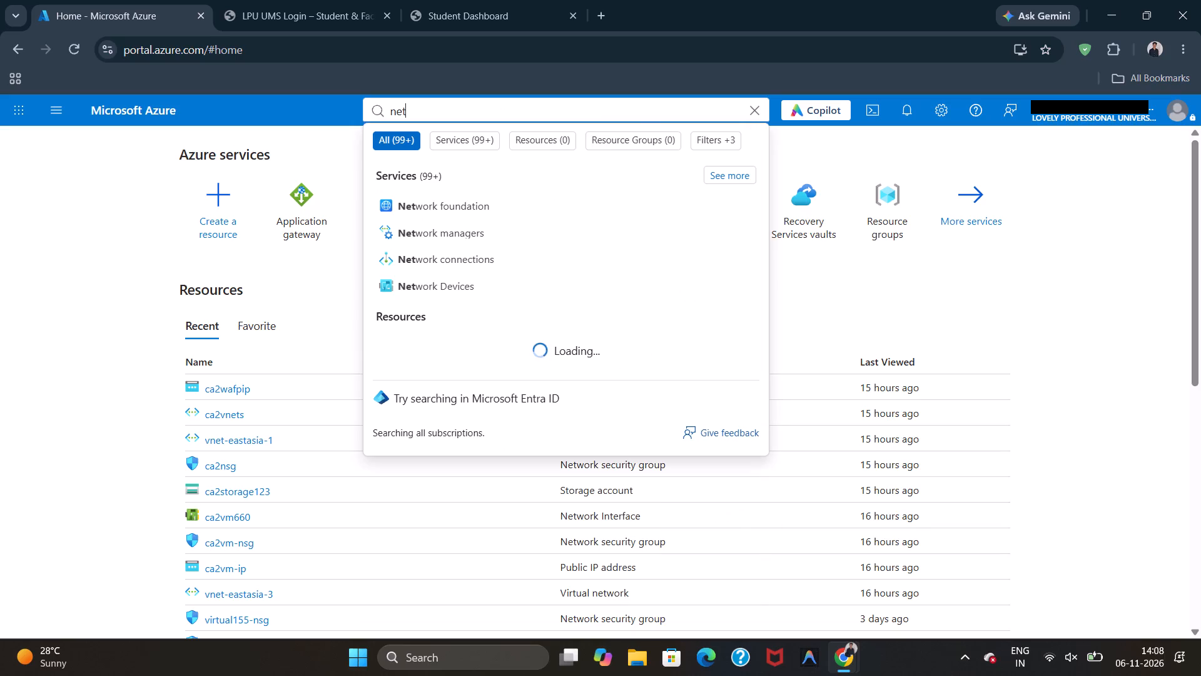
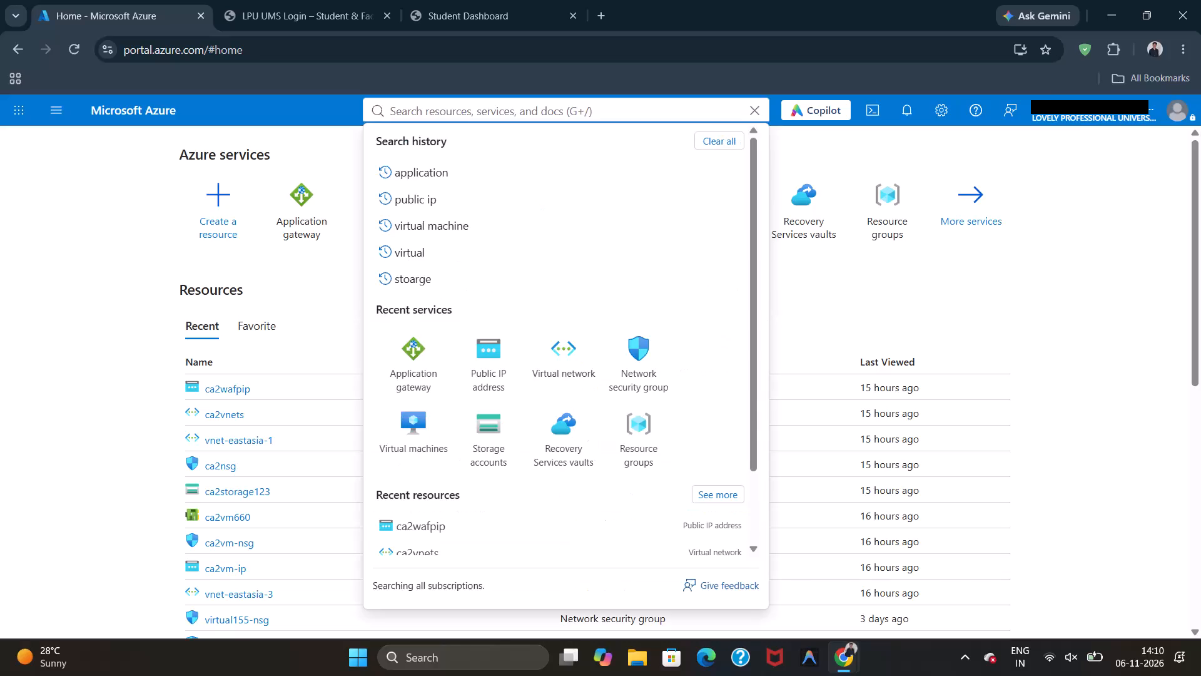
Search the portal for "virtua" and open the Virtual machines service.
key(BackSpace)
key(BackSpace)
key(BackSpace)
key(BackSpace)
key(BackSpace)
text(virt)
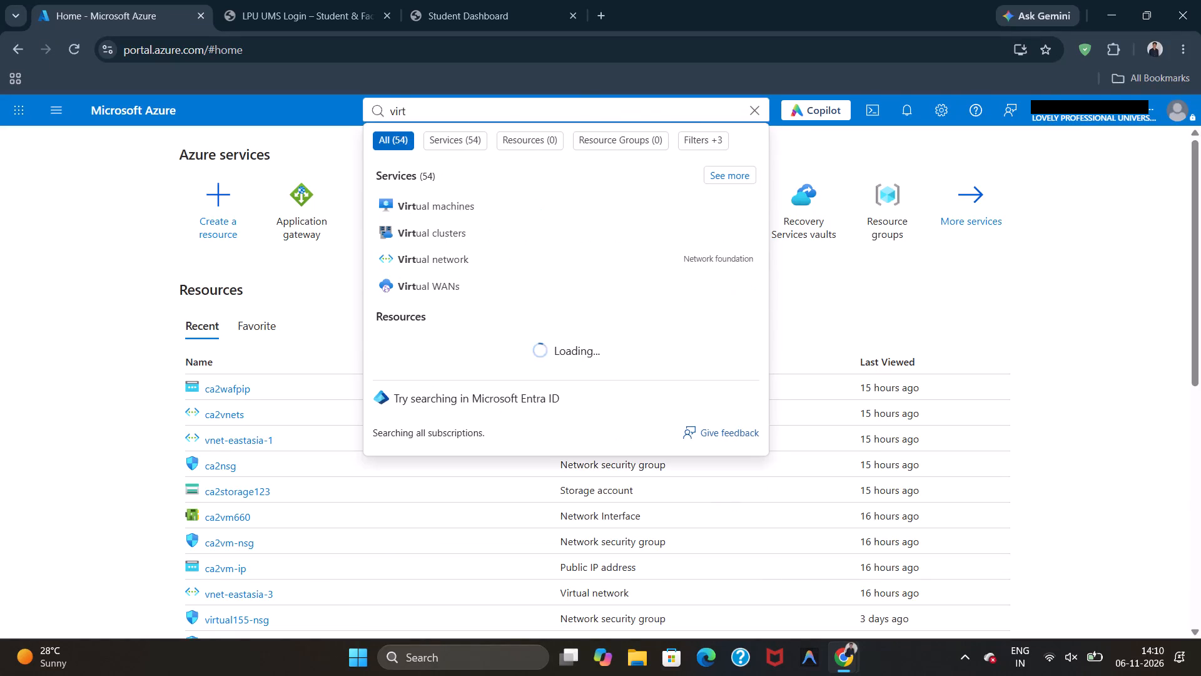
text(ua)
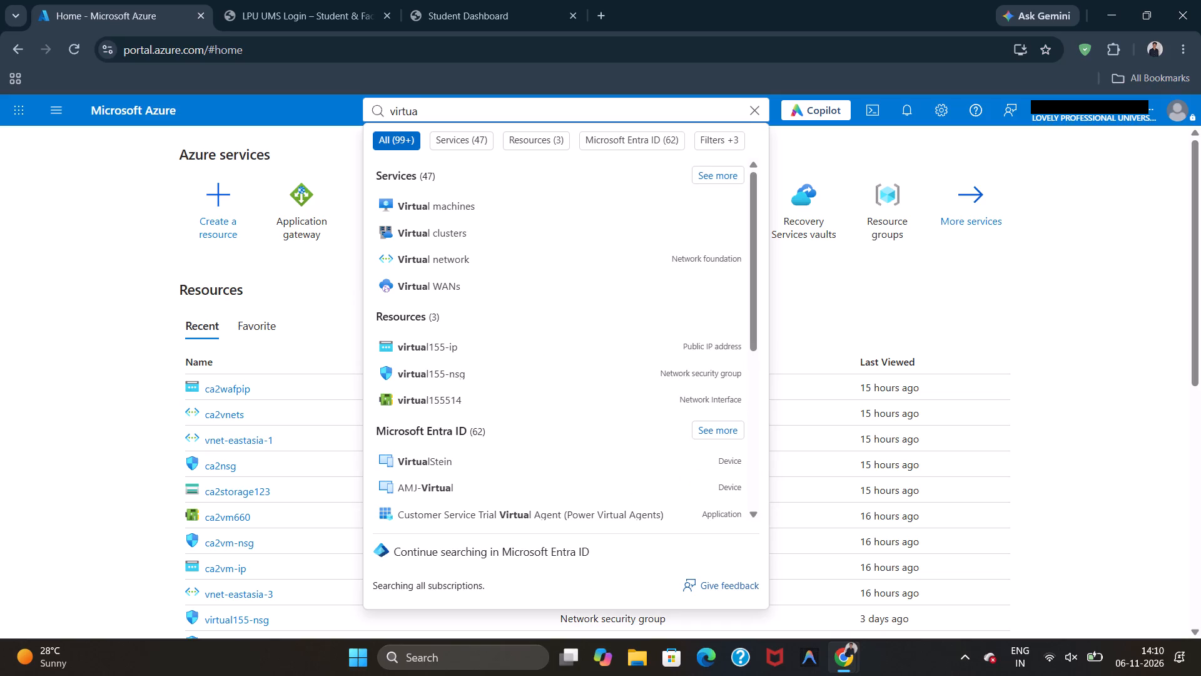
click(613, 210)
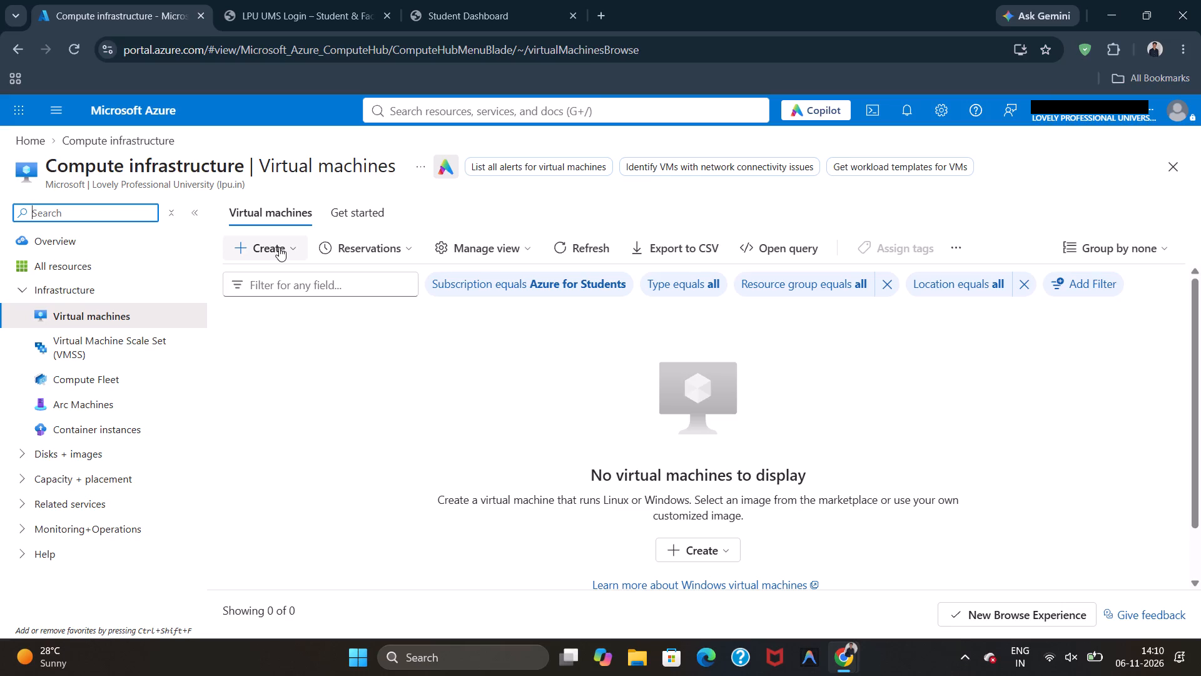
Start creating a new standalone virtual machine rather than a scale set.
click(279, 247)
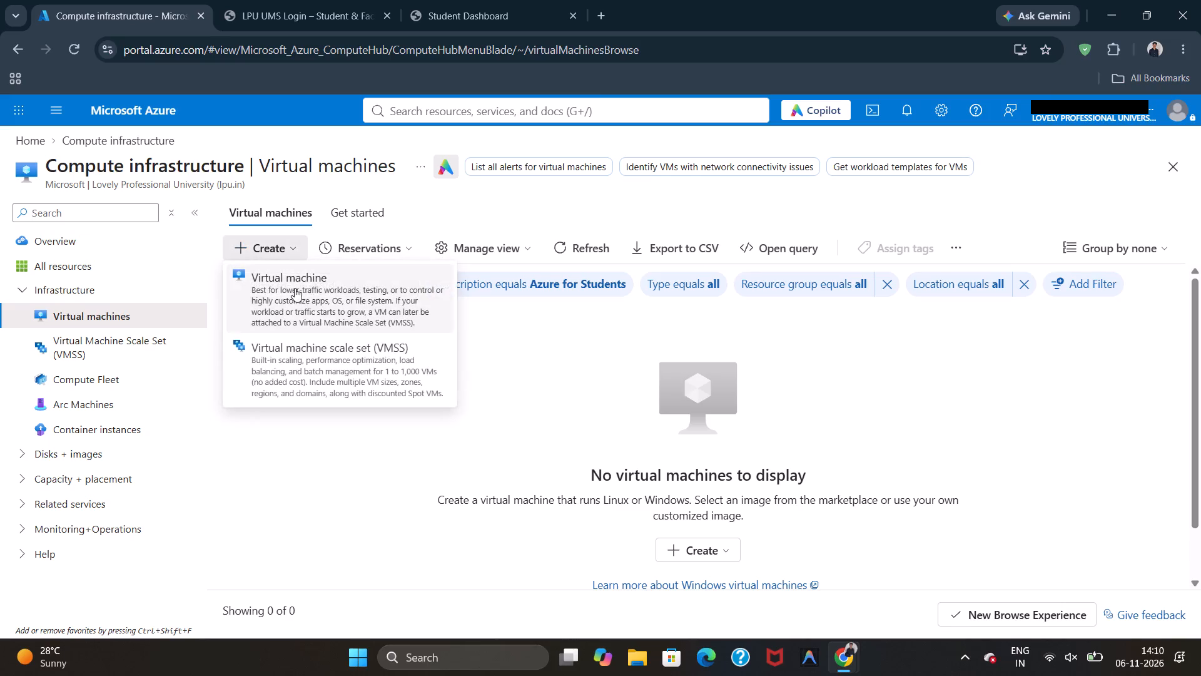
click(295, 288)
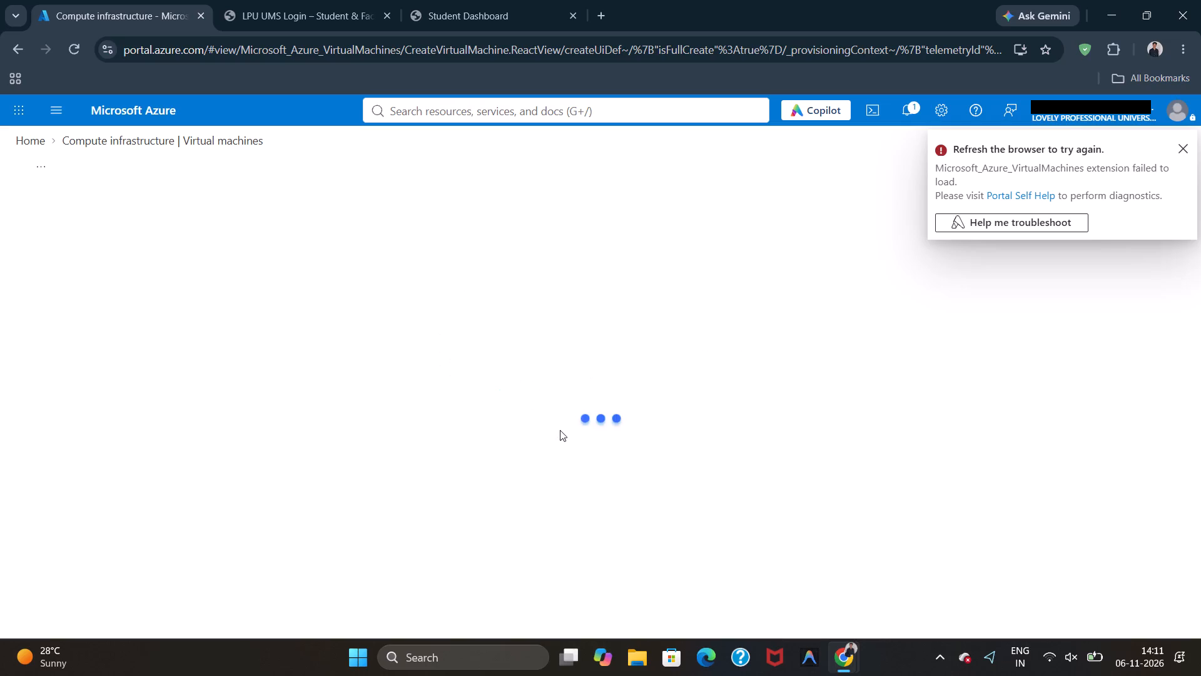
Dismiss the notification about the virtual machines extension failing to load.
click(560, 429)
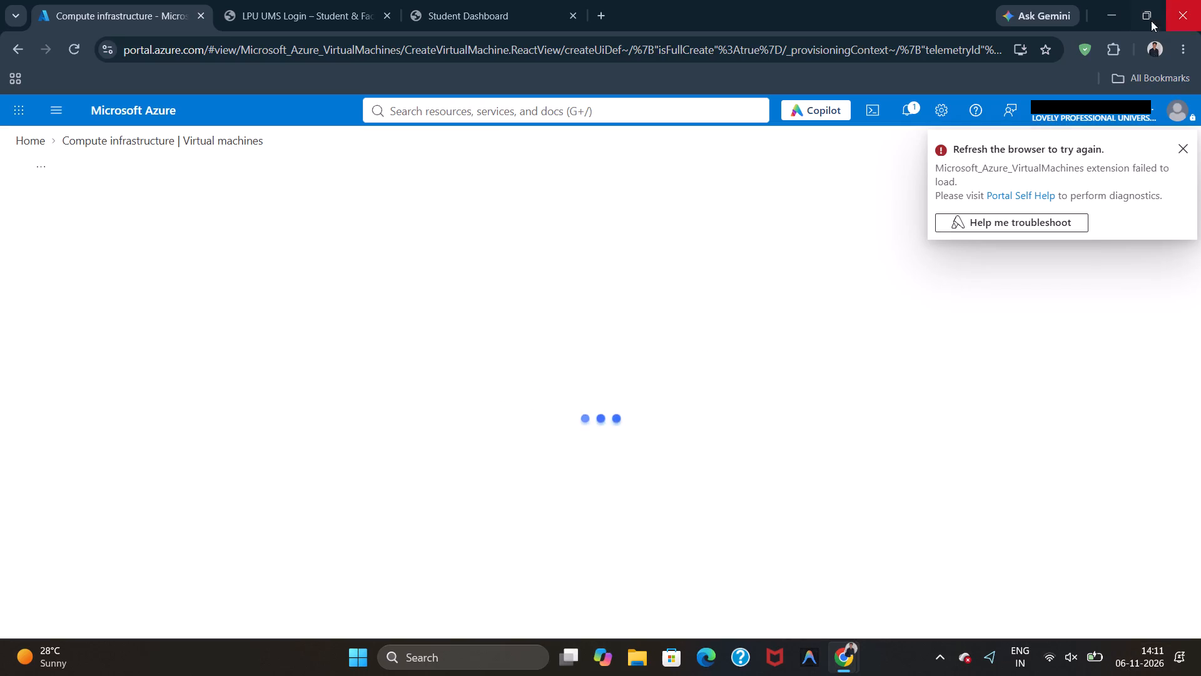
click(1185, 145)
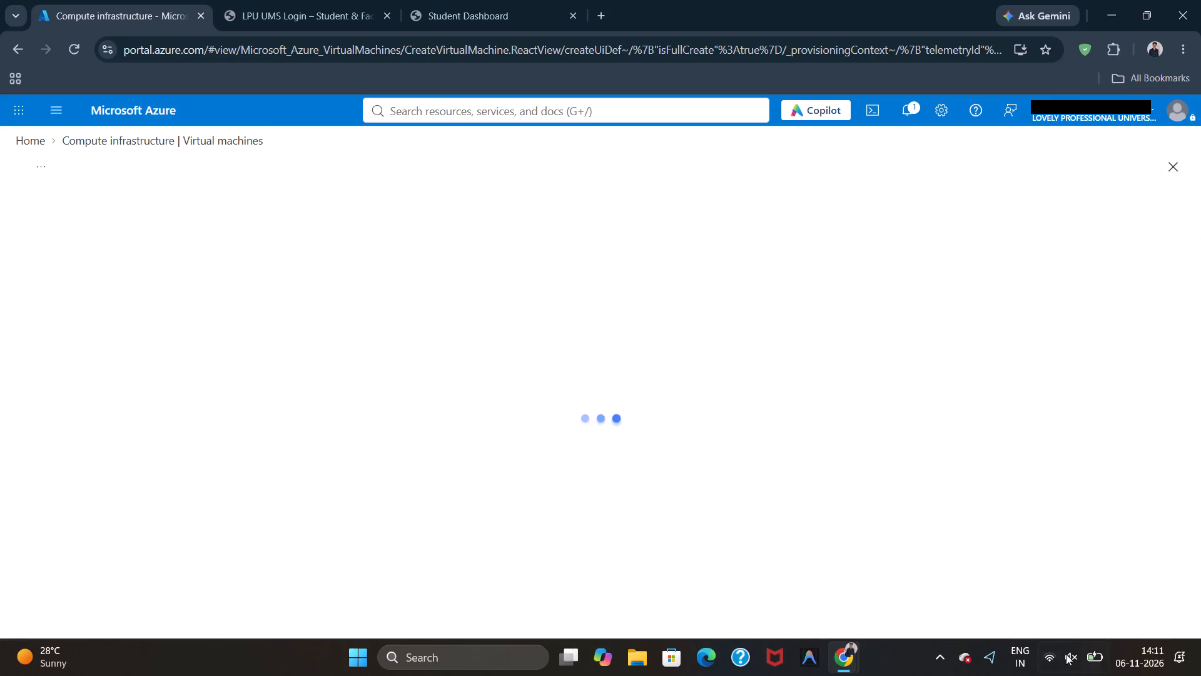
Forget the Wi-Fi network the computer is currently connected to.
click(1065, 672)
click(999, 364)
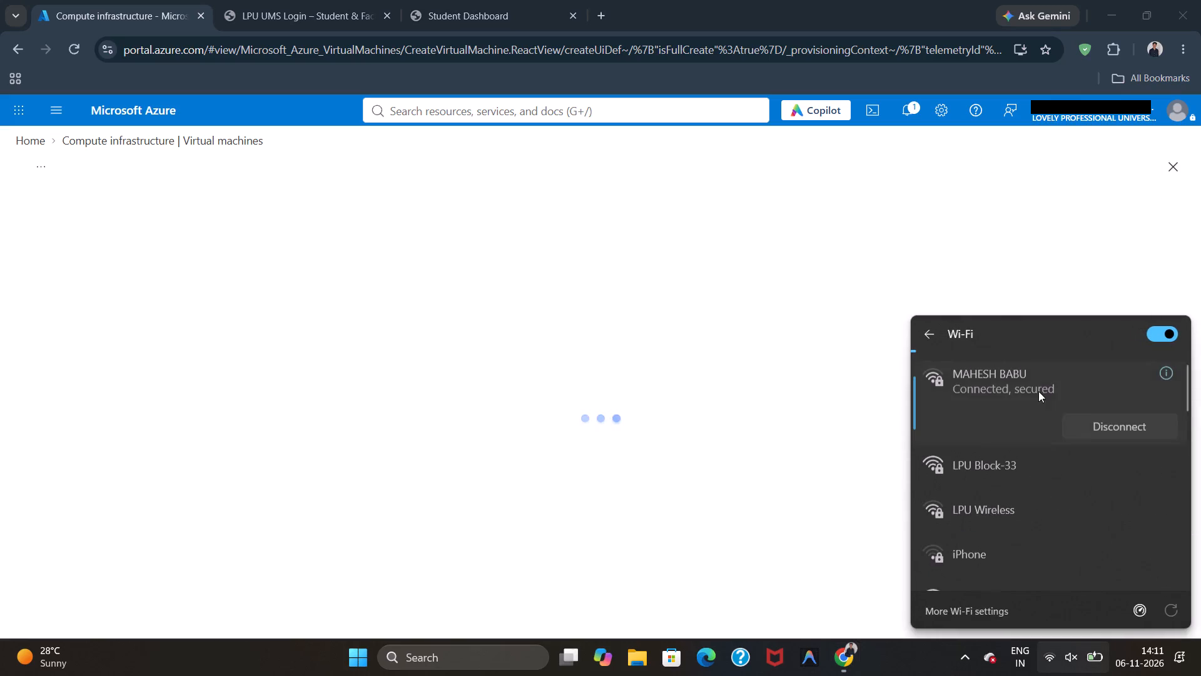
right_click(1098, 386)
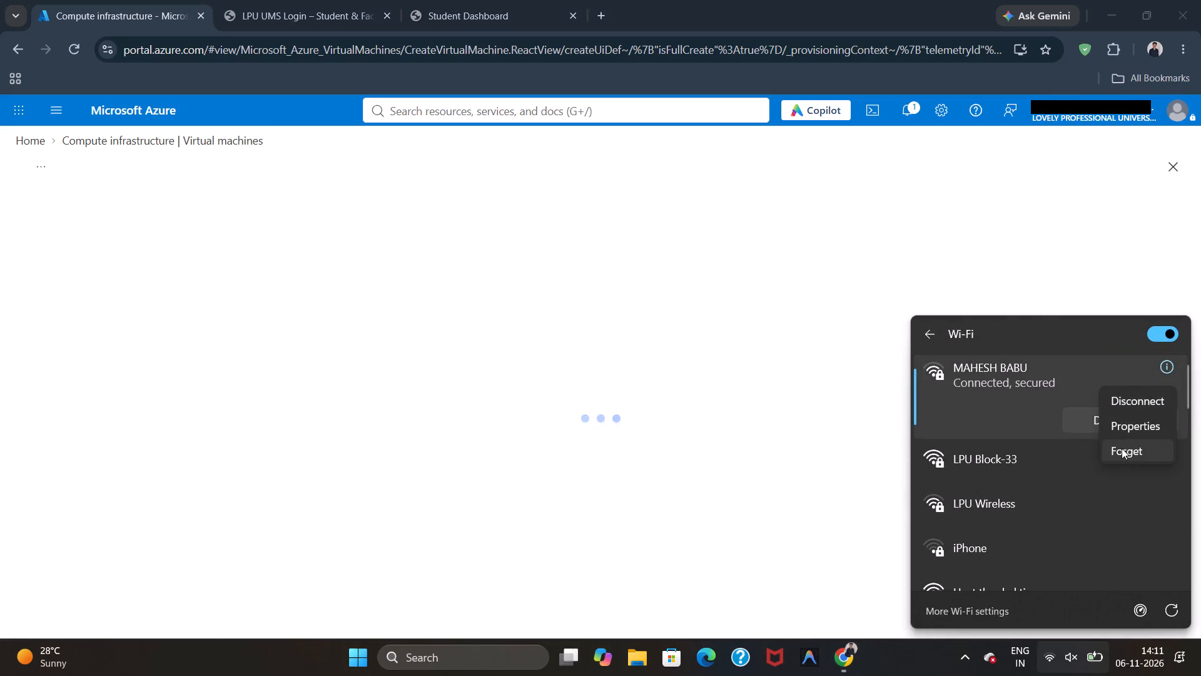
click(1122, 448)
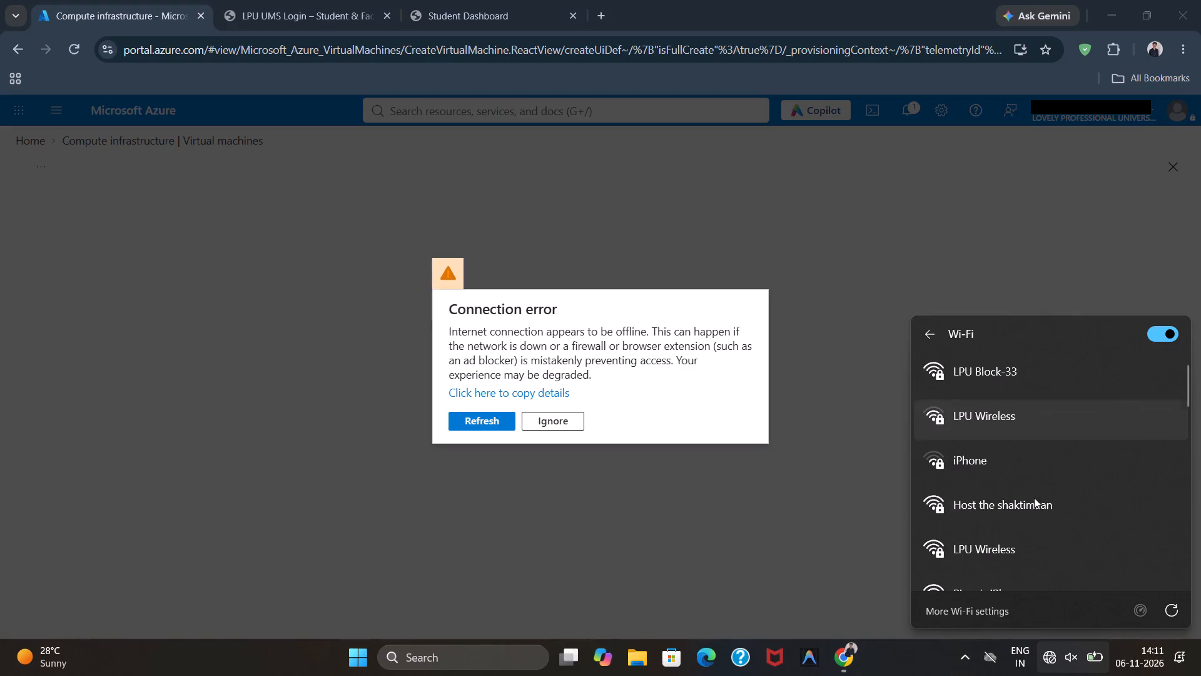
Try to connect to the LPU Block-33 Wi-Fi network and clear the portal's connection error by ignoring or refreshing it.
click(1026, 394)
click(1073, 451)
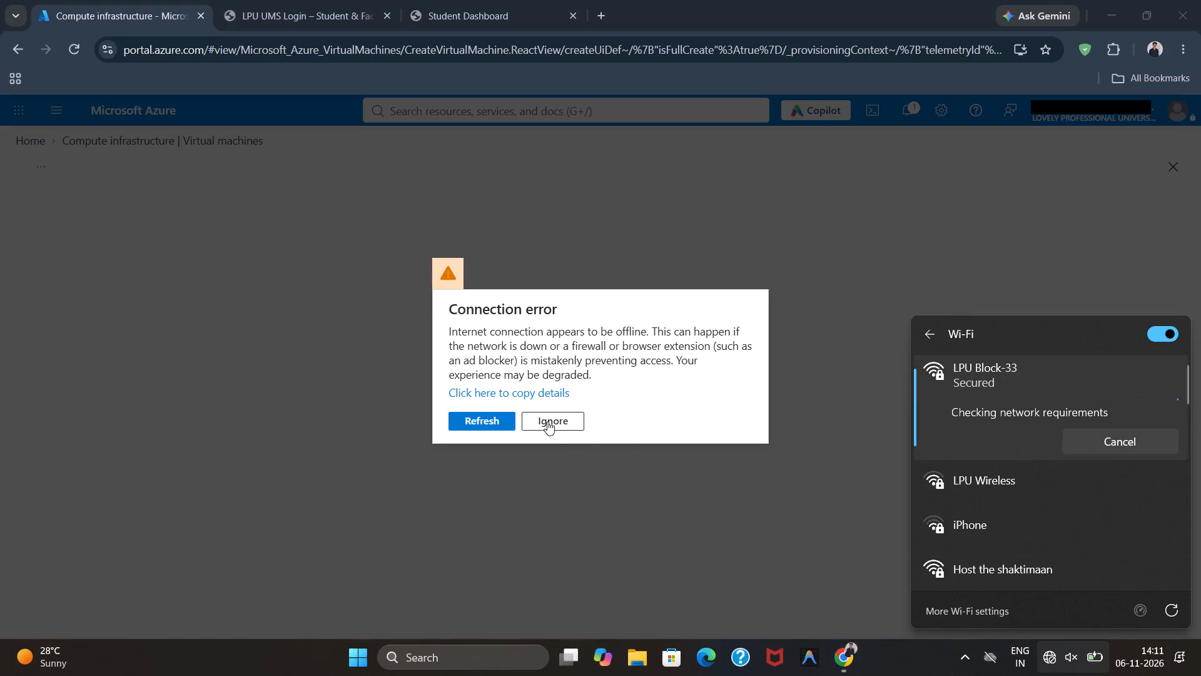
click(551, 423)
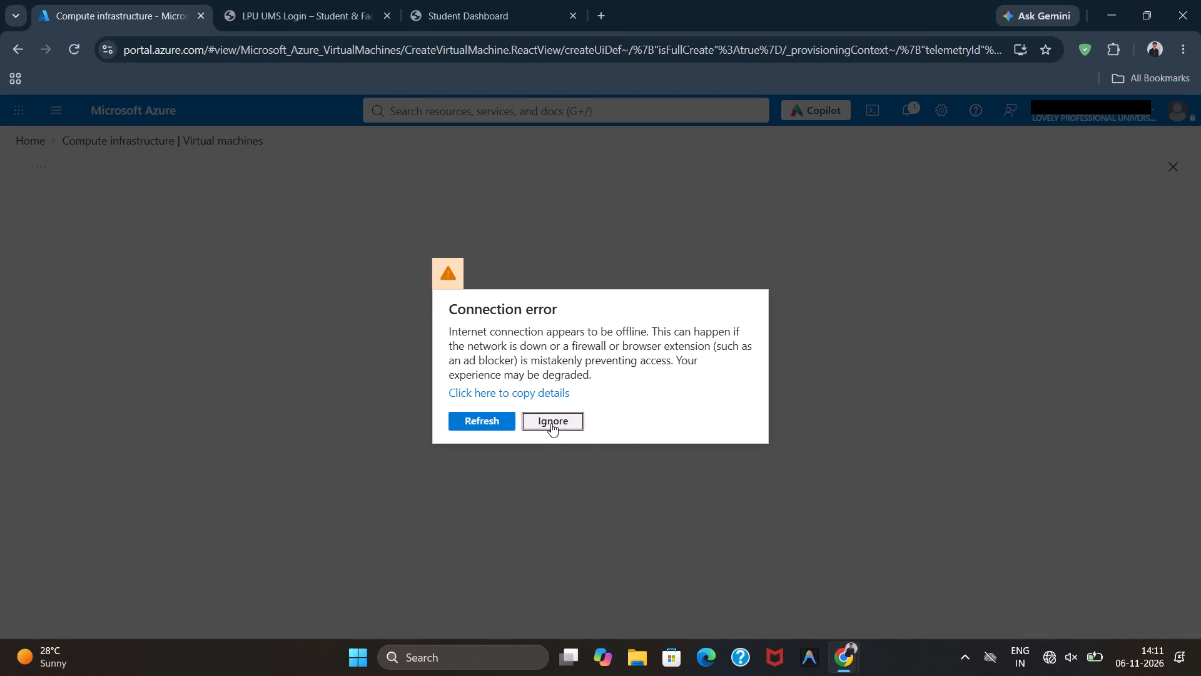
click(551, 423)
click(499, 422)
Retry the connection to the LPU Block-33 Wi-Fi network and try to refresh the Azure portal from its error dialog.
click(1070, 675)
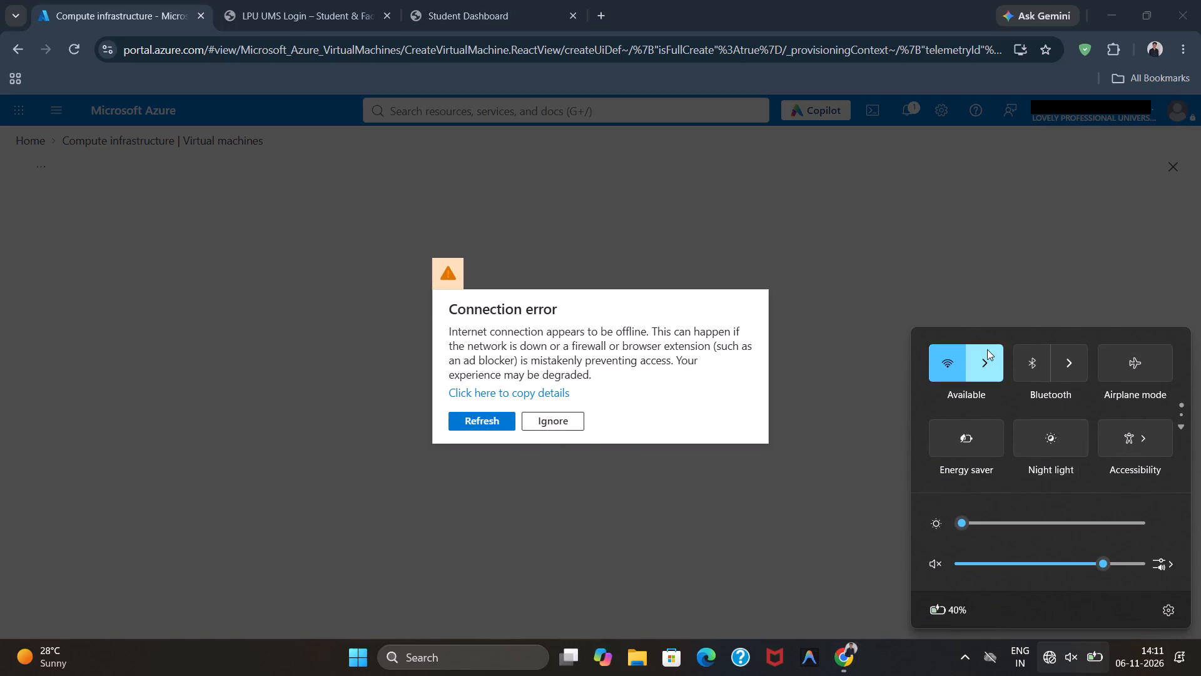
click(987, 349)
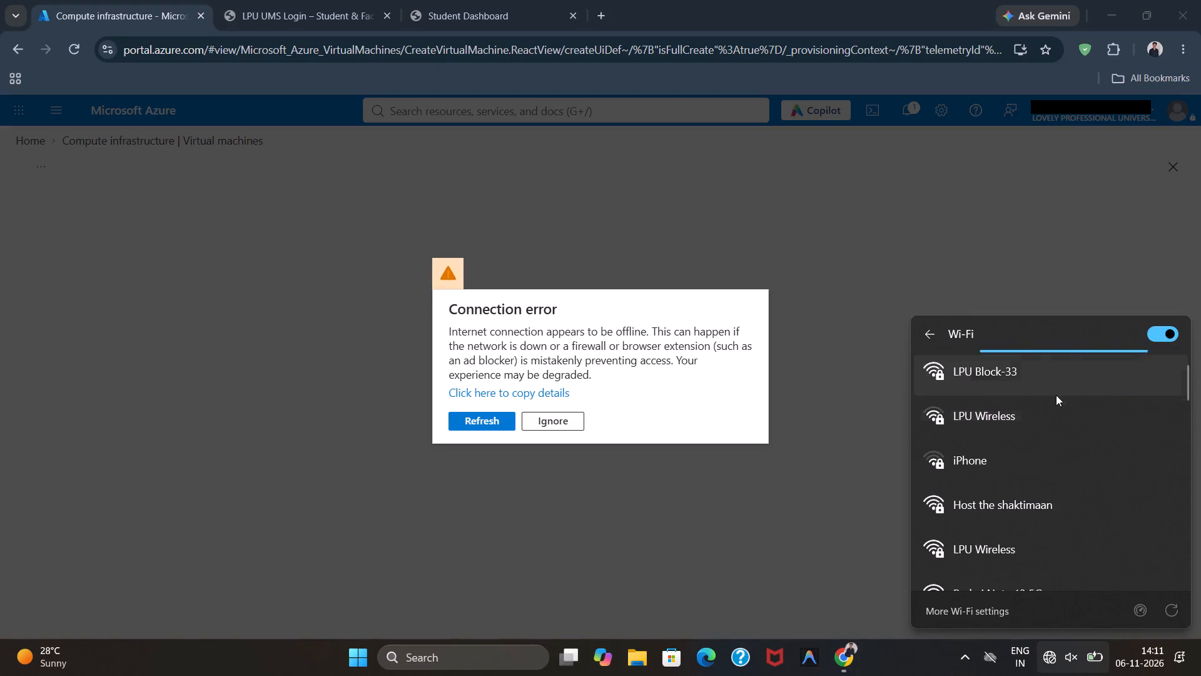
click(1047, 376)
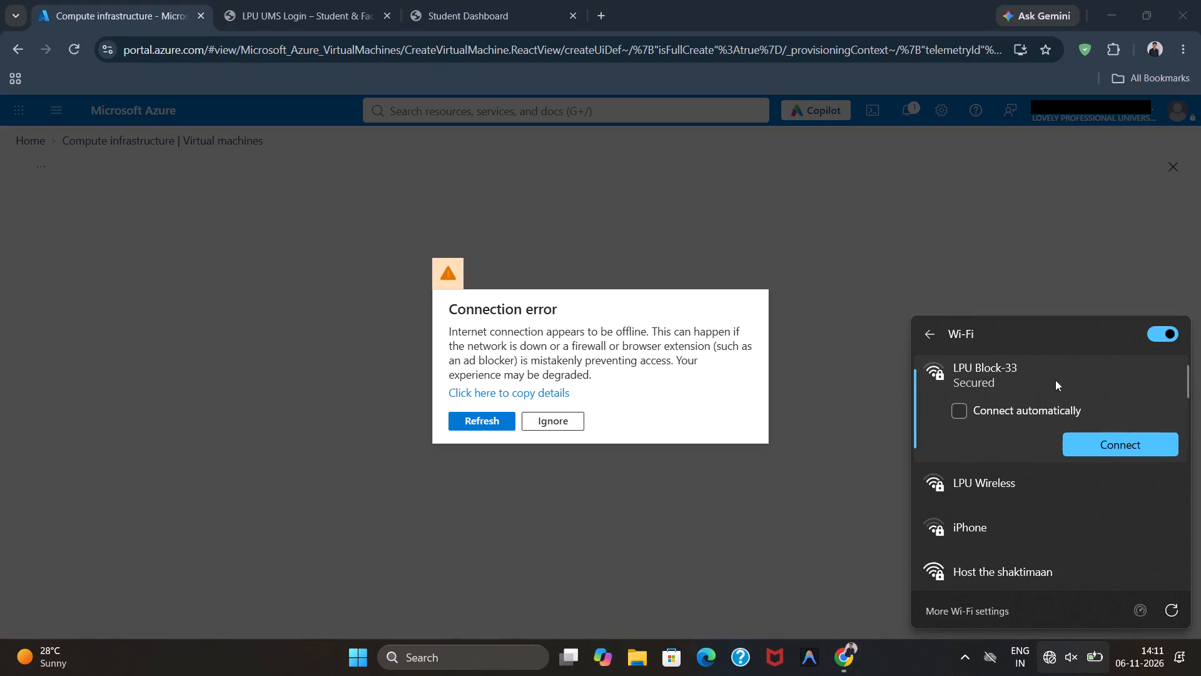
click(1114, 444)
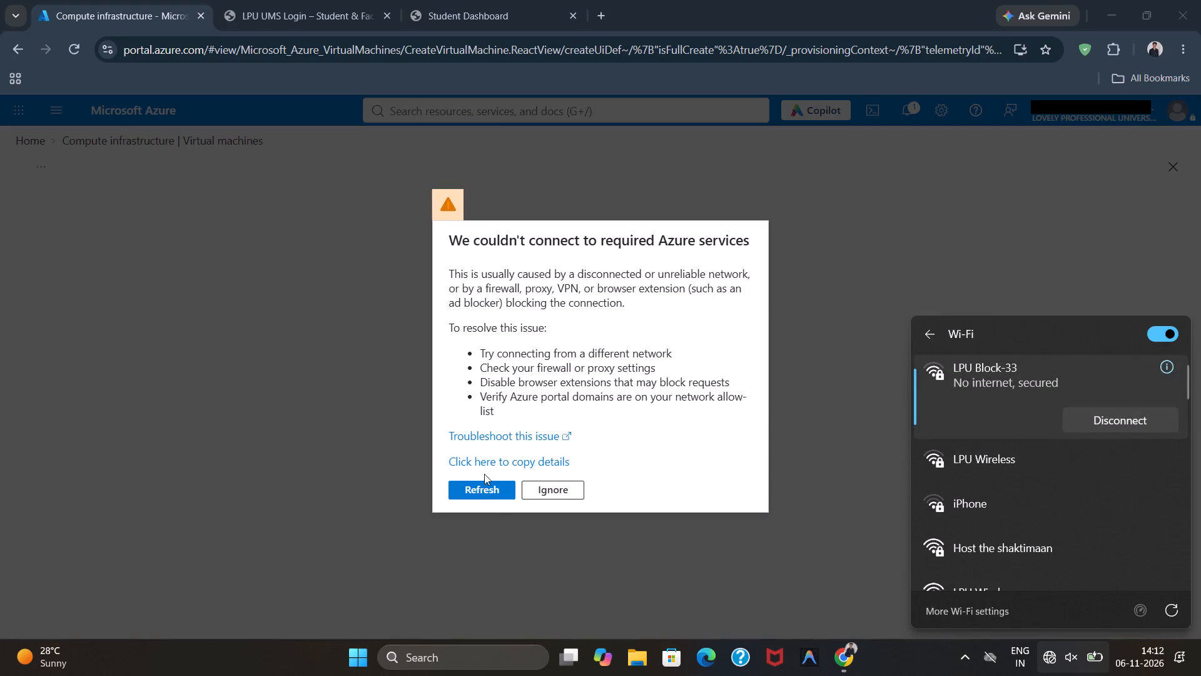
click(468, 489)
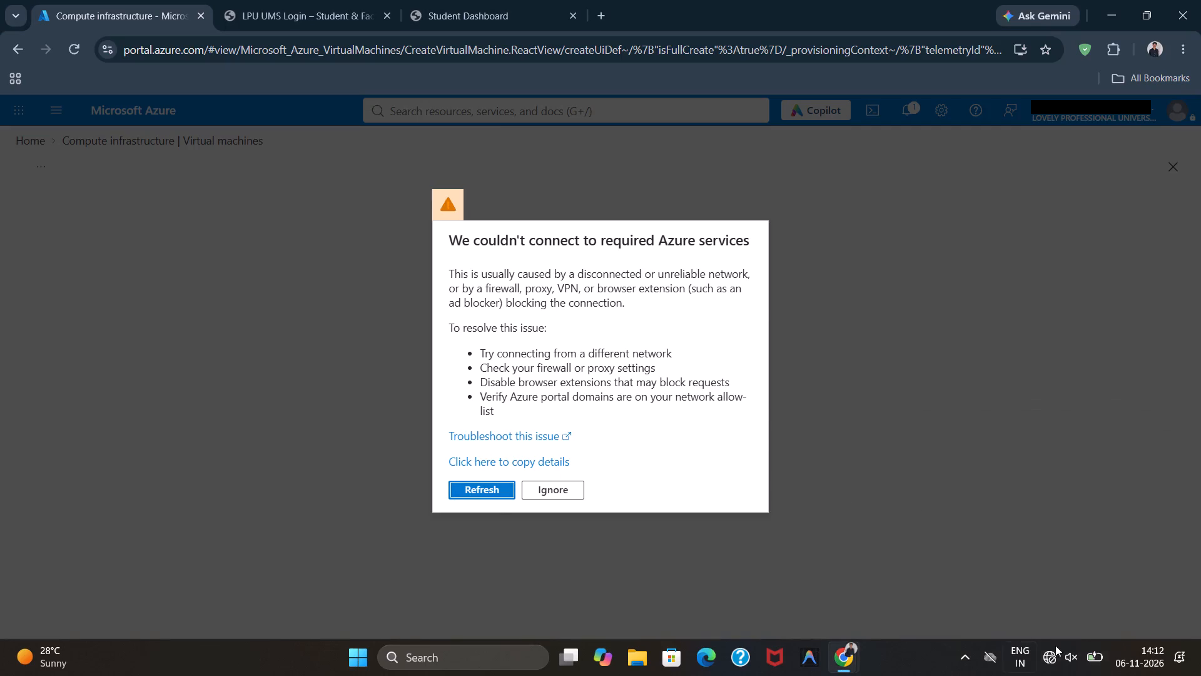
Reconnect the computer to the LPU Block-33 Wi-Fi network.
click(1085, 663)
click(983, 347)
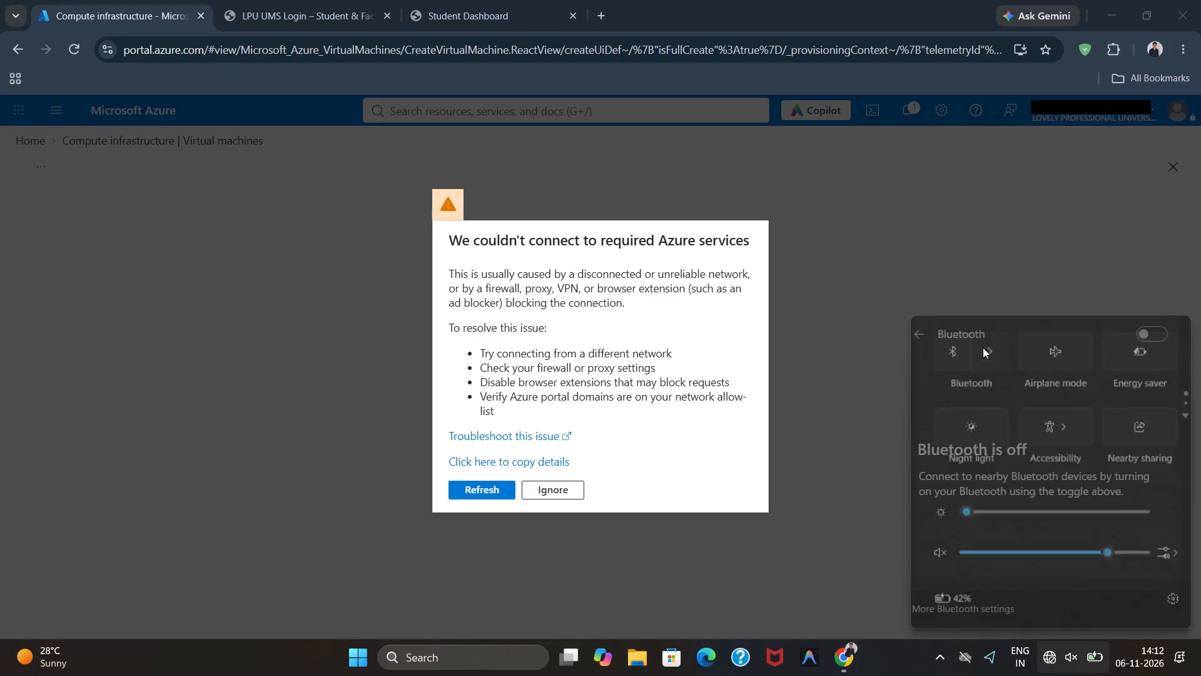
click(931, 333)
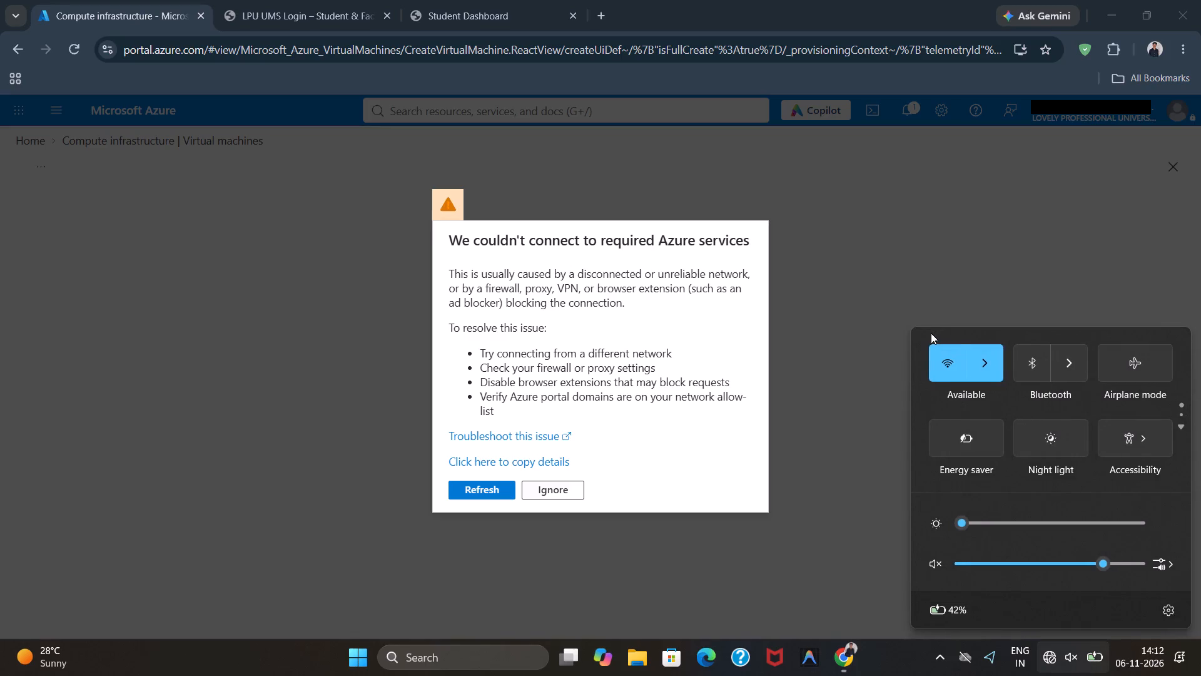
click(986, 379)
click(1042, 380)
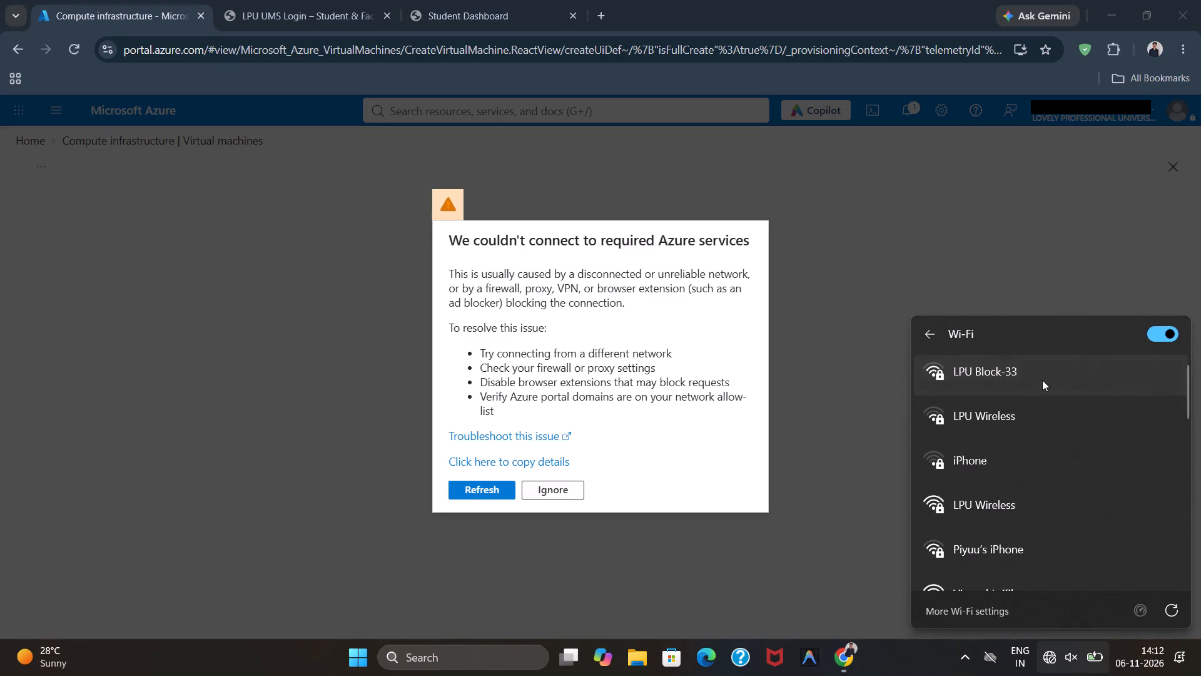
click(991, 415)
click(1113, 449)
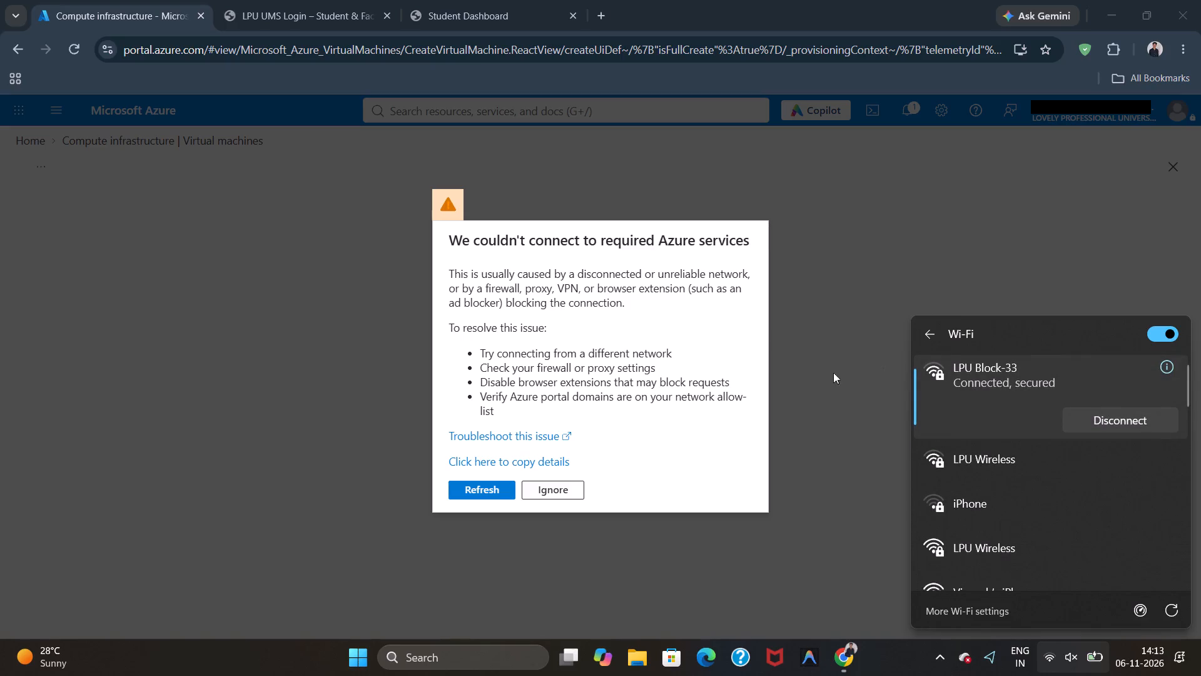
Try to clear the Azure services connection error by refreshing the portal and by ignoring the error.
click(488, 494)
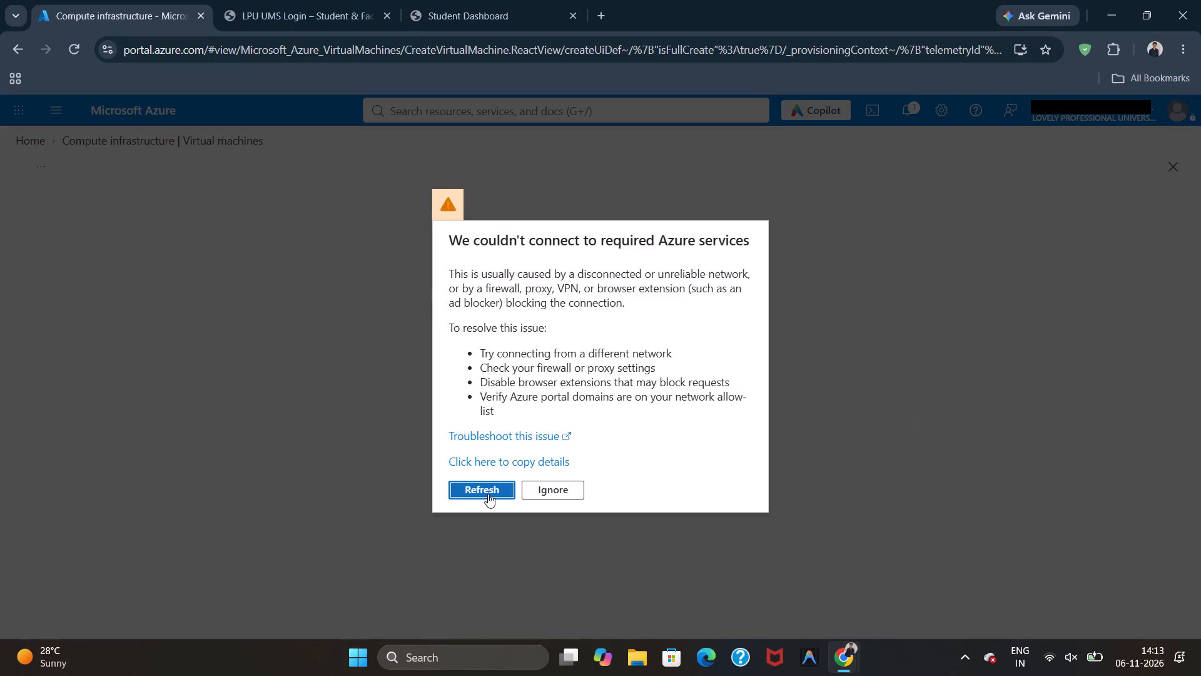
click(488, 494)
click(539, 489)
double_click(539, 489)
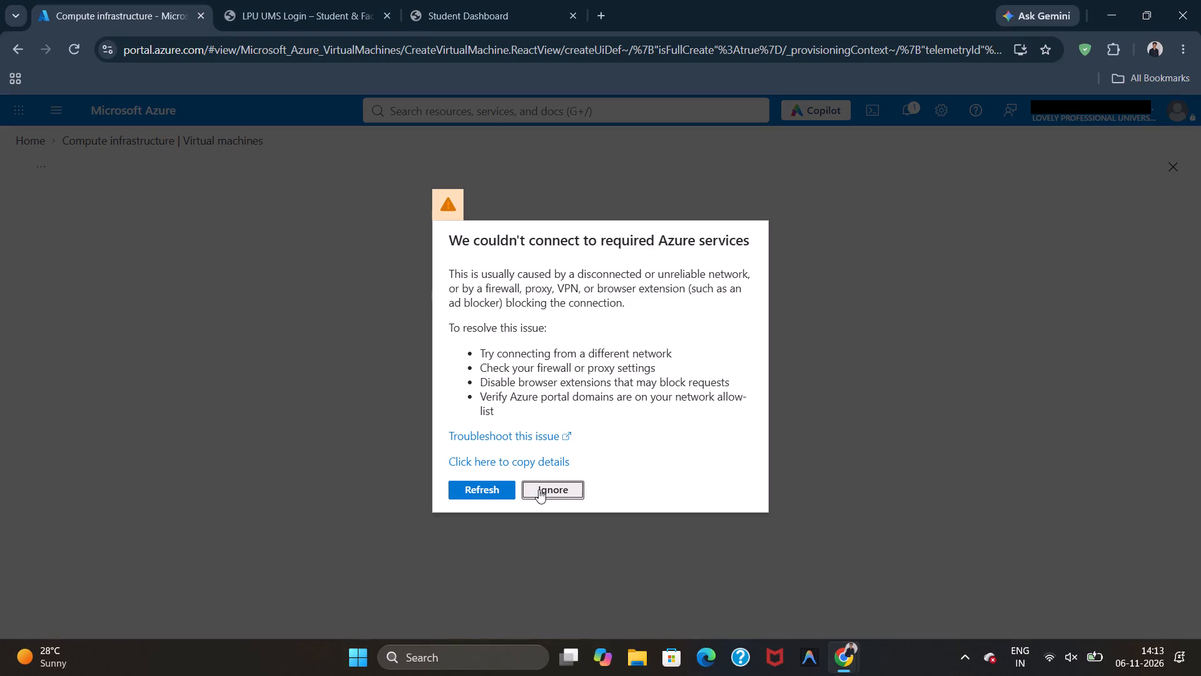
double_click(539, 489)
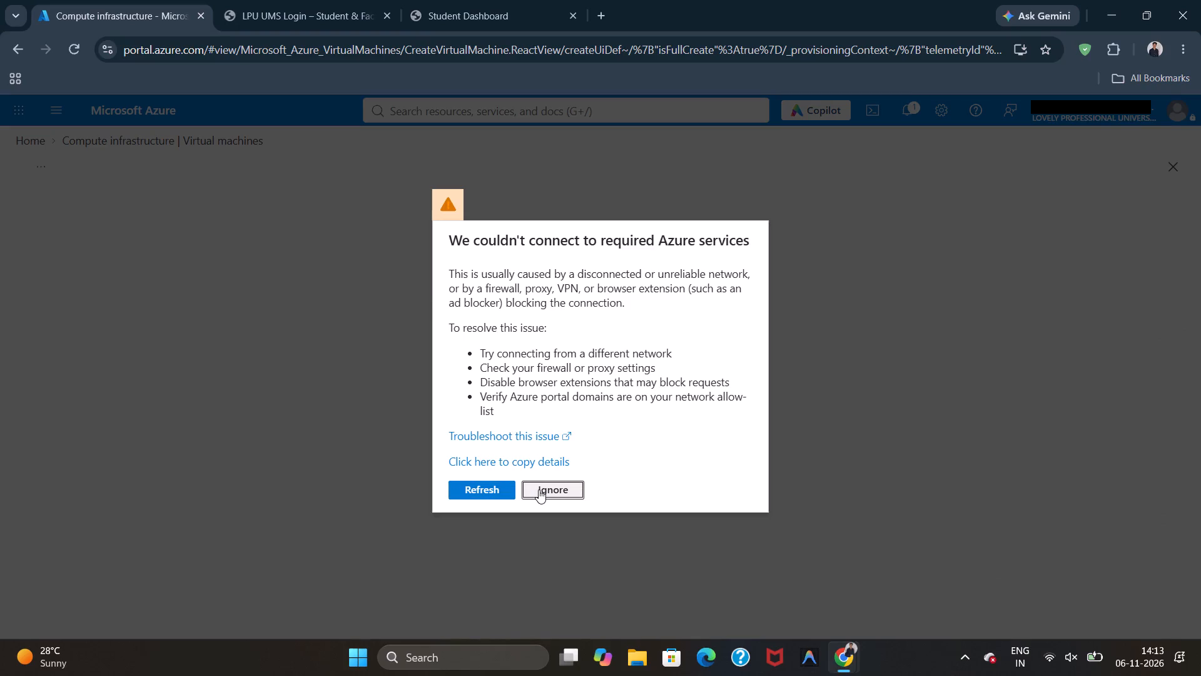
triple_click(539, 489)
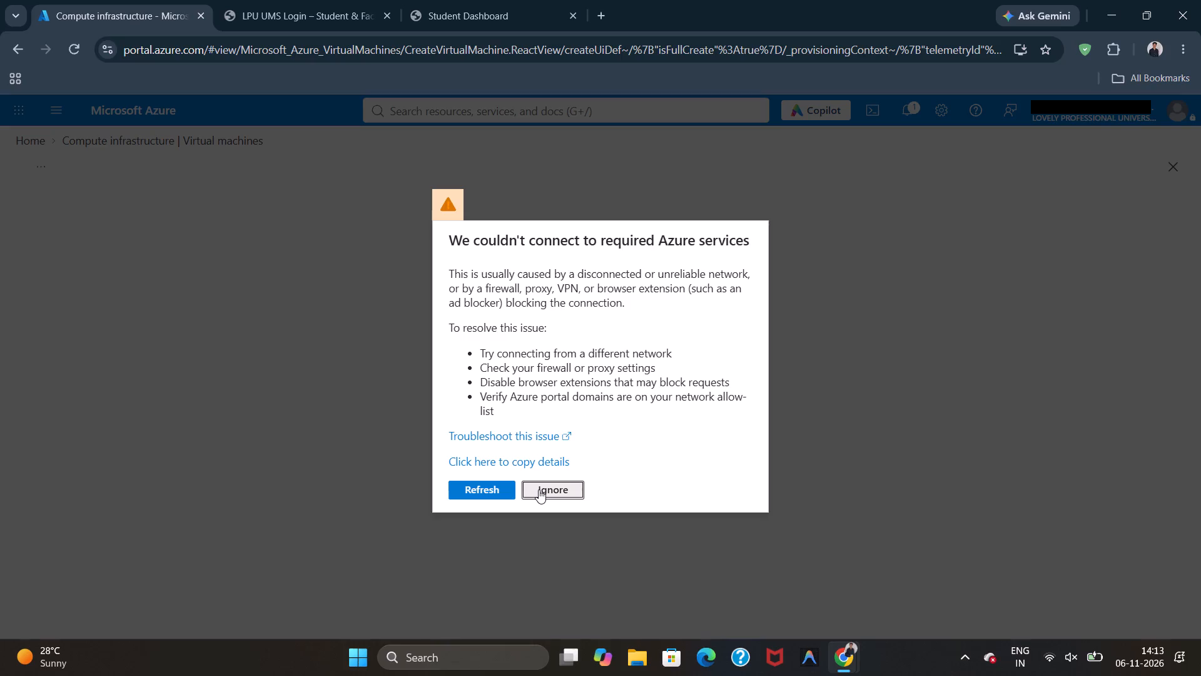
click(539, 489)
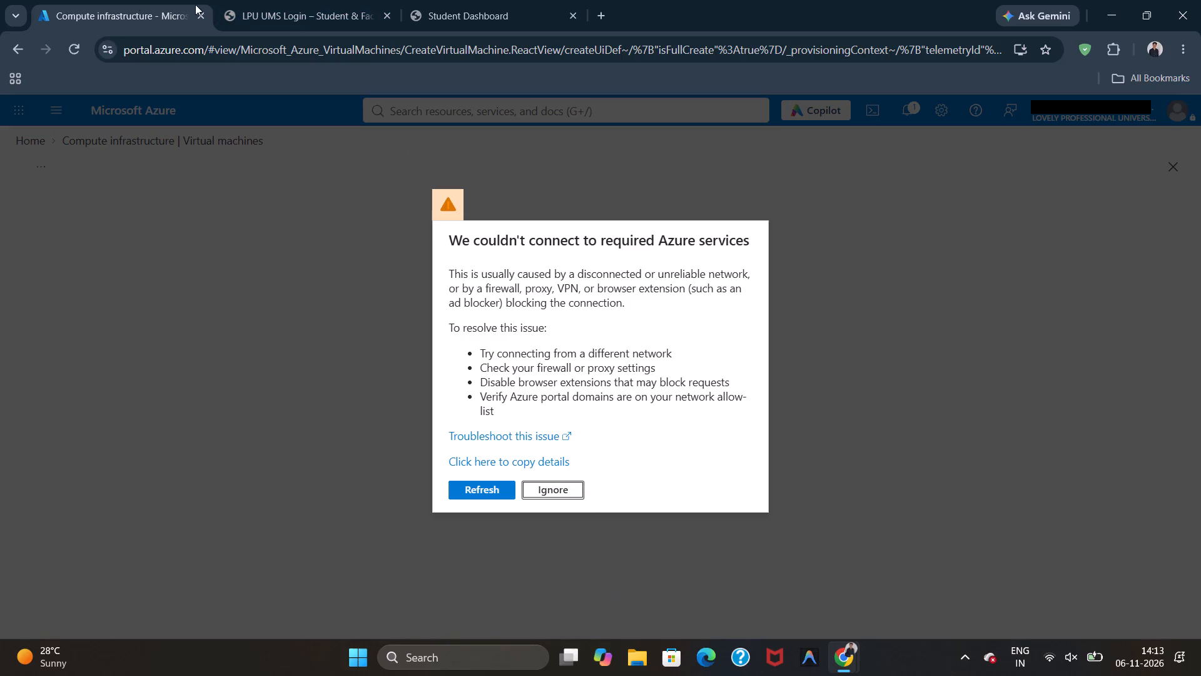
Close the stalled Azure tab and the UMS login tab, and reopen the Azure portal in a new tab.
click(203, 15)
double_click(203, 15)
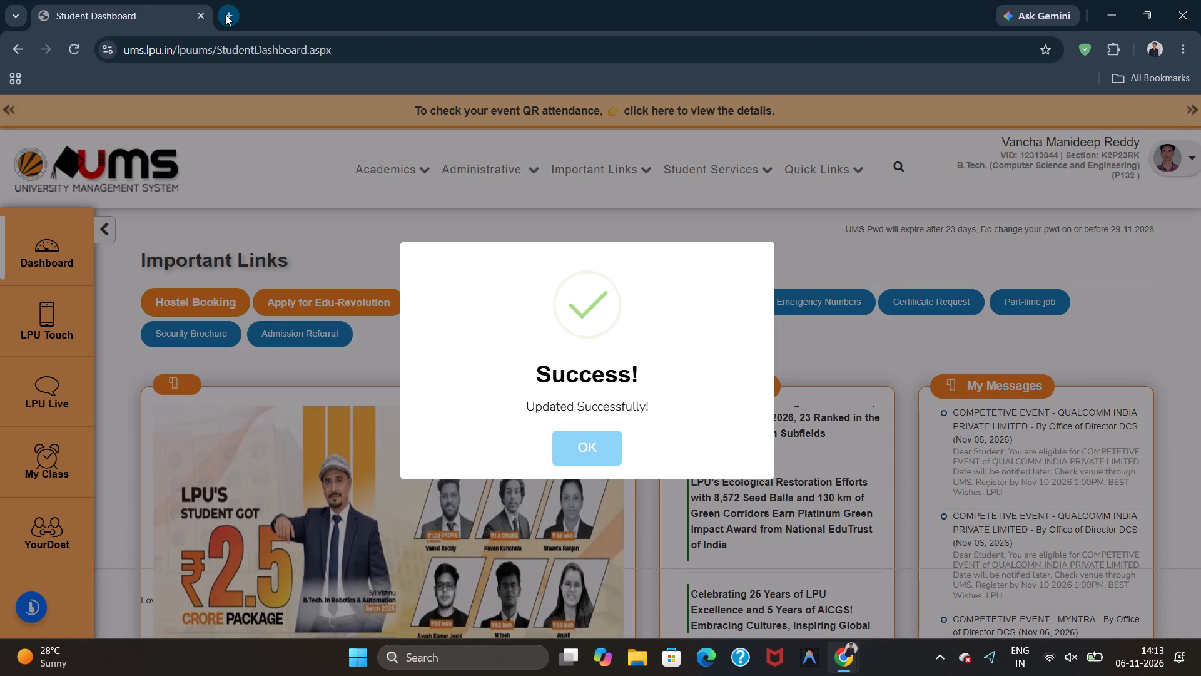
click(225, 14)
click(495, 459)
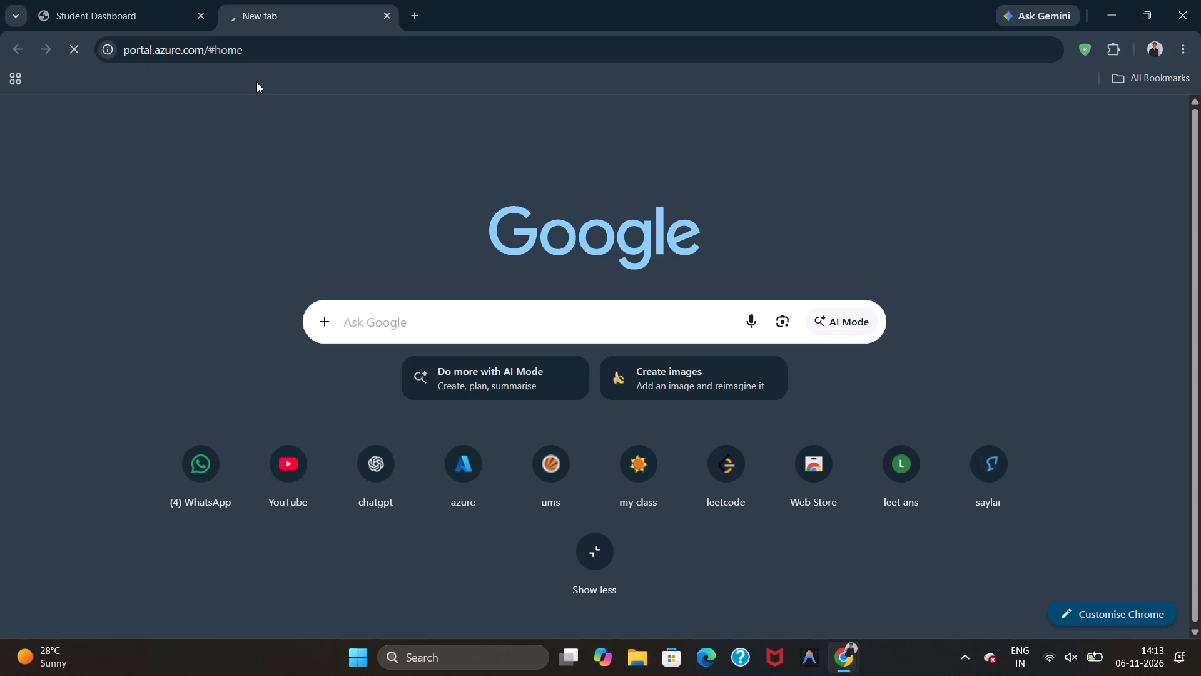
Switch the computer's Wi-Fi connection from LPU Block-33 to LPU Wireless.
click(1071, 675)
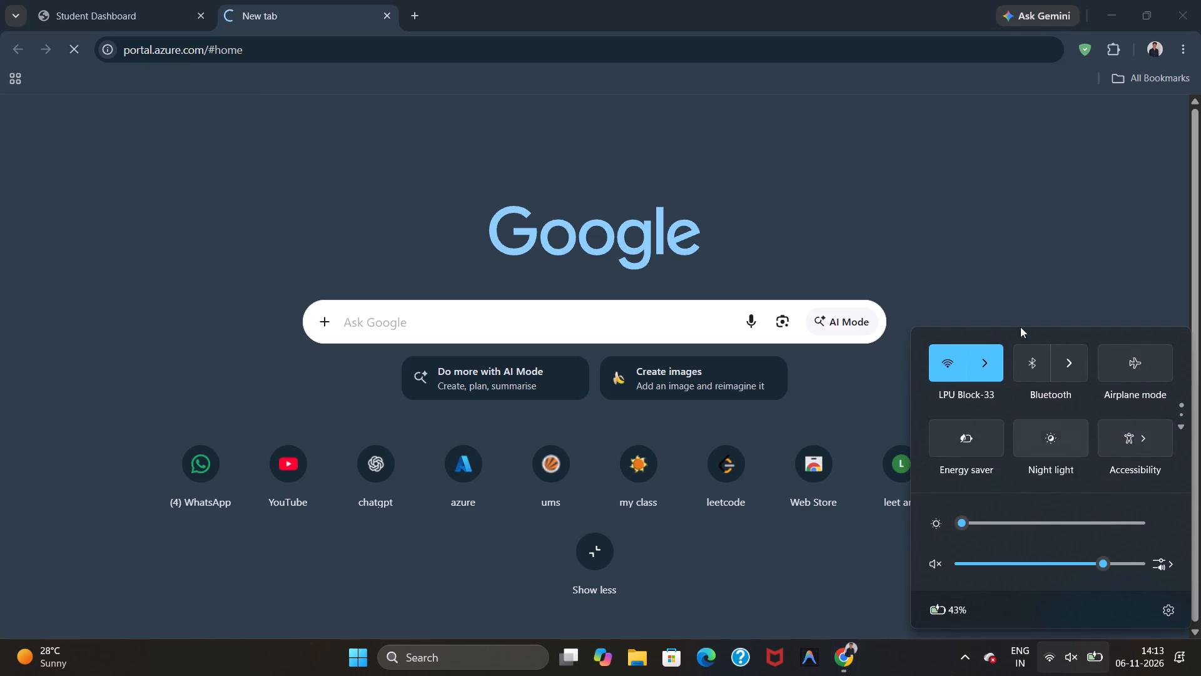
click(972, 349)
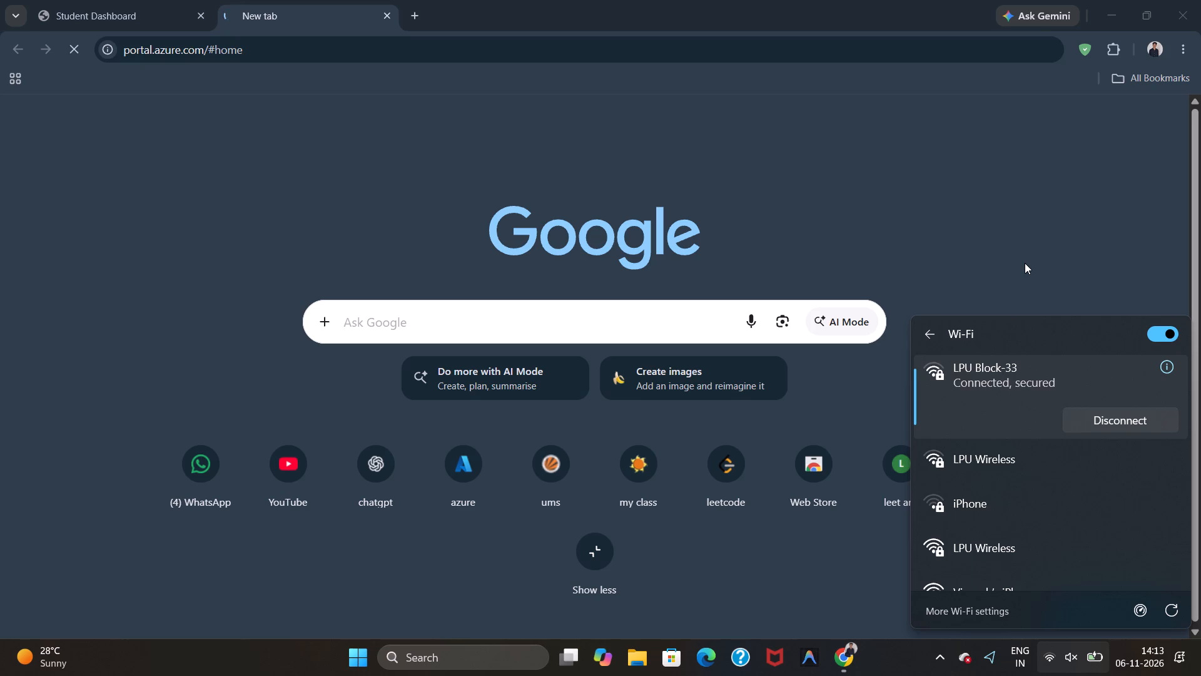
click(1025, 263)
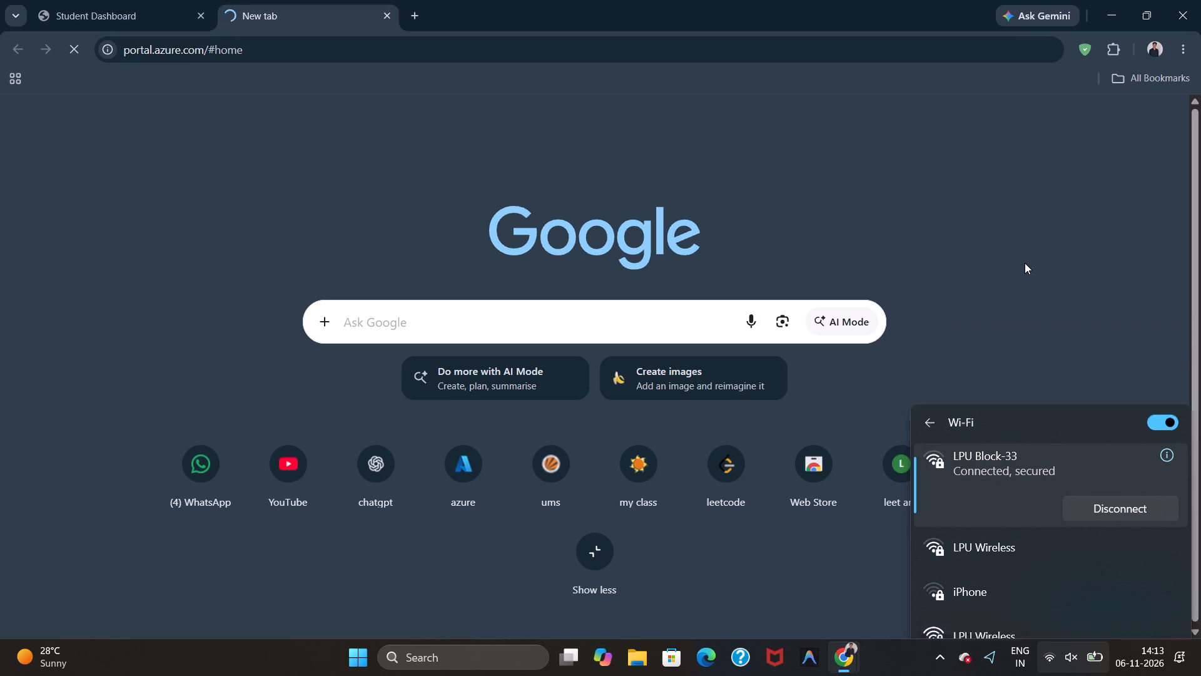
click(1078, 662)
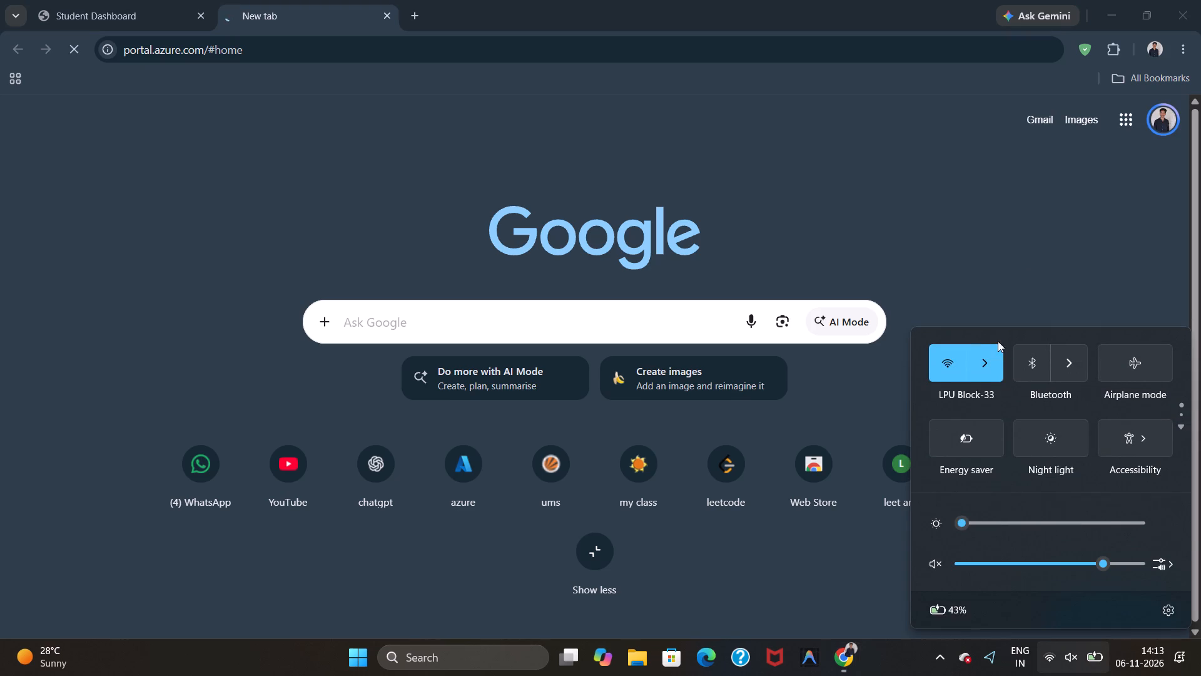
click(990, 359)
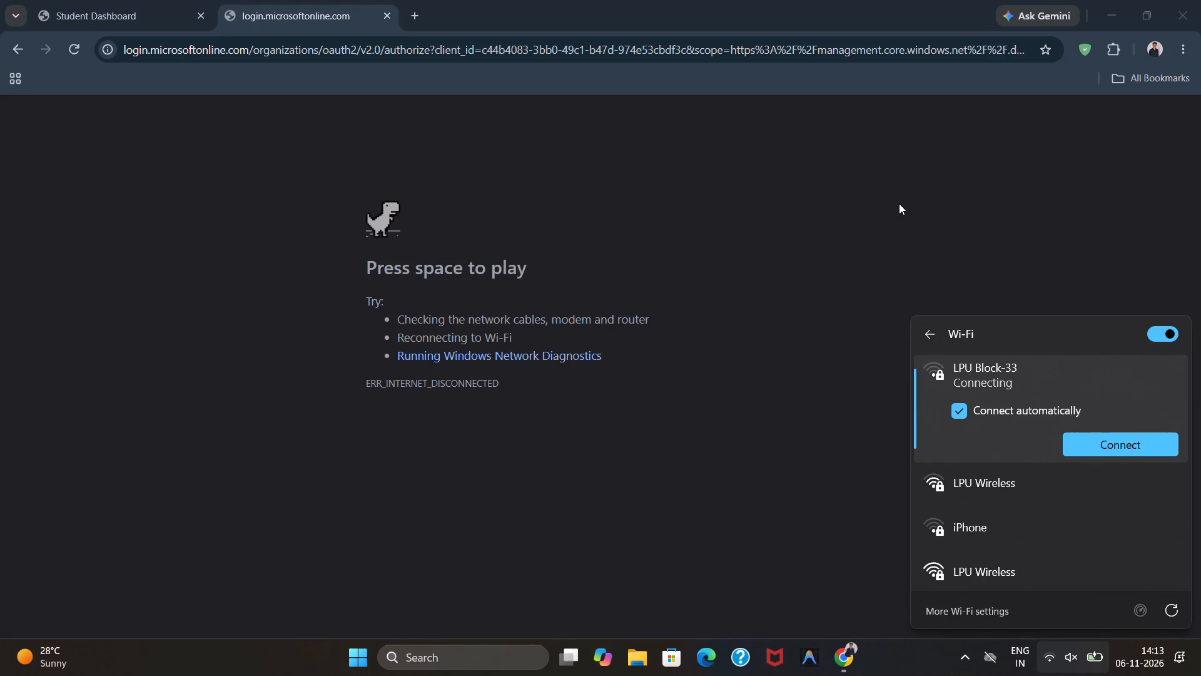
click(1118, 456)
click(1085, 488)
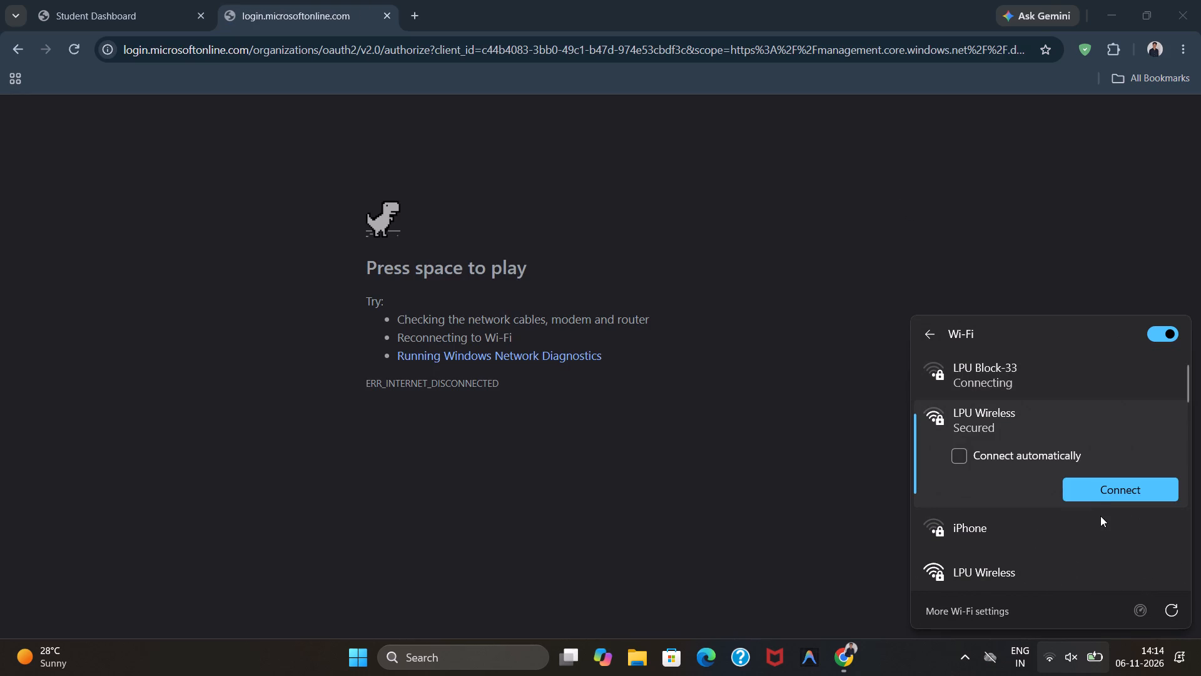
click(1098, 493)
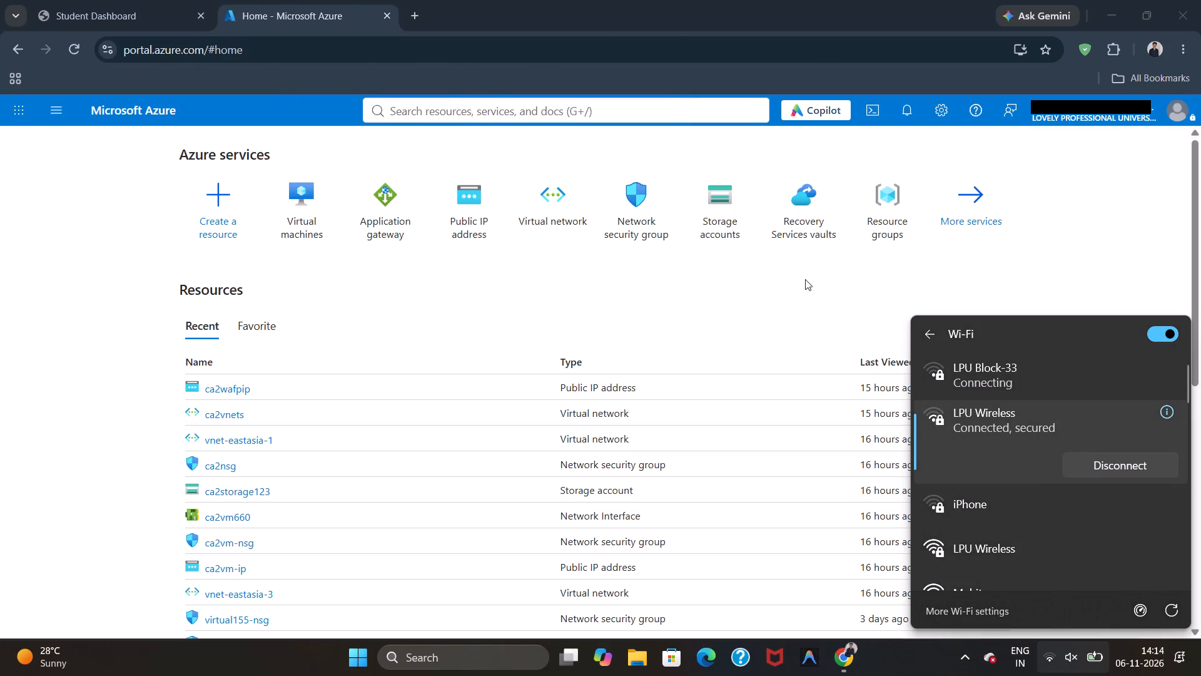
click(631, 301)
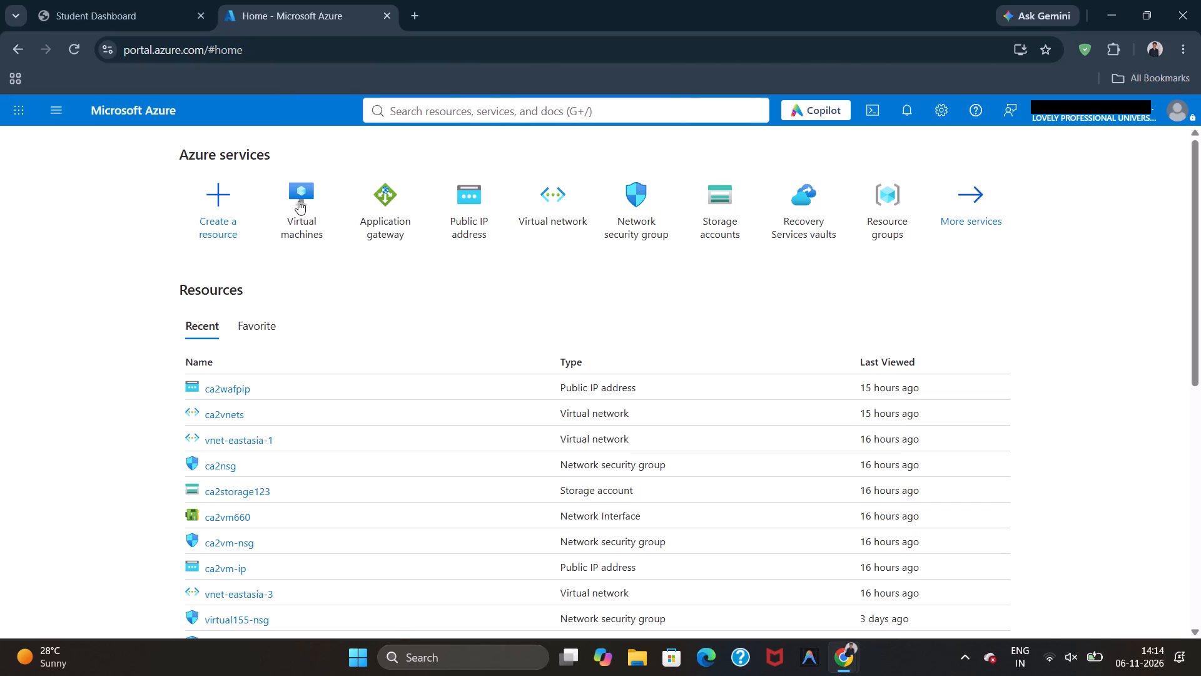
Open the Virtual machines service from the portal home and start creating a new virtual machine.
click(298, 201)
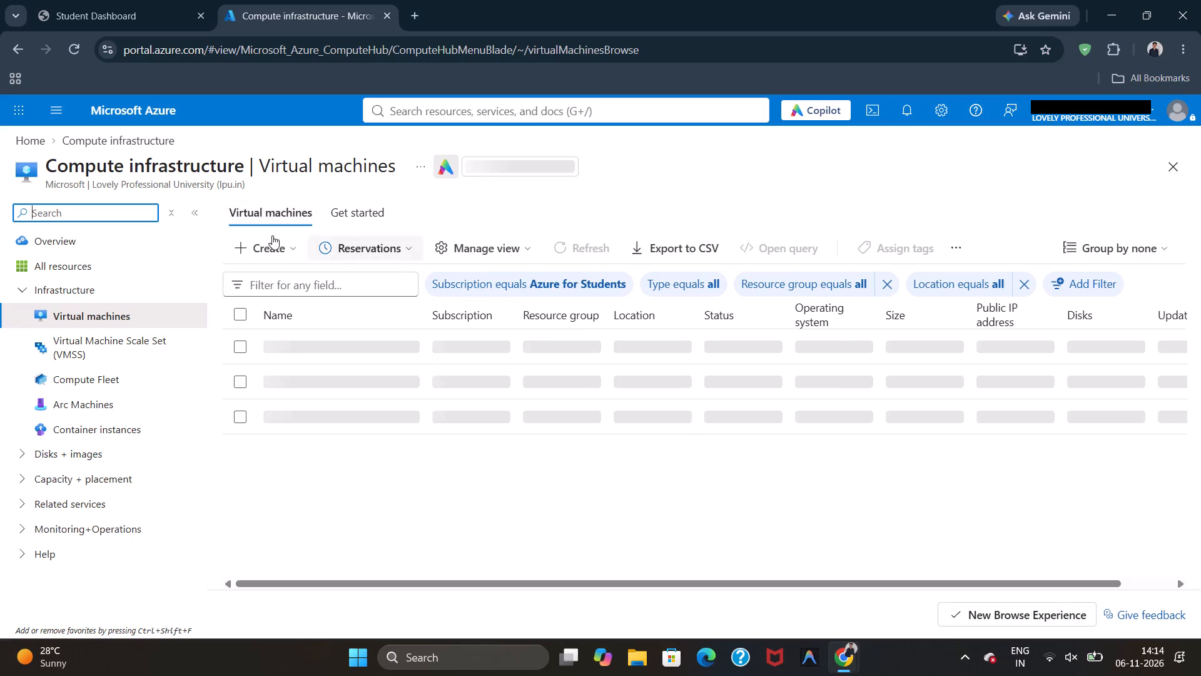
click(250, 245)
click(295, 300)
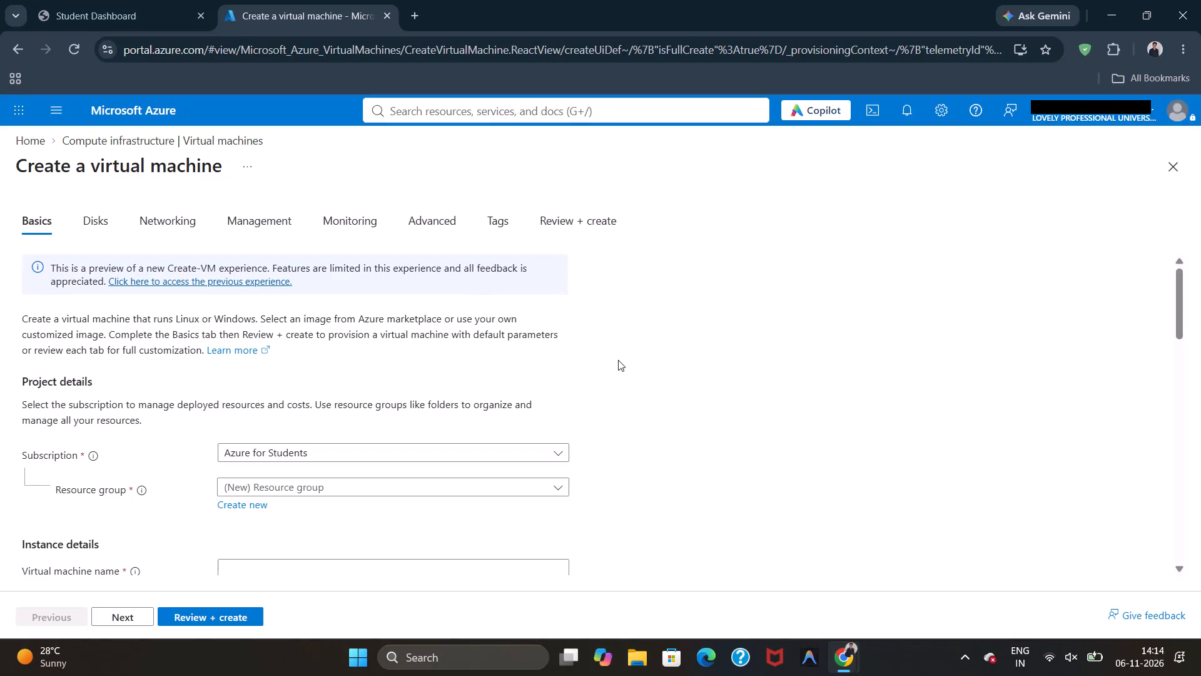
Assign the new virtual machine to the existing resource group ca1.
scroll(618, 360, down, 3)
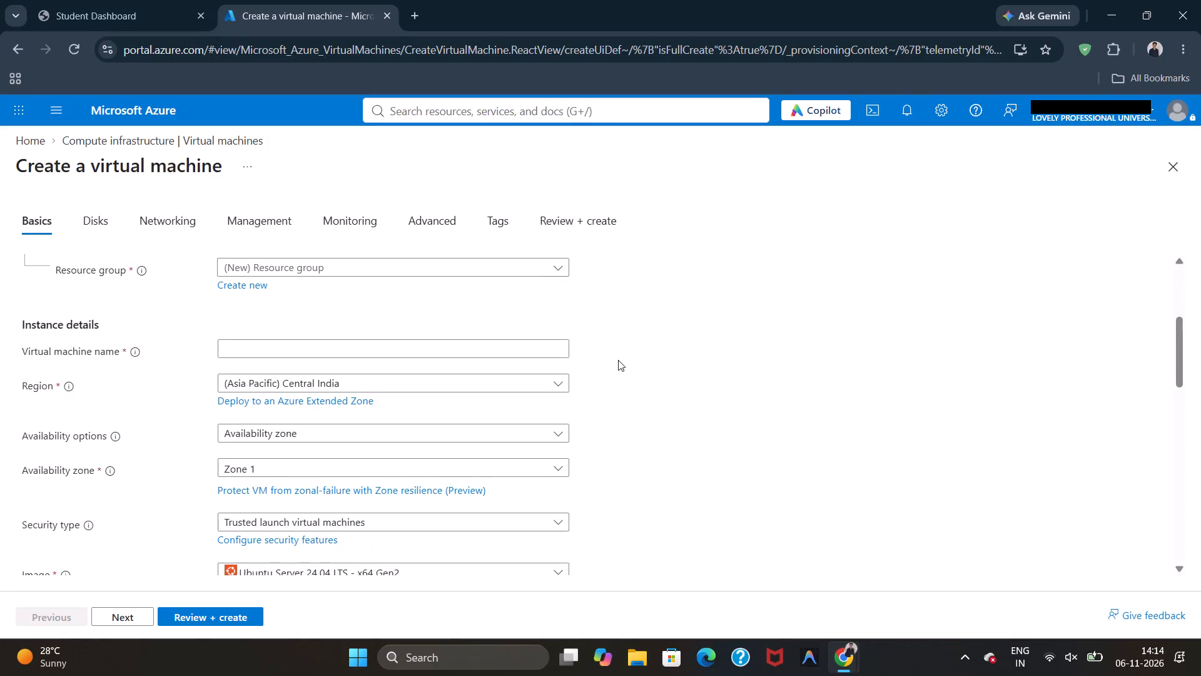
scroll(618, 360, up, 1)
click(484, 310)
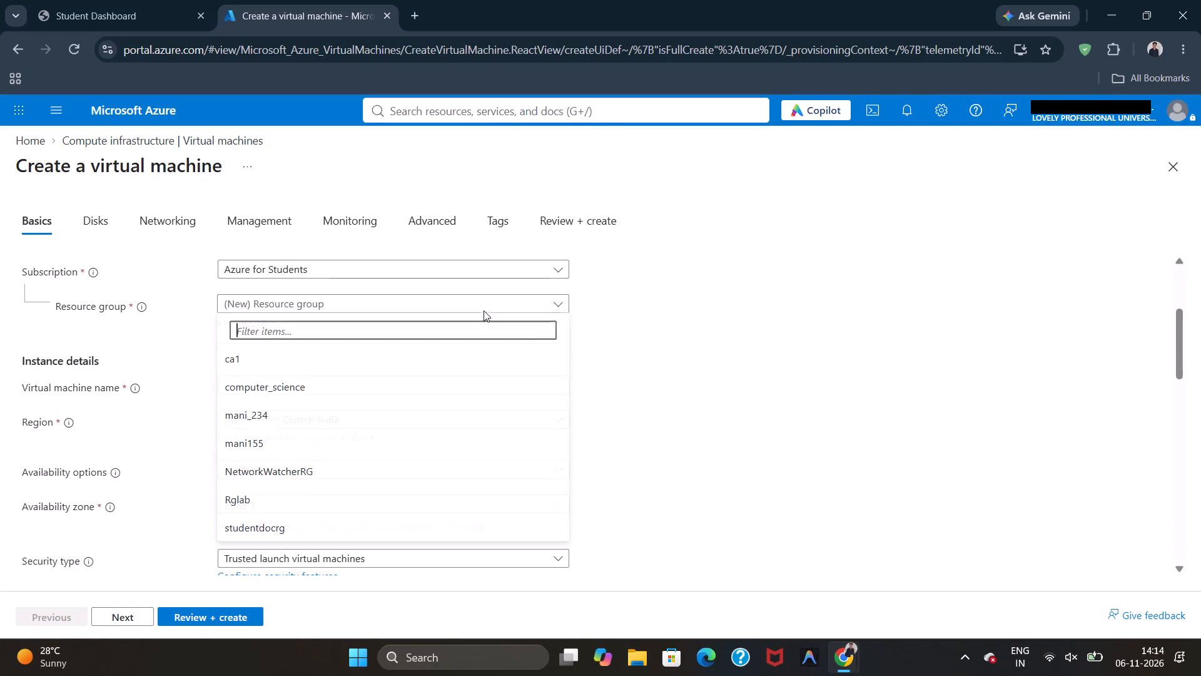
click(462, 364)
scroll(462, 364, down, 1)
Name the virtual machine virtualmachine155.
click(462, 364)
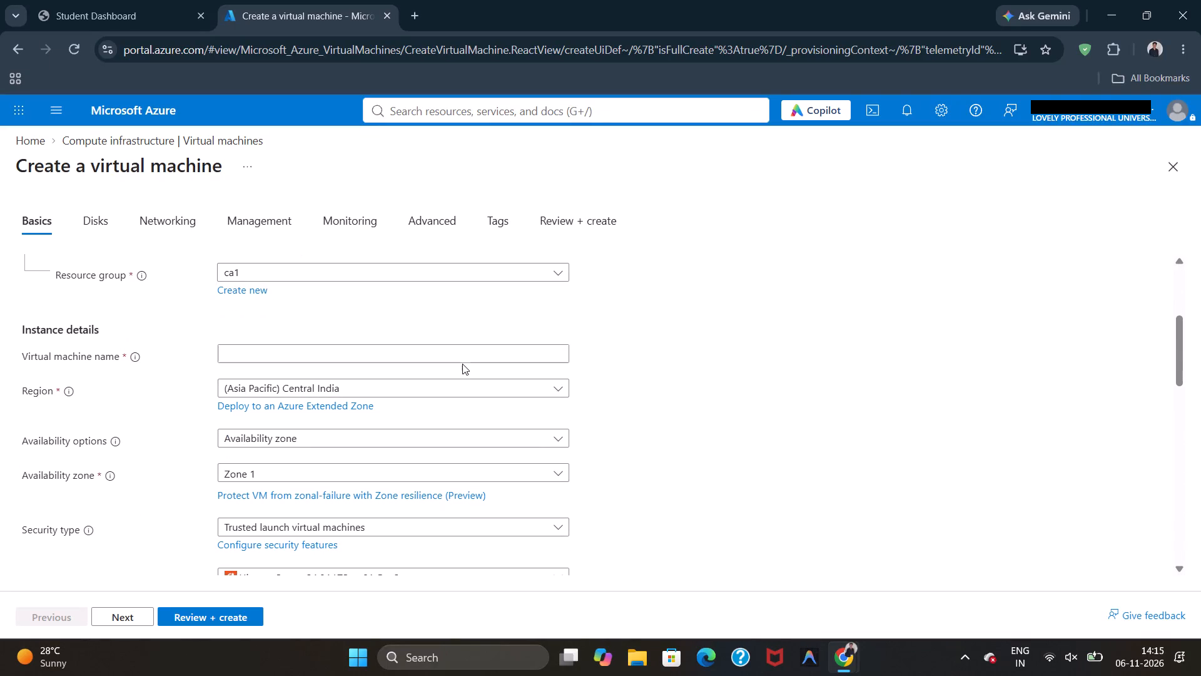
click(457, 360)
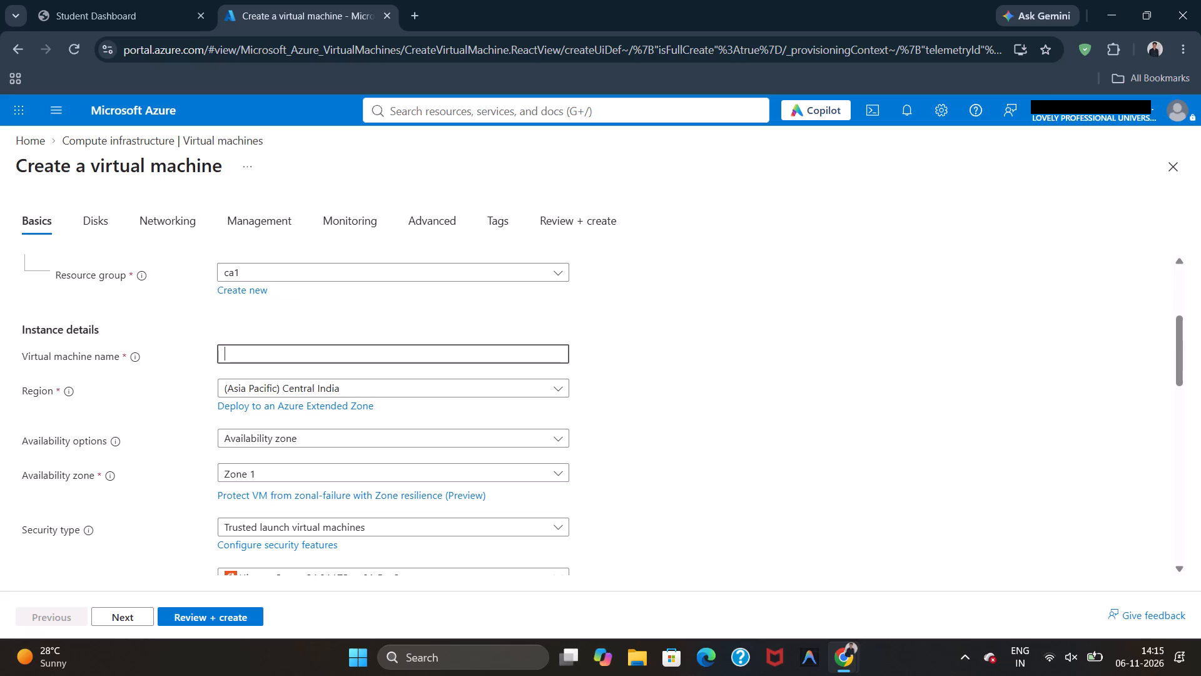
text(vit)
key(BackSpace)
text(rtu)
text(al)
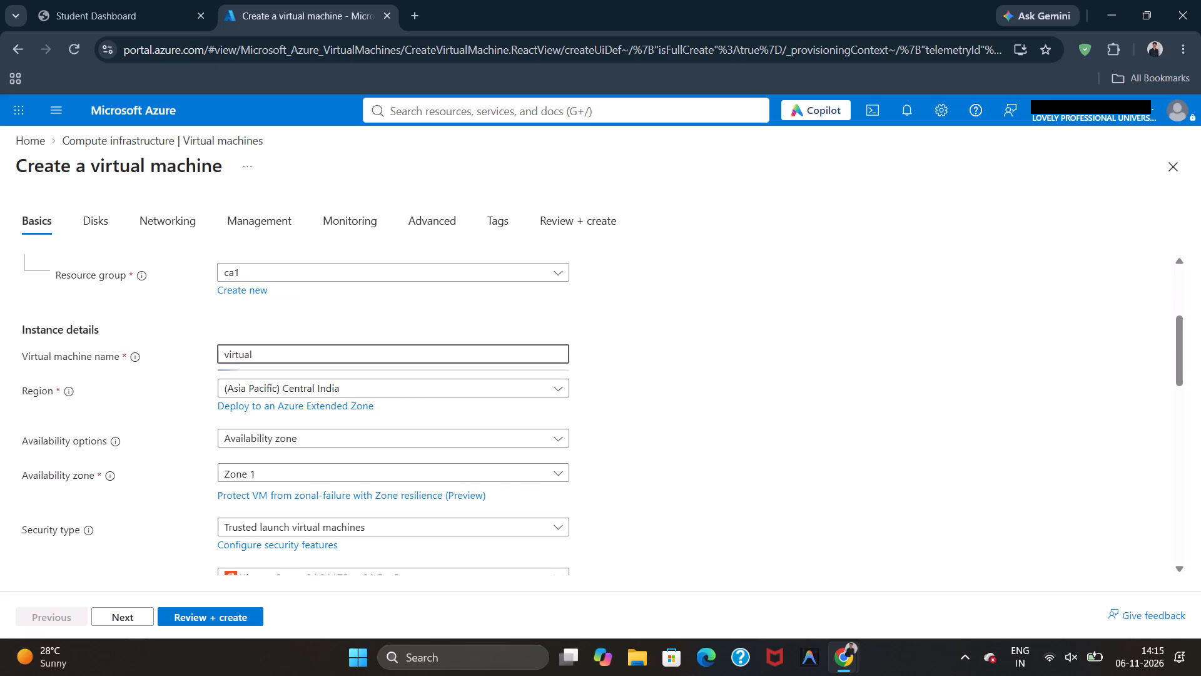
text(ma)
key(c)
text(hi)
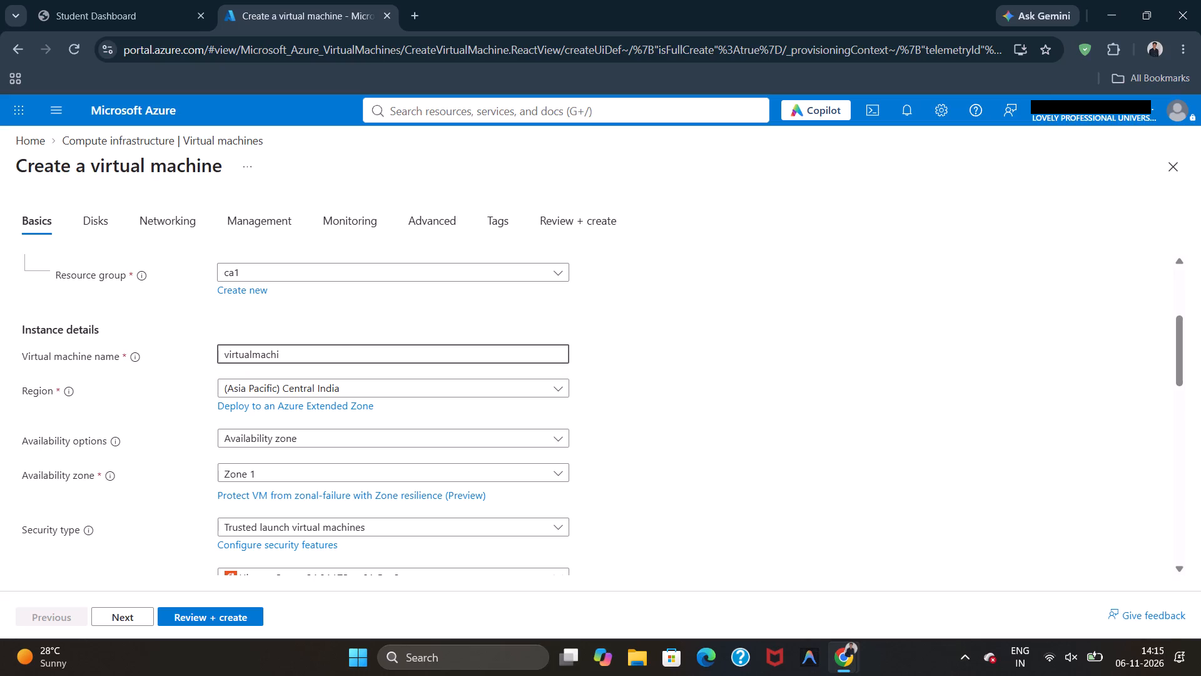
text(ne)
text(155)
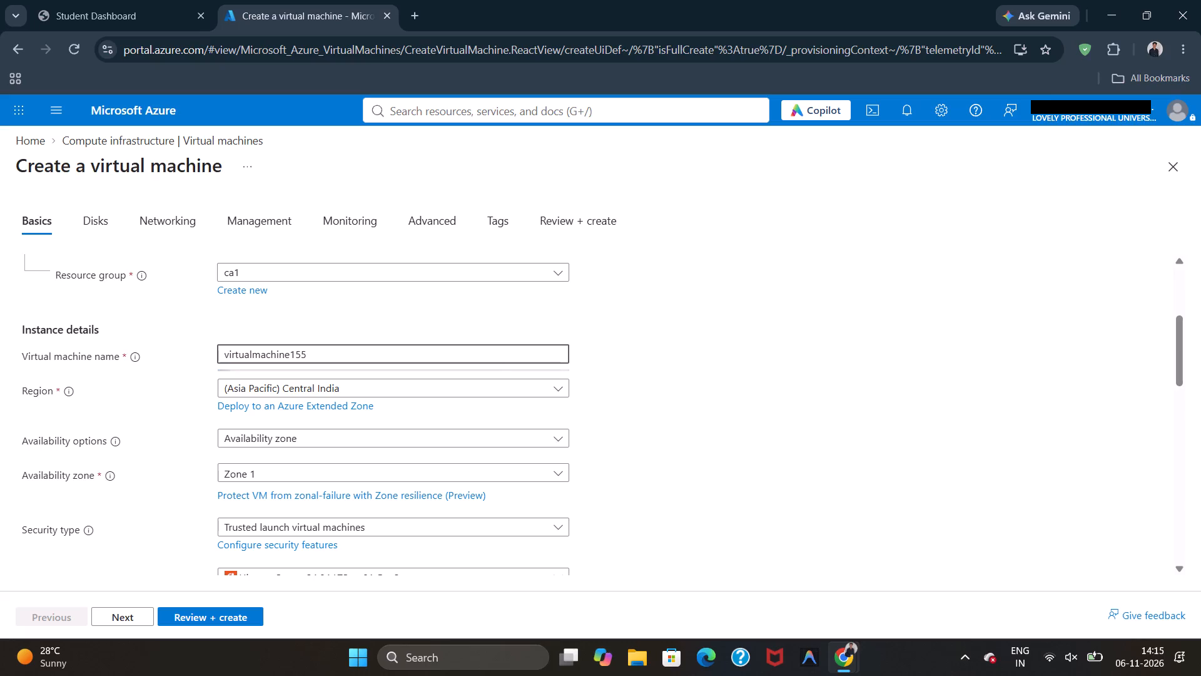
Set the virtual machine's region to (Asia Pacific) East Asia.
click(512, 386)
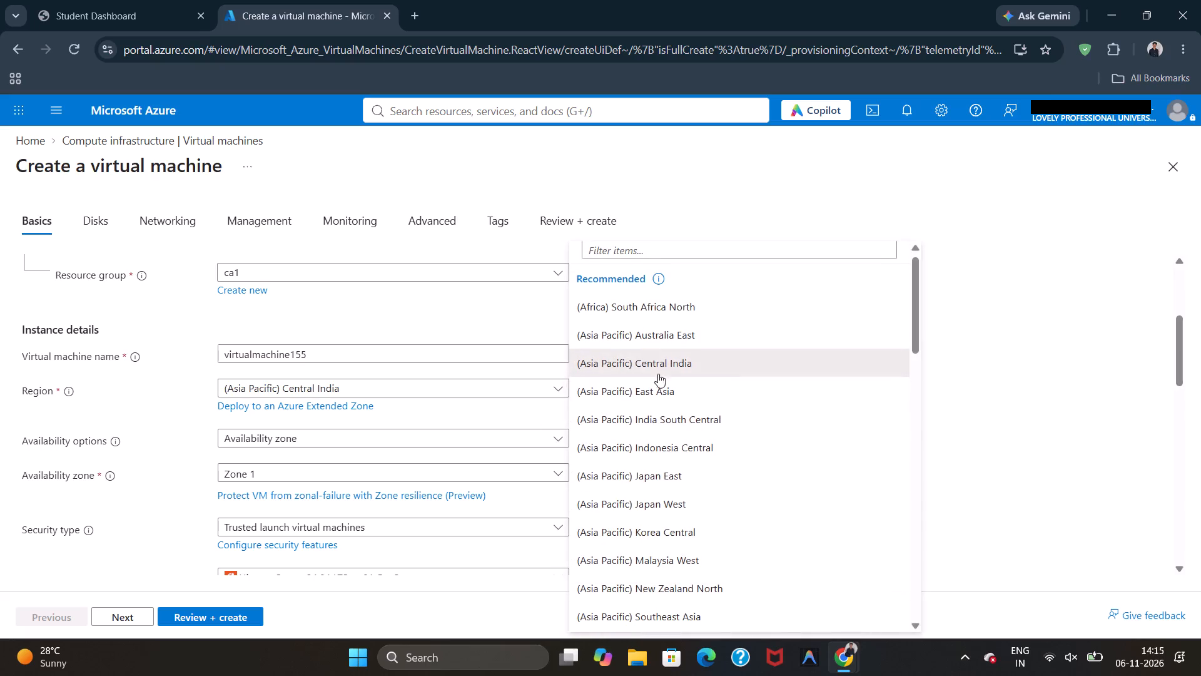
click(659, 392)
Examine the choices for the virtual machine's availability options and security type, keeping the current selections.
scroll(572, 415, down, 1)
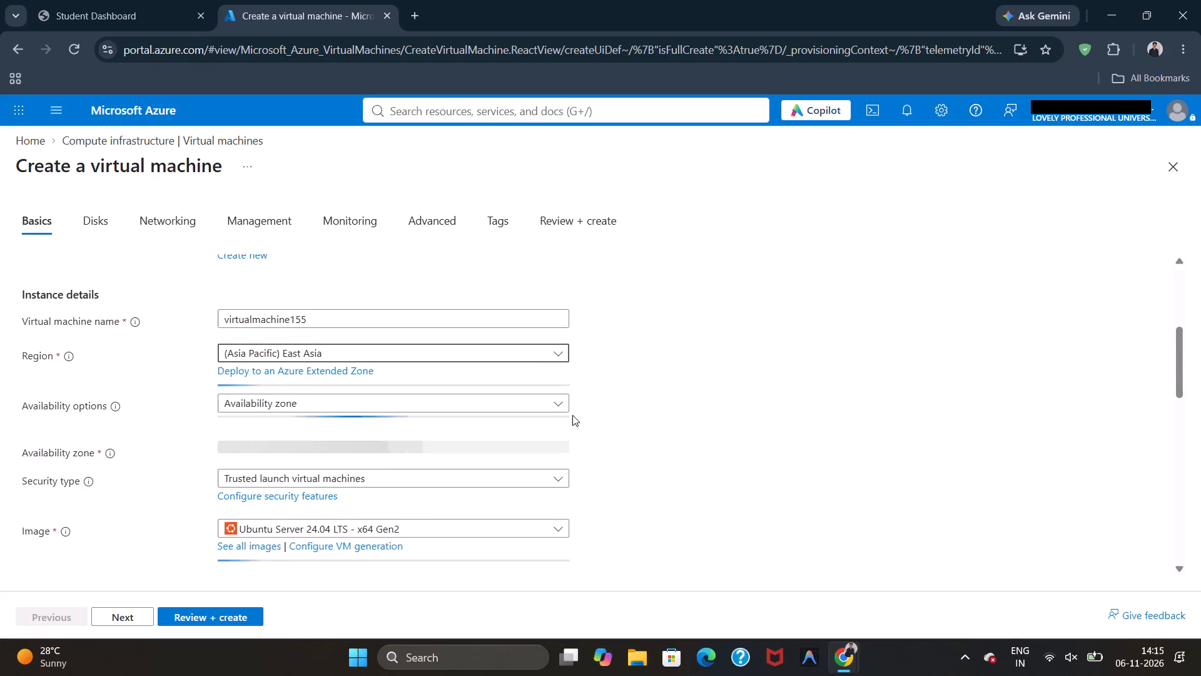
scroll(572, 415, down, 1)
click(540, 365)
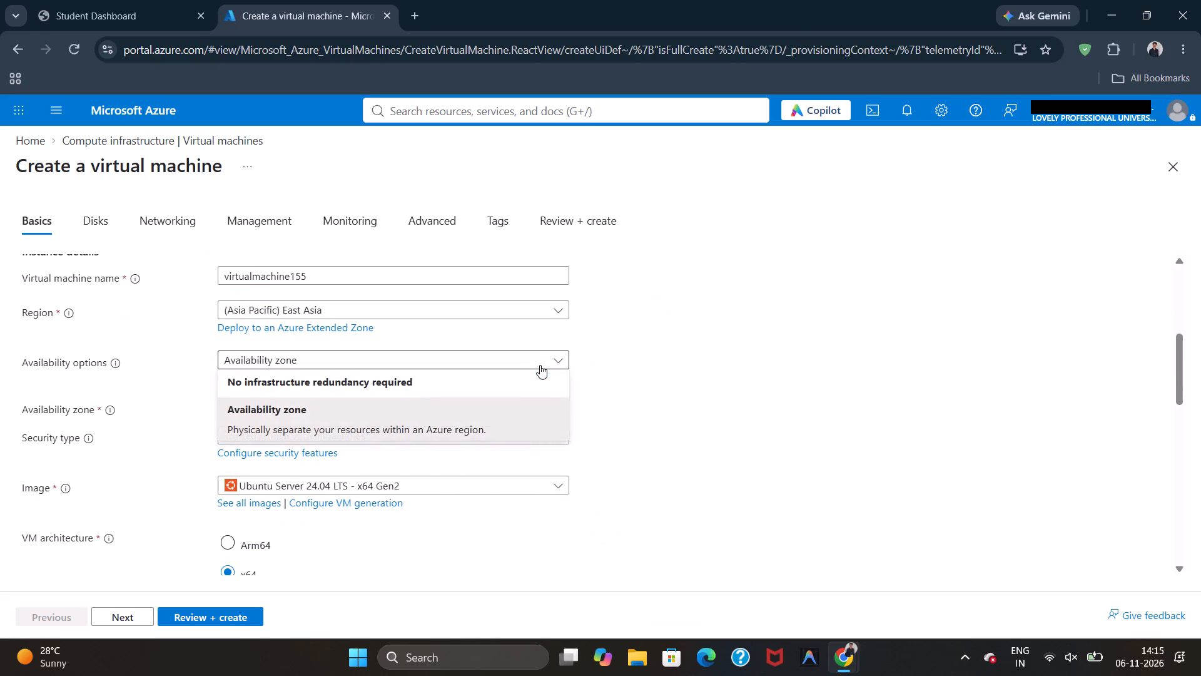
click(540, 365)
scroll(633, 382, down, 1)
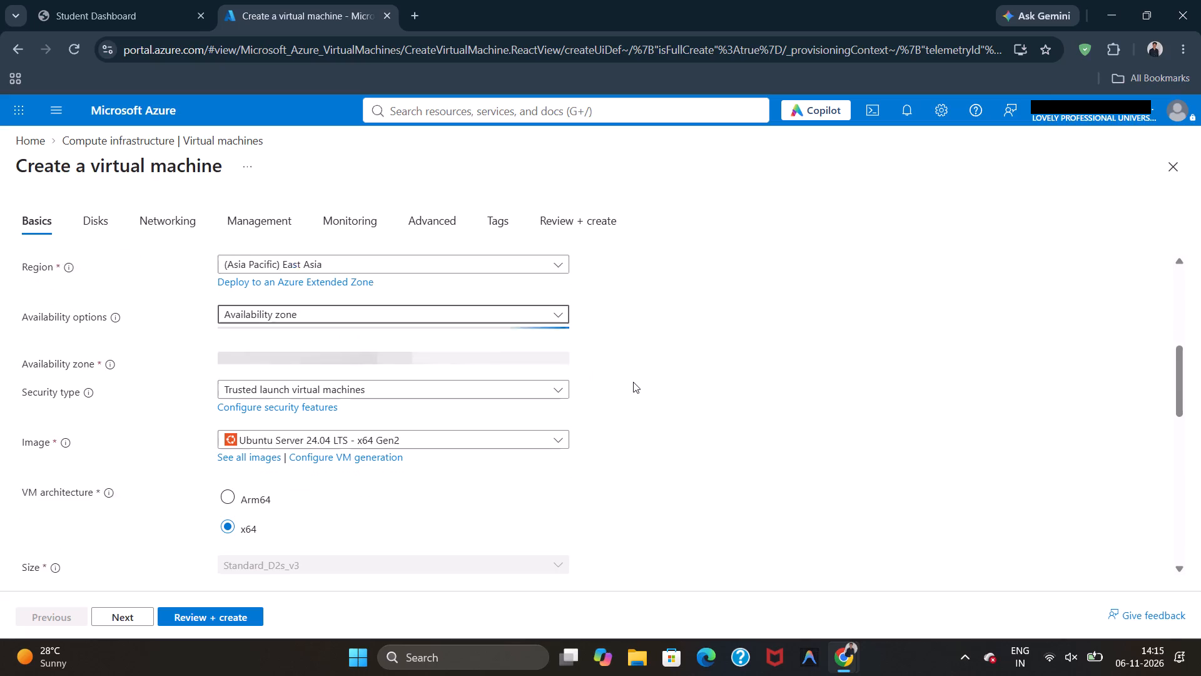
scroll(633, 382, down, 1)
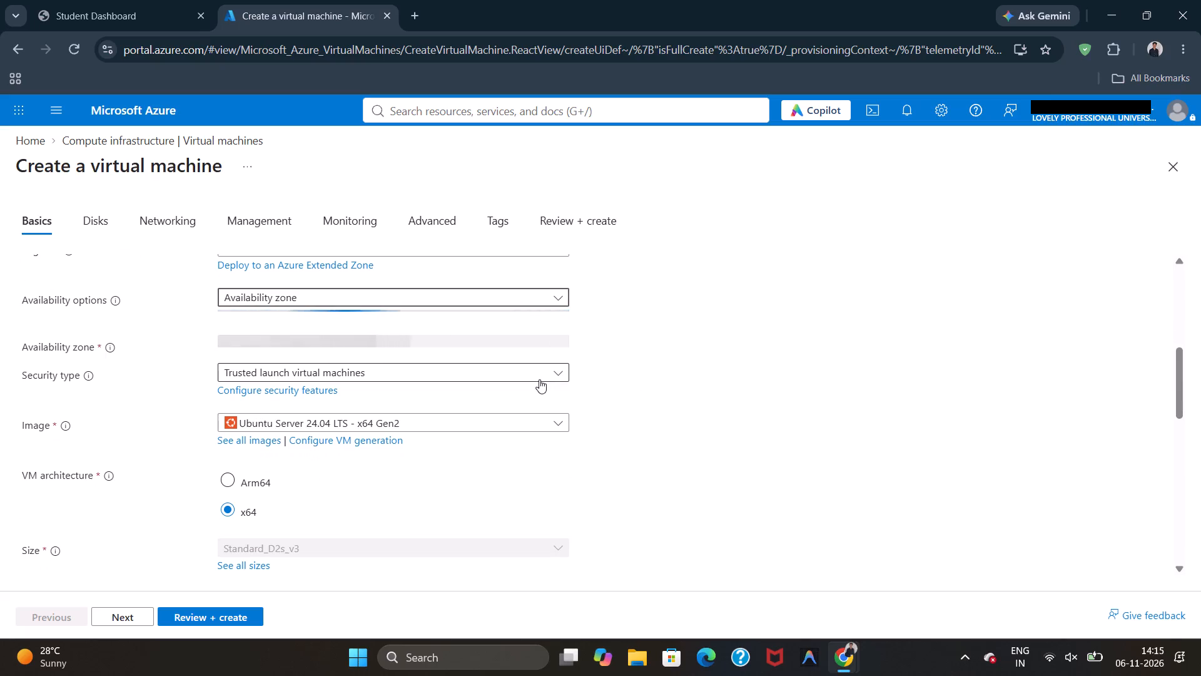
scroll(539, 379, down, 1)
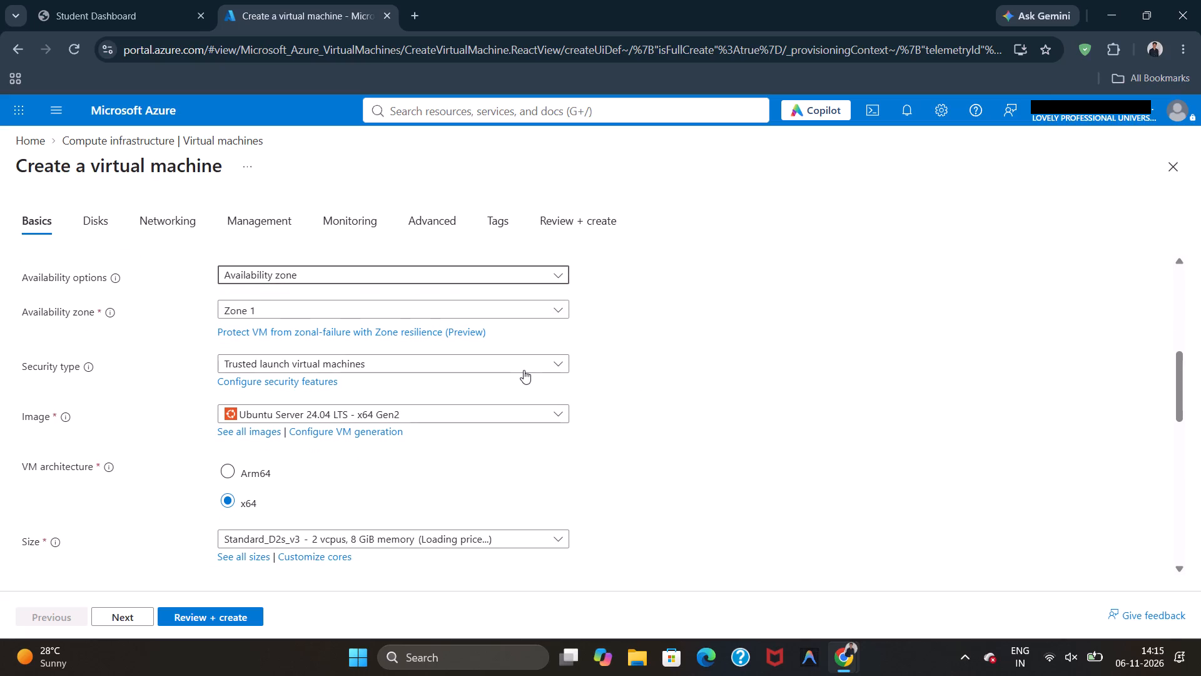
click(527, 366)
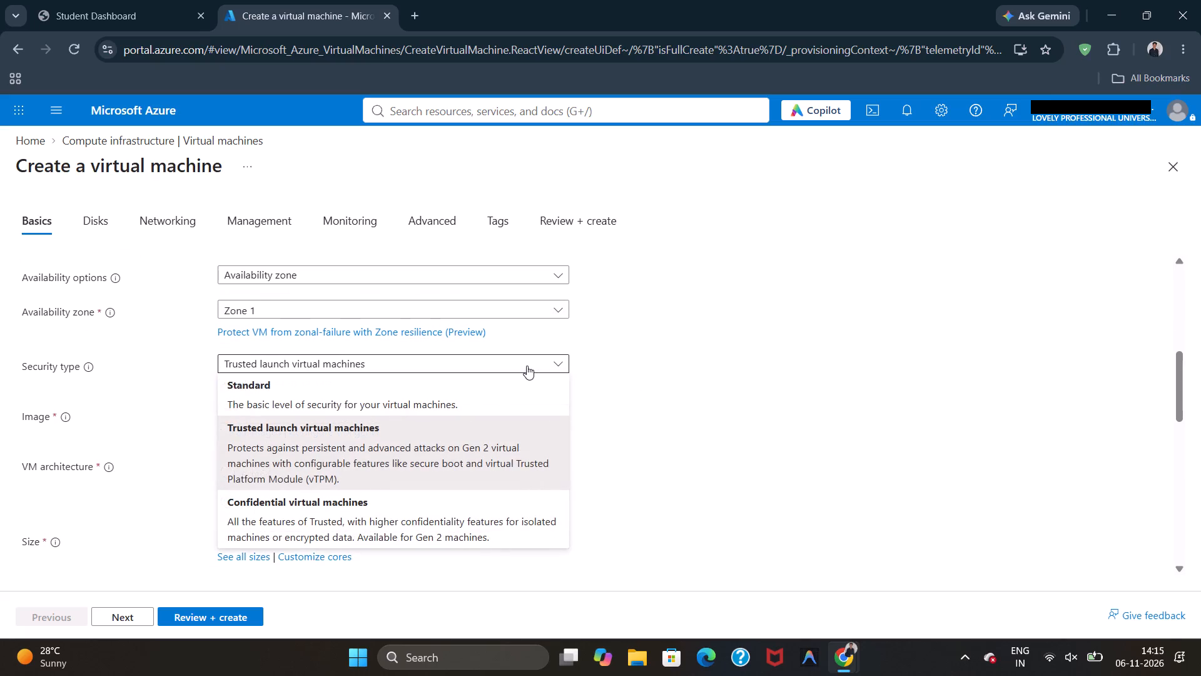
click(527, 368)
Review the virtual machine's size, administrator account, SSH key and inbound port settings.
scroll(527, 368, down, 1)
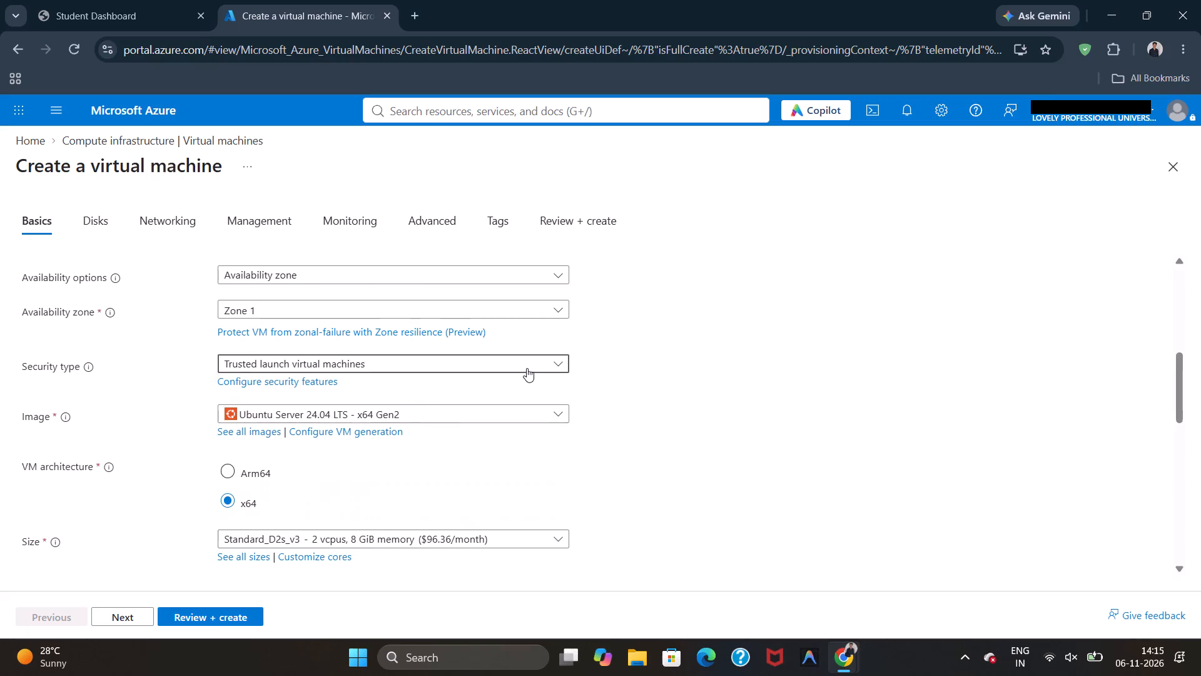
scroll(527, 368, down, 3)
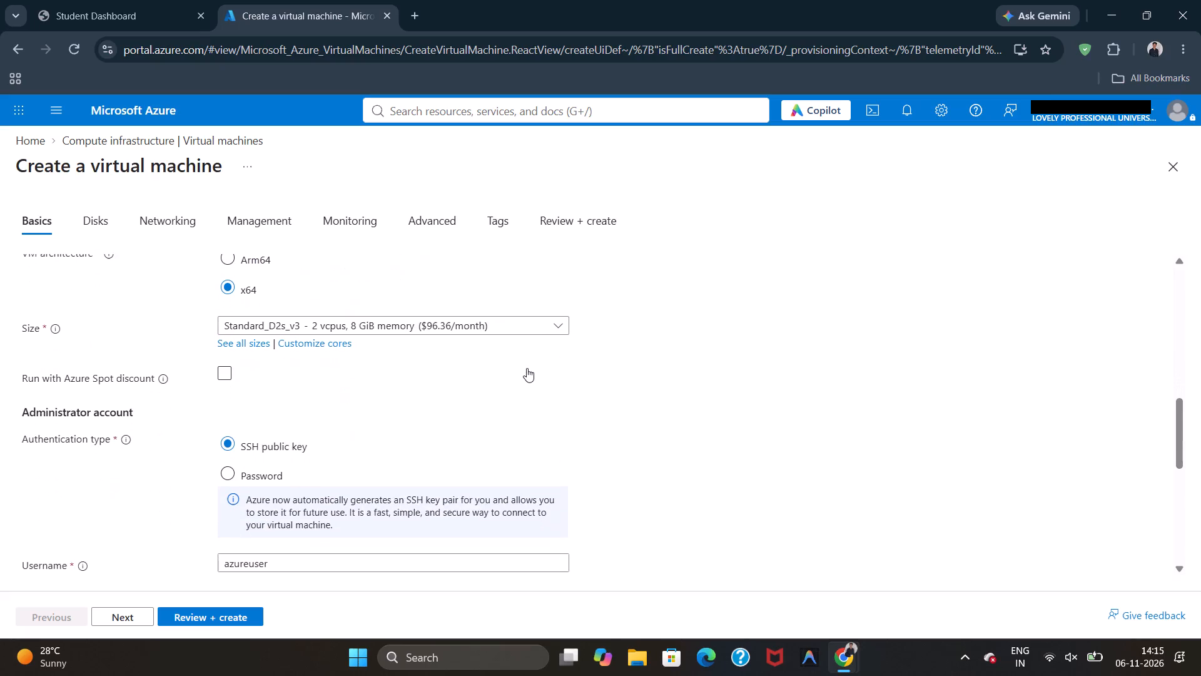
scroll(527, 368, down, 1)
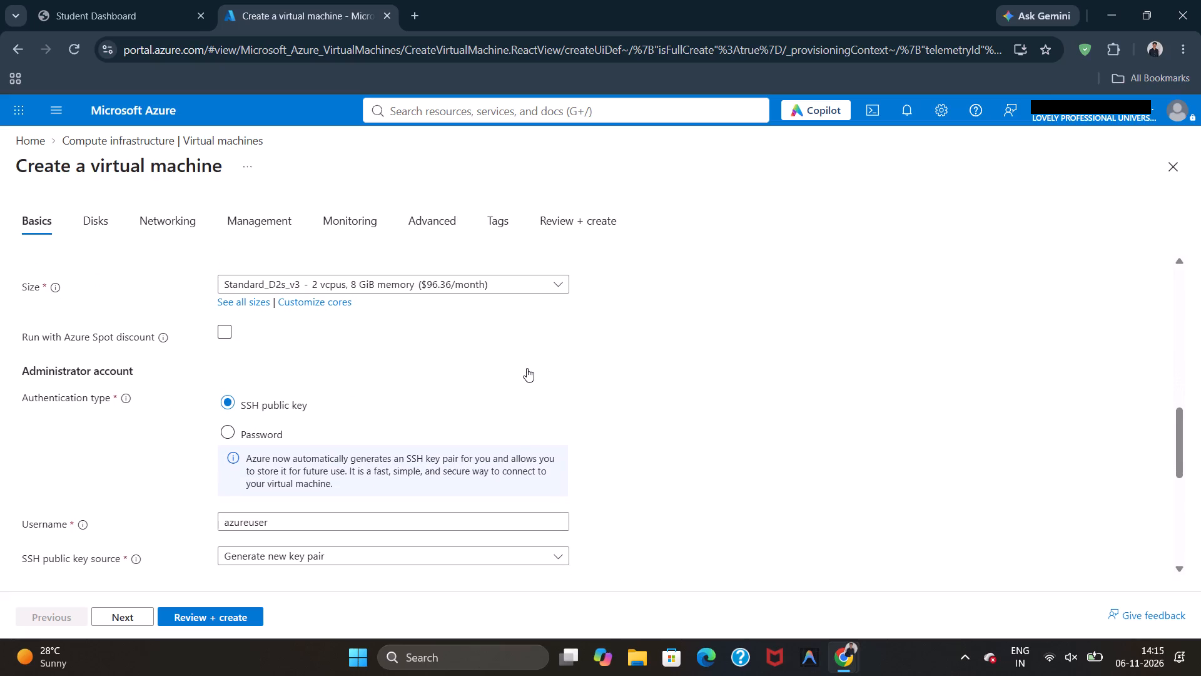
scroll(527, 368, down, 1)
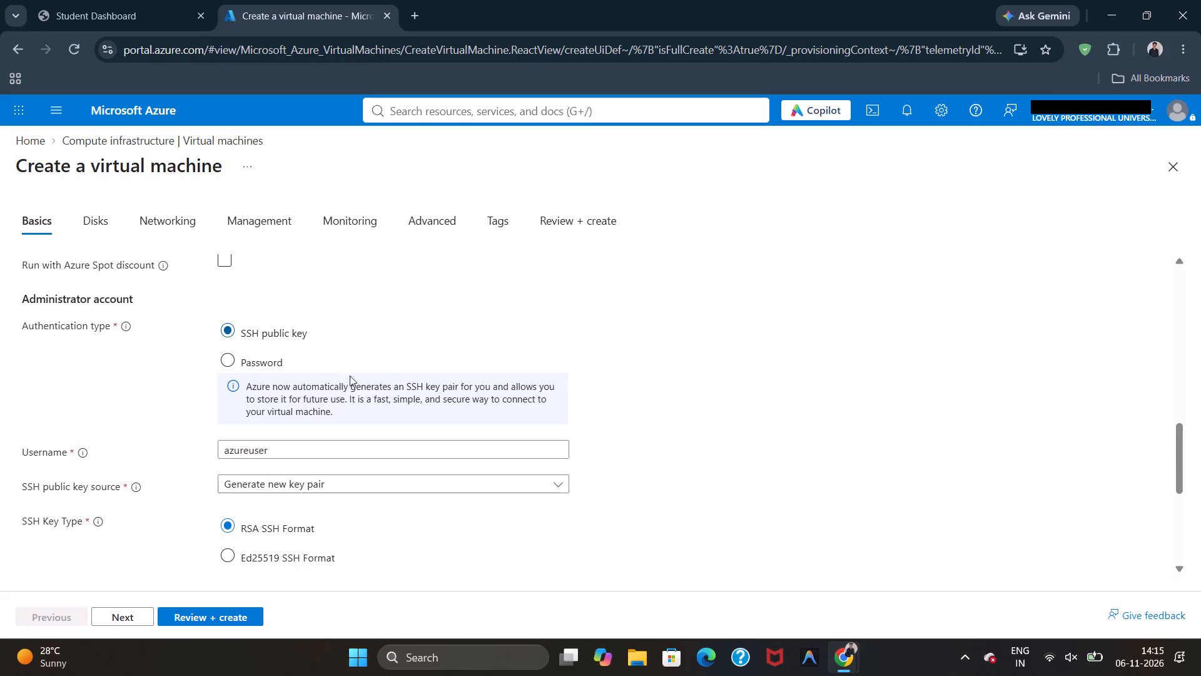
scroll(372, 420, down, 1)
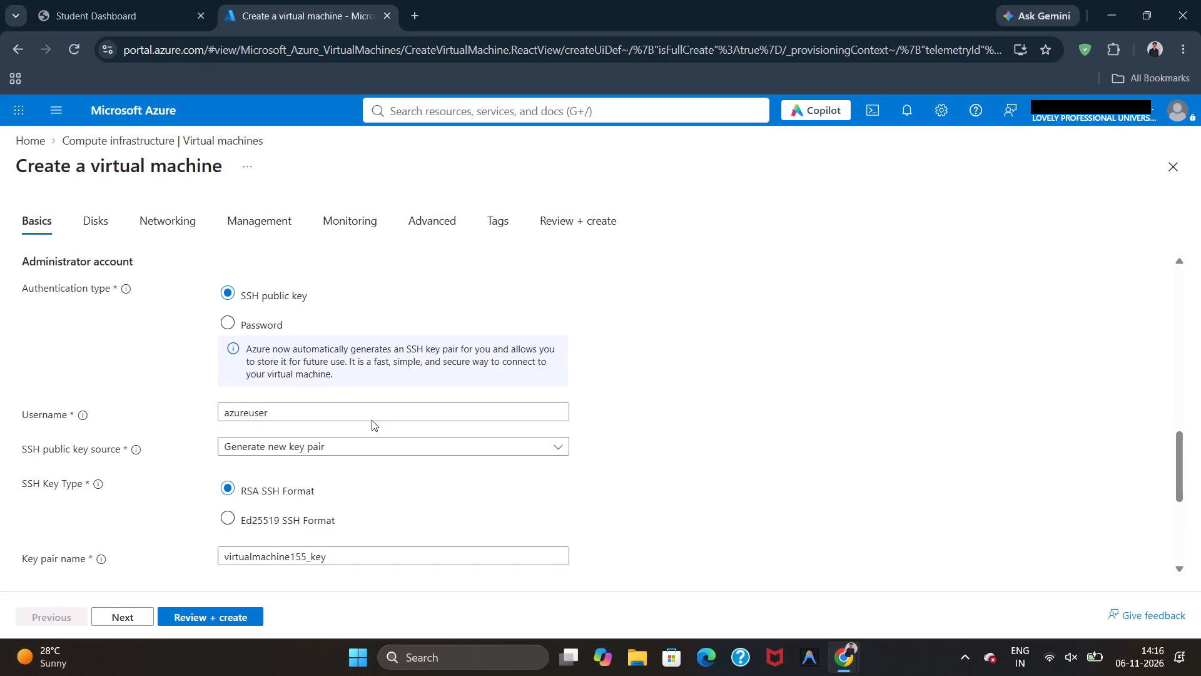
scroll(372, 420, down, 2)
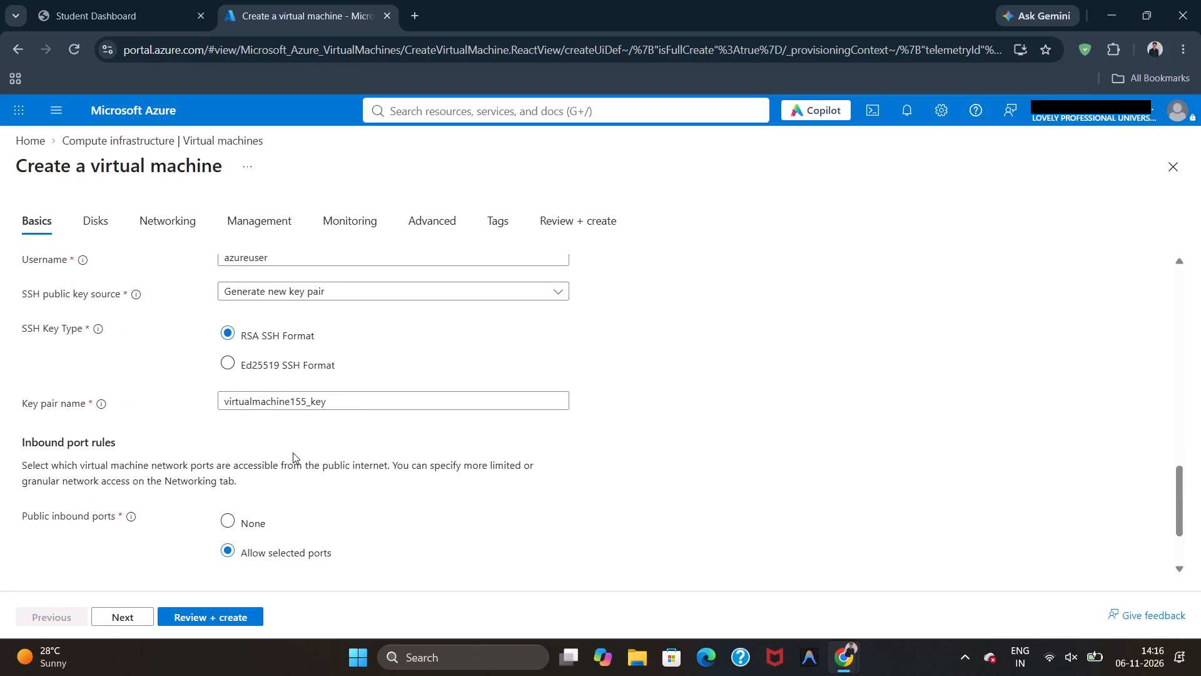
scroll(293, 453, up, 5)
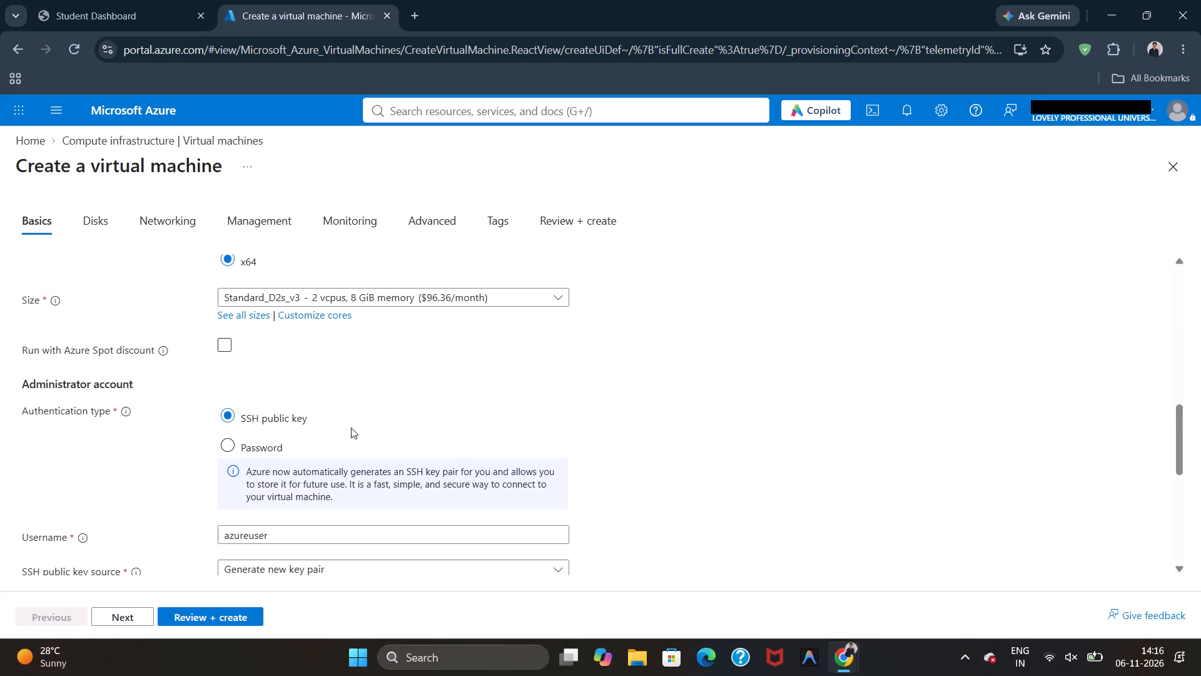
scroll(351, 428, down, 2)
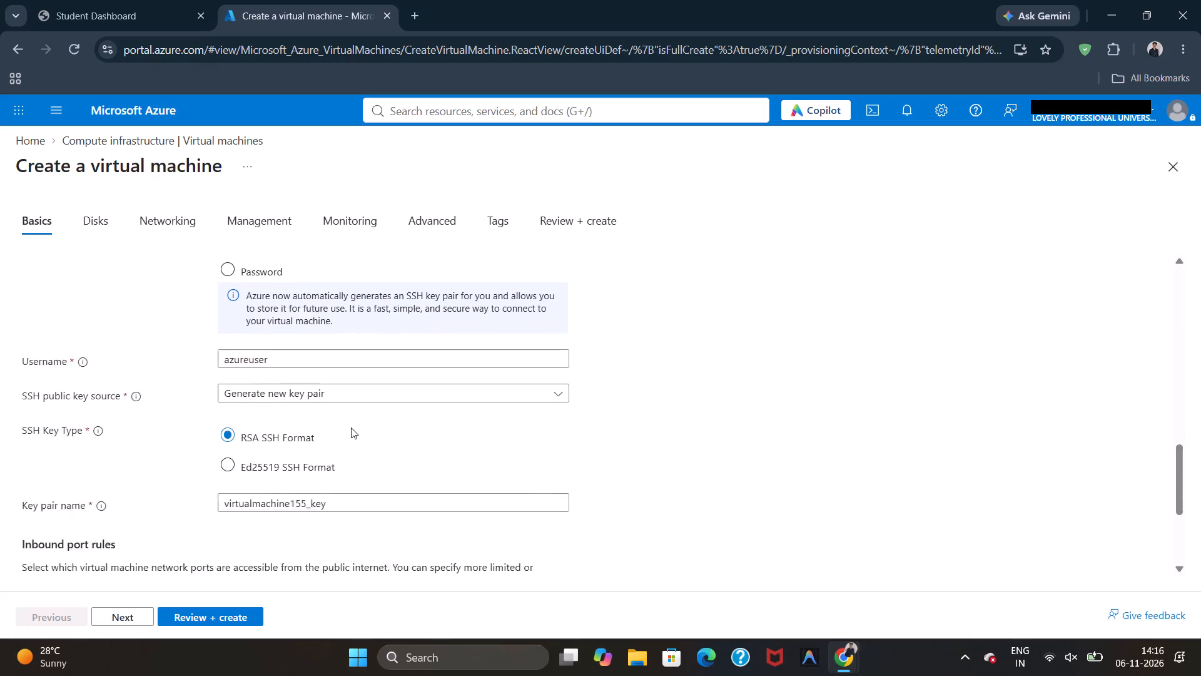
scroll(351, 428, down, 4)
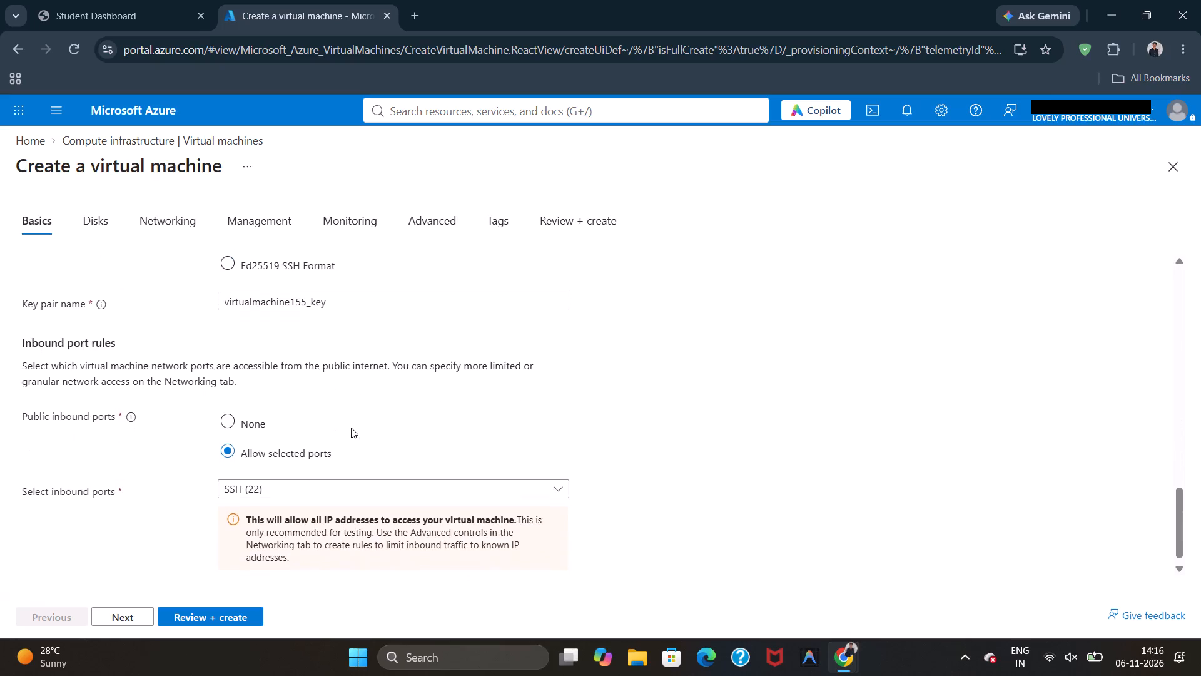
scroll(351, 428, down, 1)
Review the virtual machine's disk, networking, management, monitoring, advanced and tag settings, keeping the current selections.
click(98, 226)
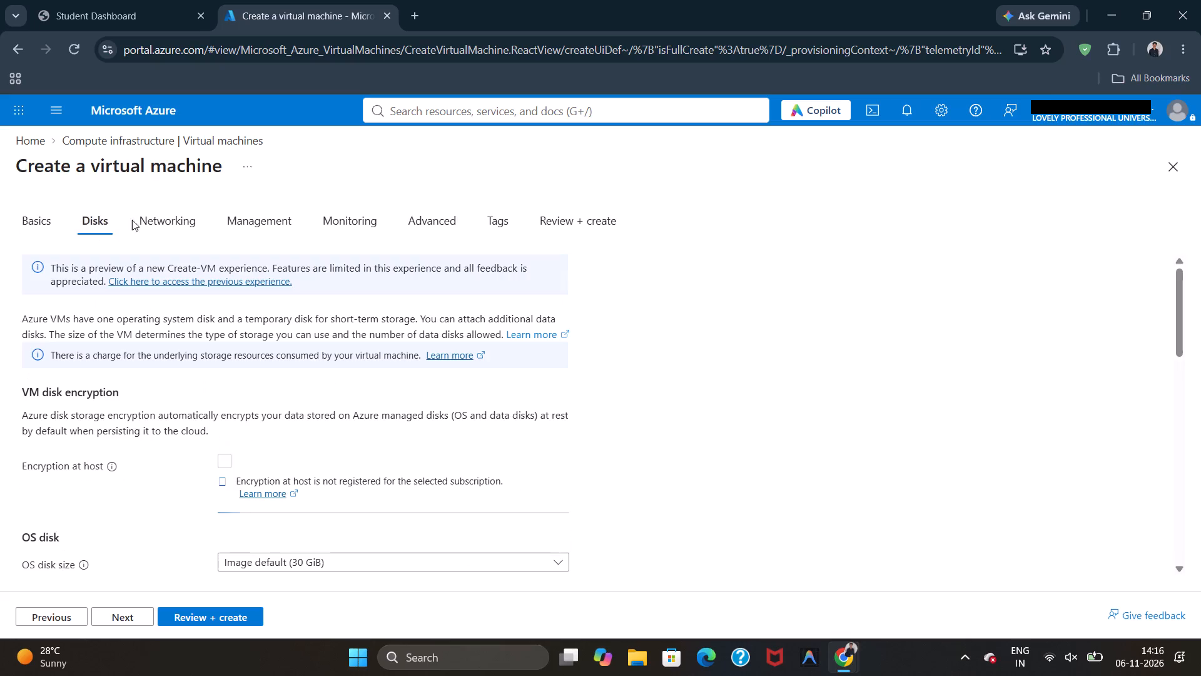
click(155, 223)
scroll(252, 331, down, 1)
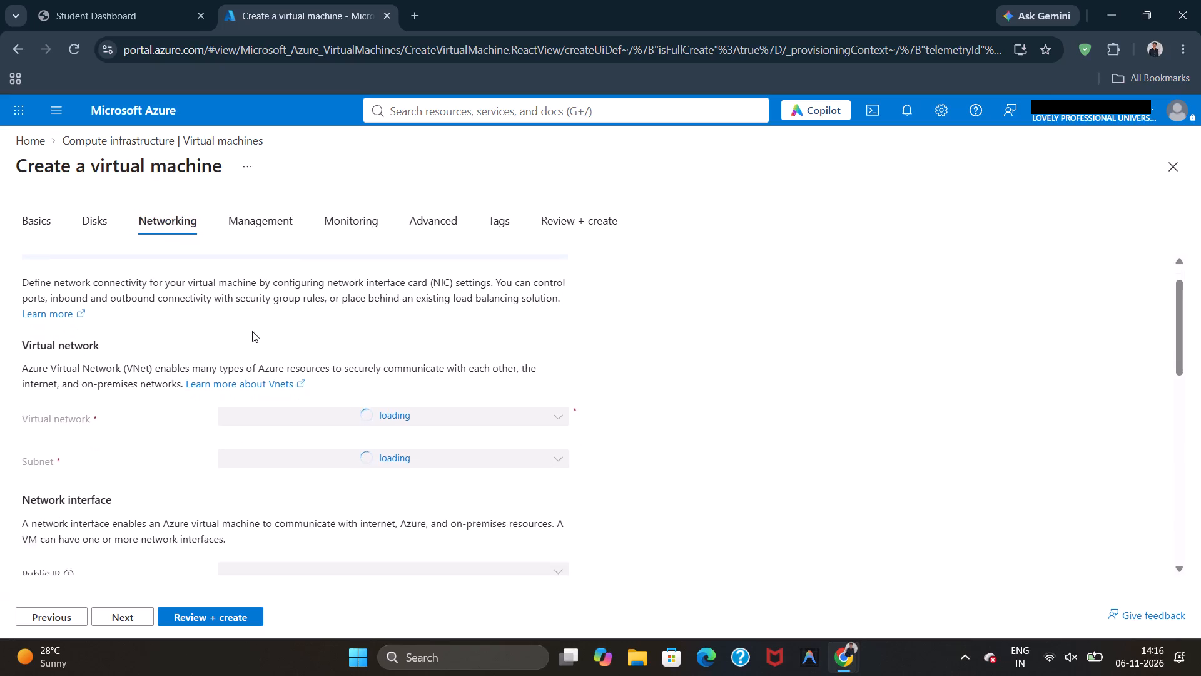
scroll(252, 331, down, 2)
click(248, 223)
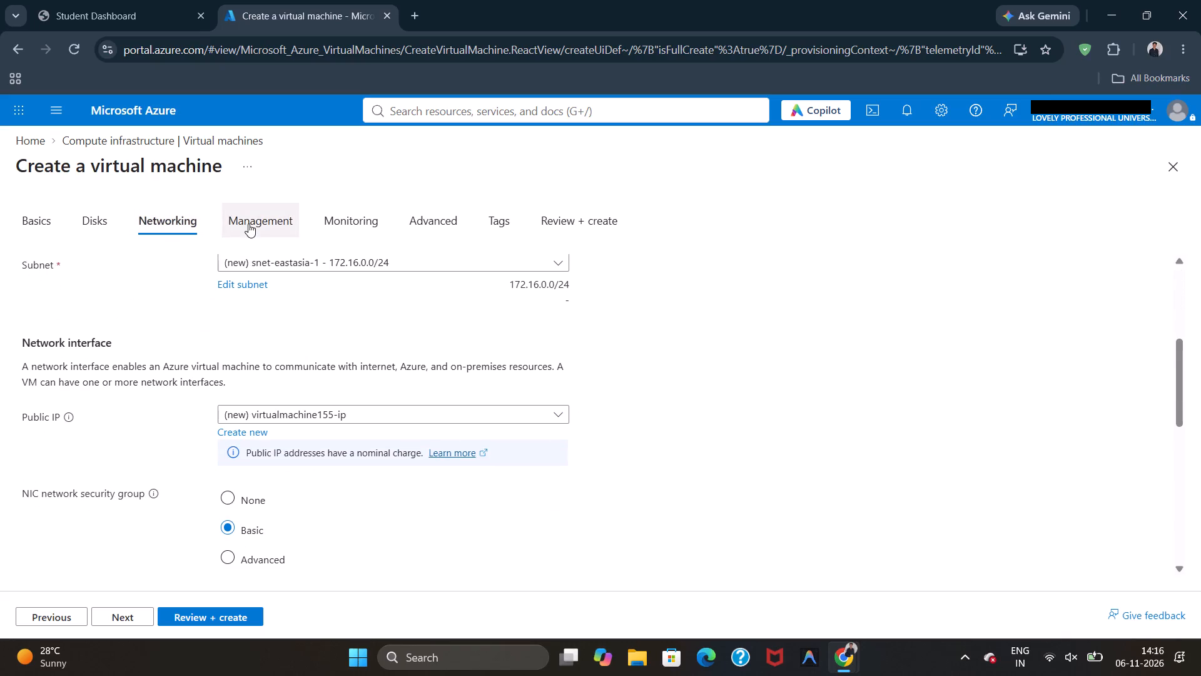
scroll(428, 366, down, 5)
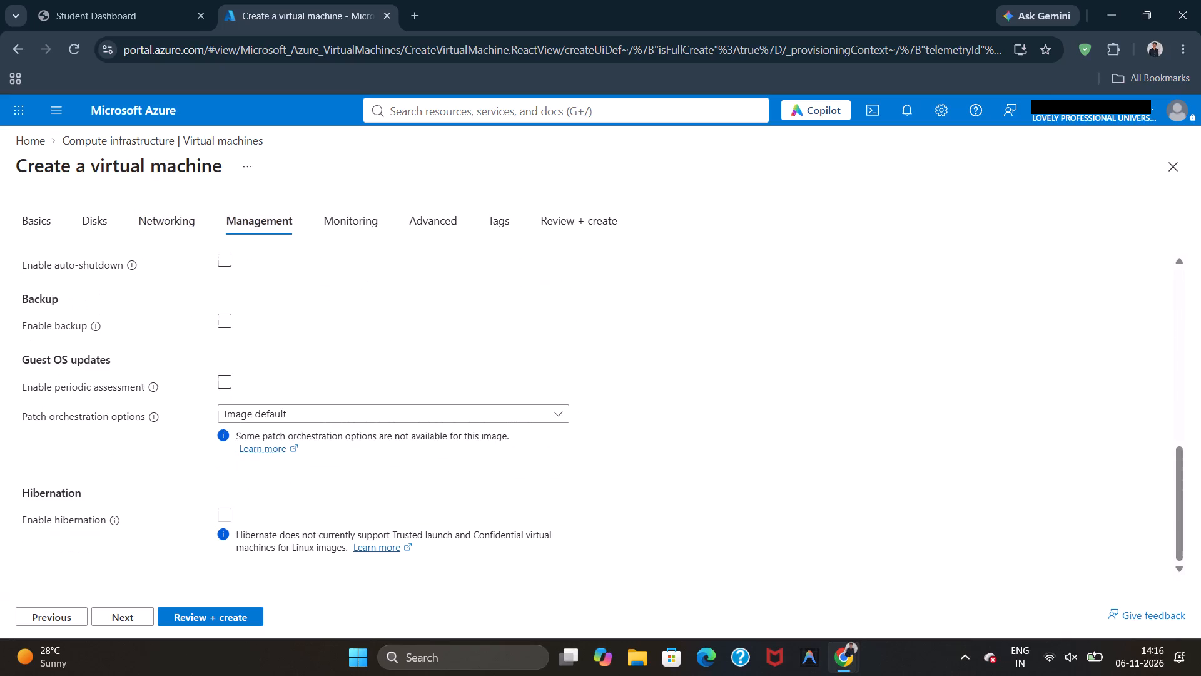
scroll(428, 366, down, 1)
click(357, 229)
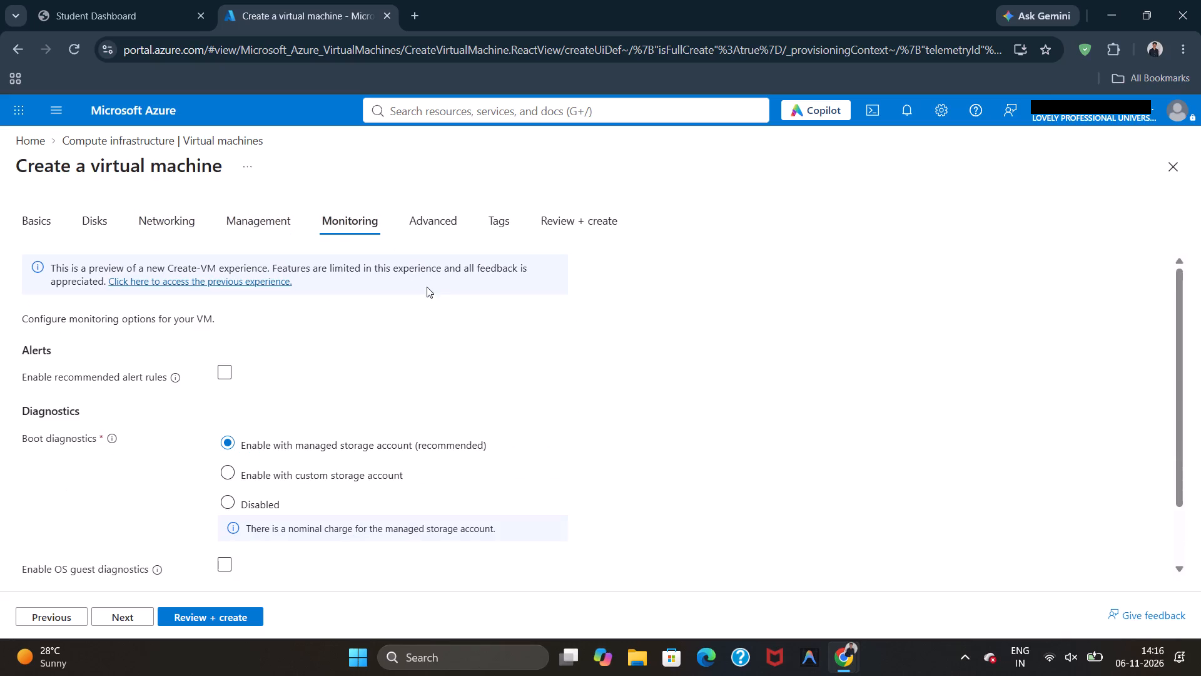
scroll(437, 433, down, 6)
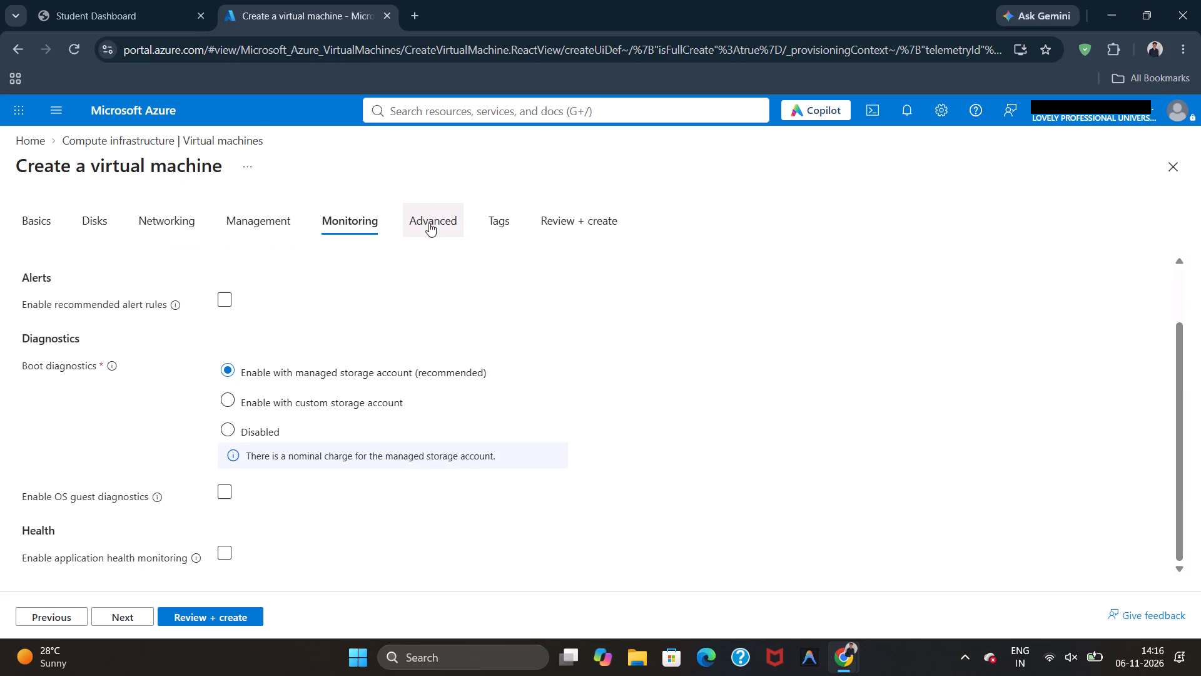
click(429, 223)
click(481, 226)
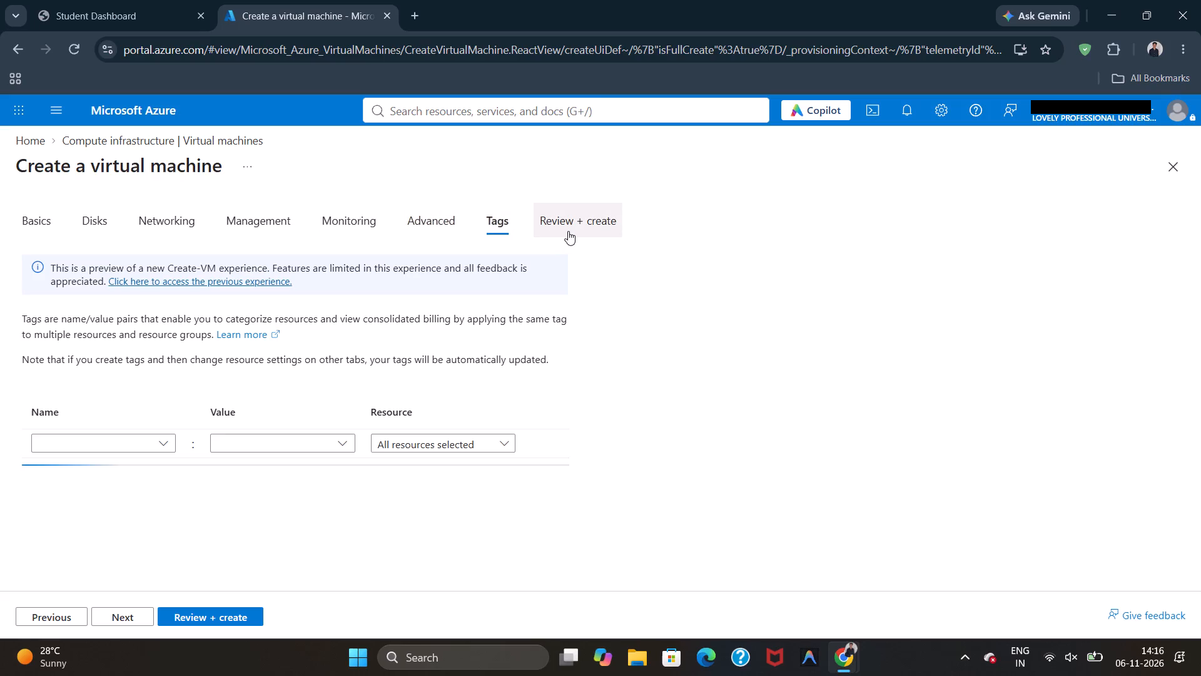
Validate the virtual machine configuration and bring up its final summary before creation.
click(568, 231)
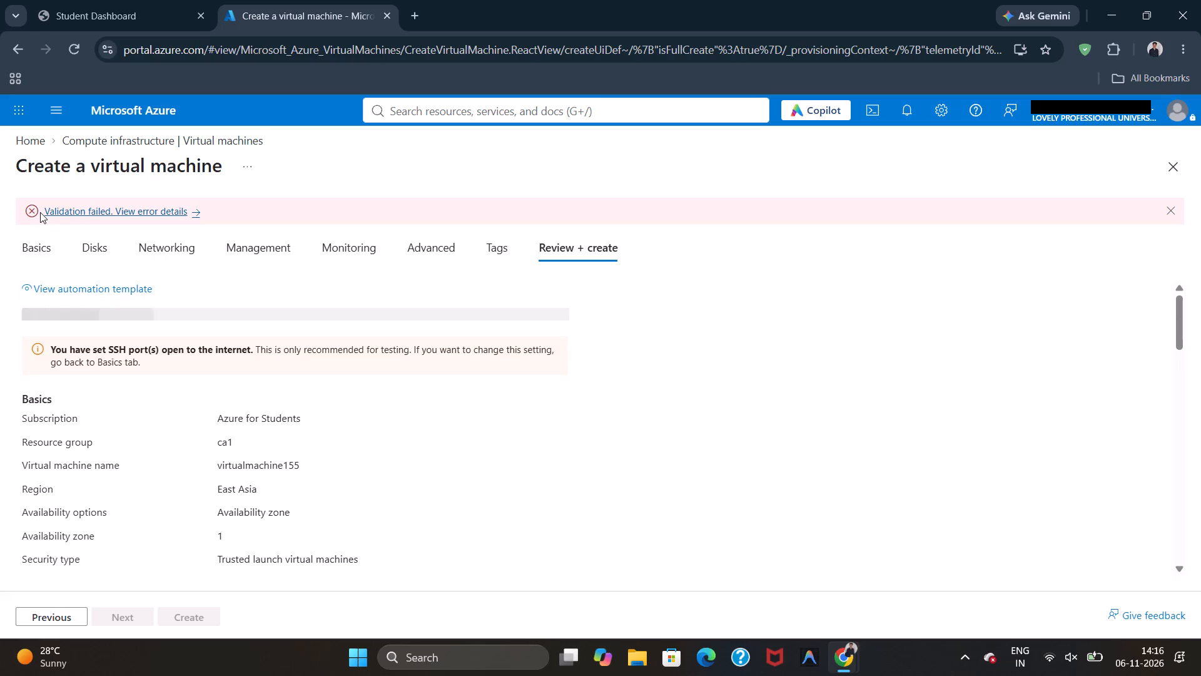
Return to the virtual machine's basic settings and recheck the SSH key and inbound port rules.
click(34, 245)
scroll(388, 433, up, 1)
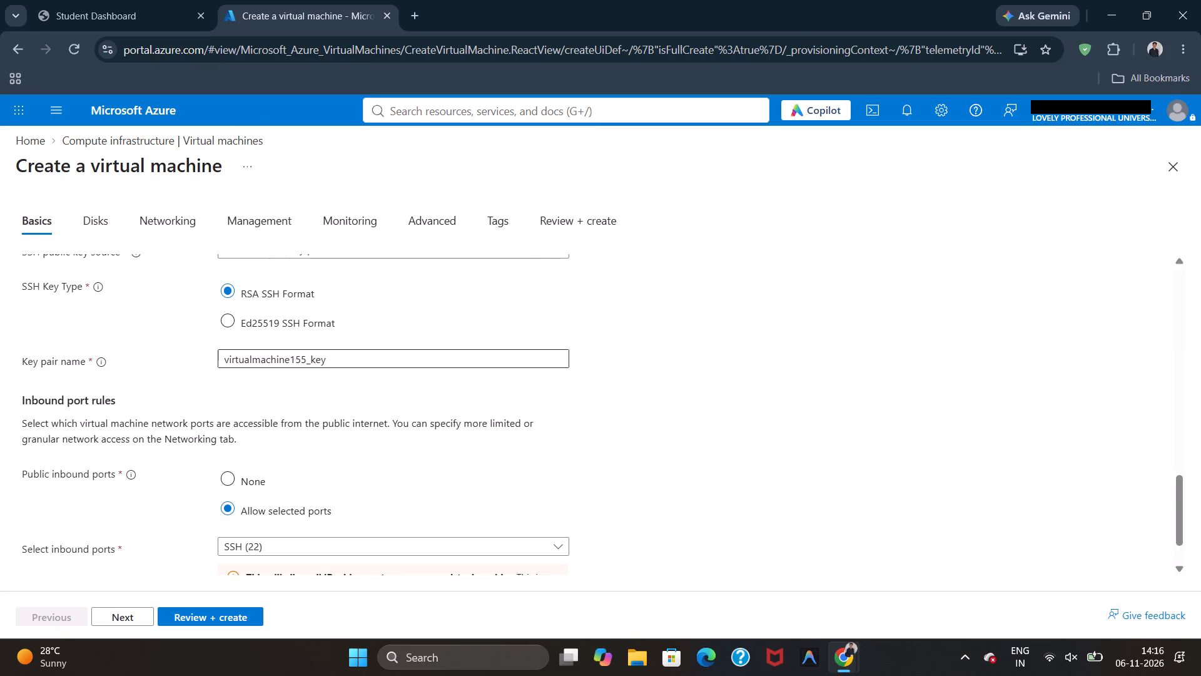
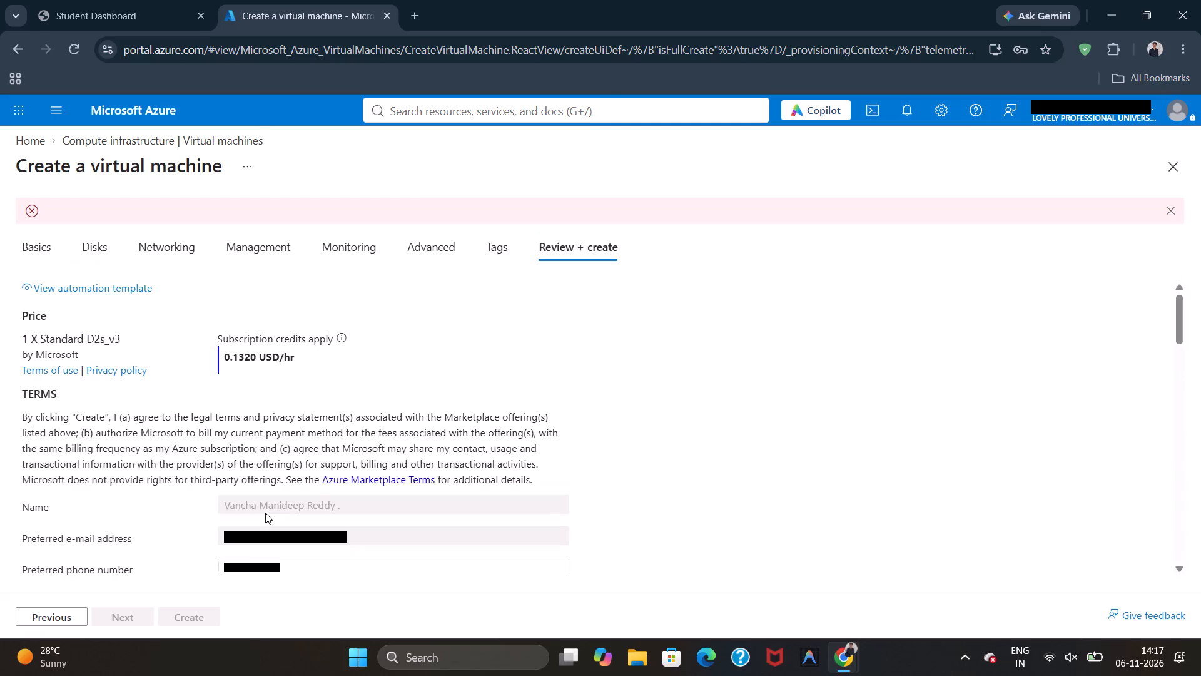
Look through the virtual machine's configuration summary and open the validation error details.
scroll(196, 301, down, 7)
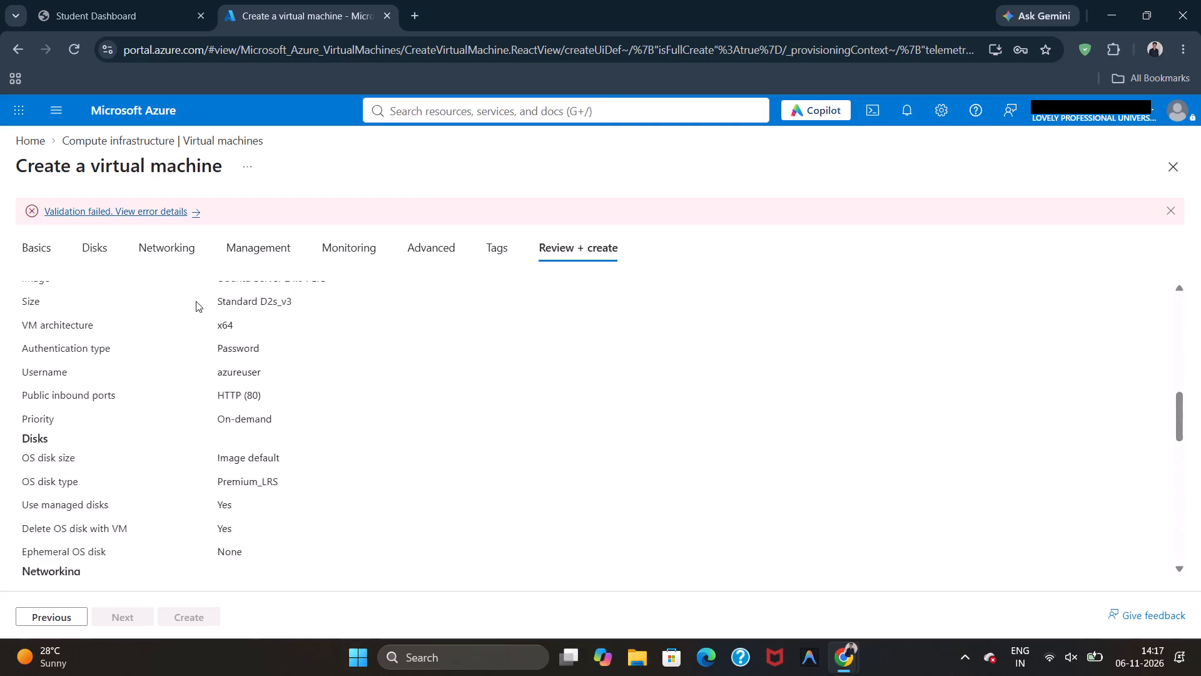
scroll(196, 301, down, 11)
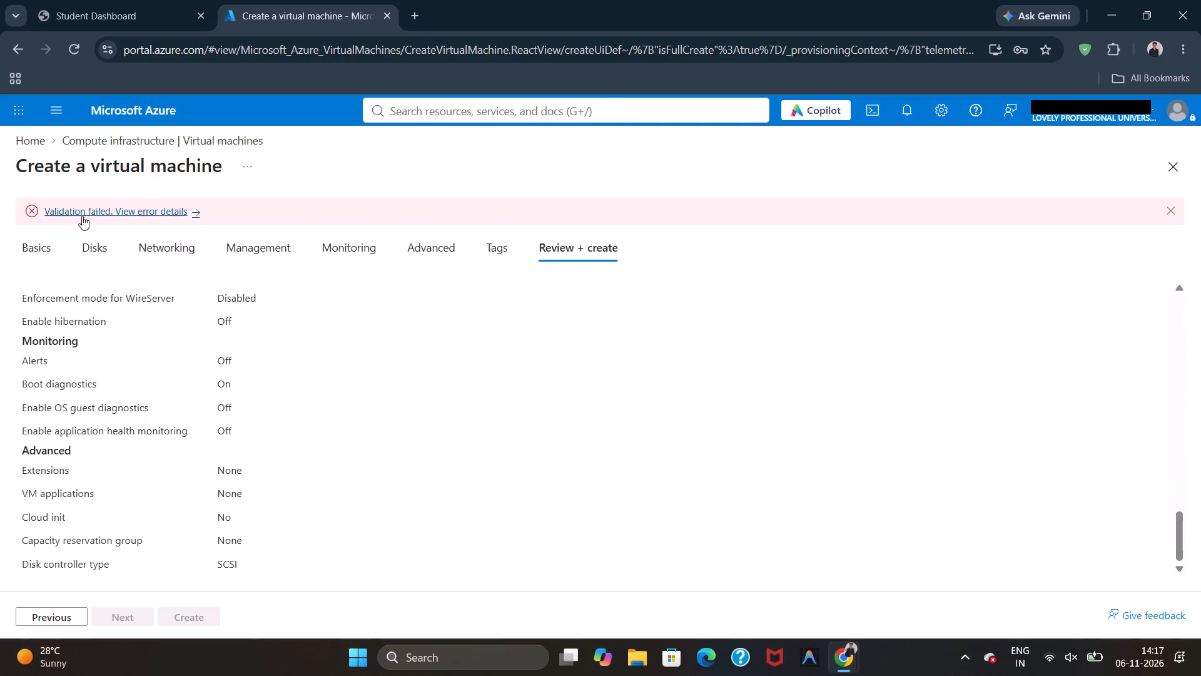
click(83, 216)
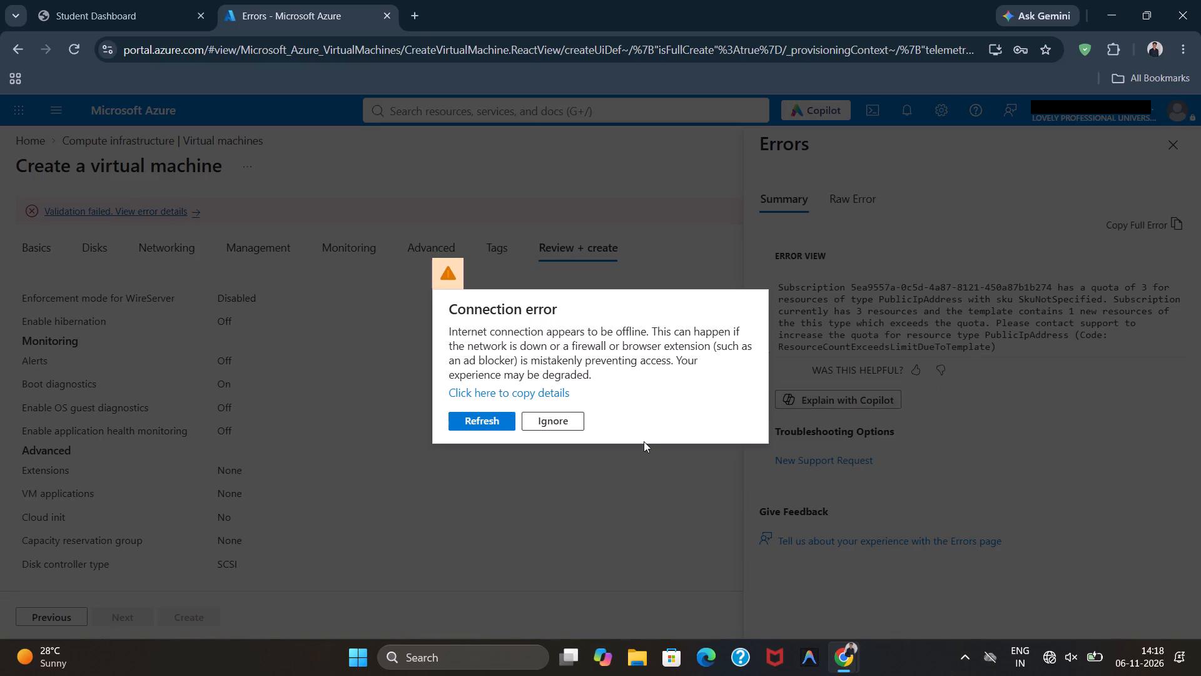
Check the computer's Wi-Fi connection in the Windows quick settings and return to the virtual machine page.
click(1045, 666)
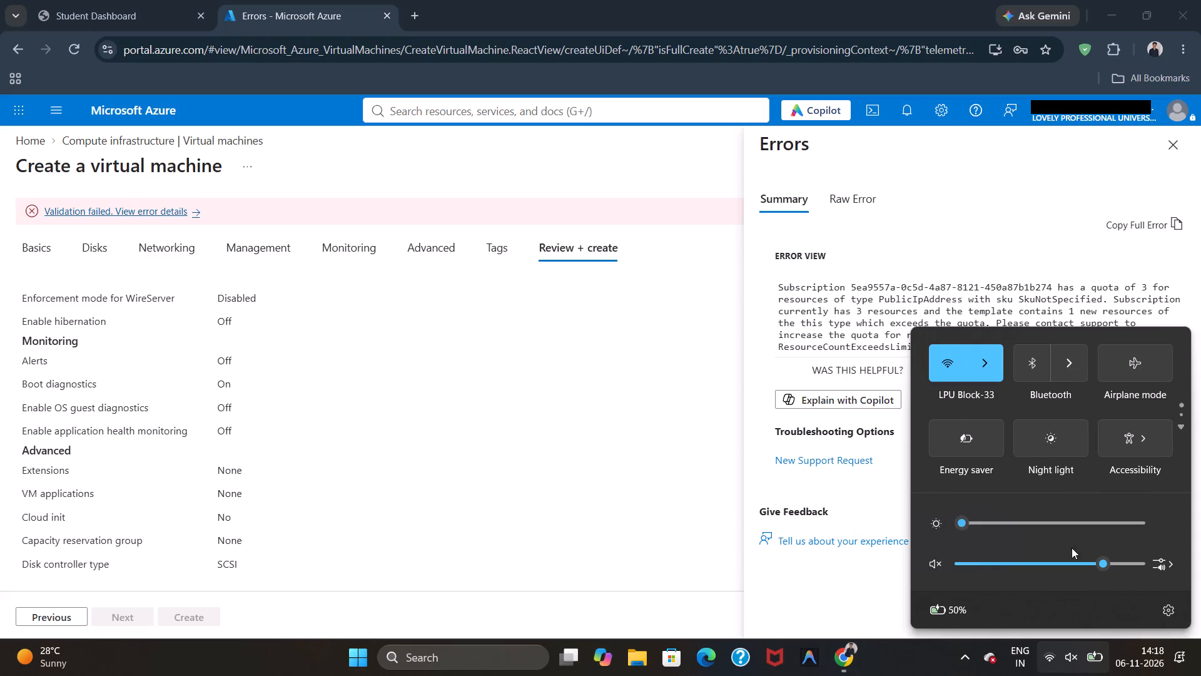
click(614, 436)
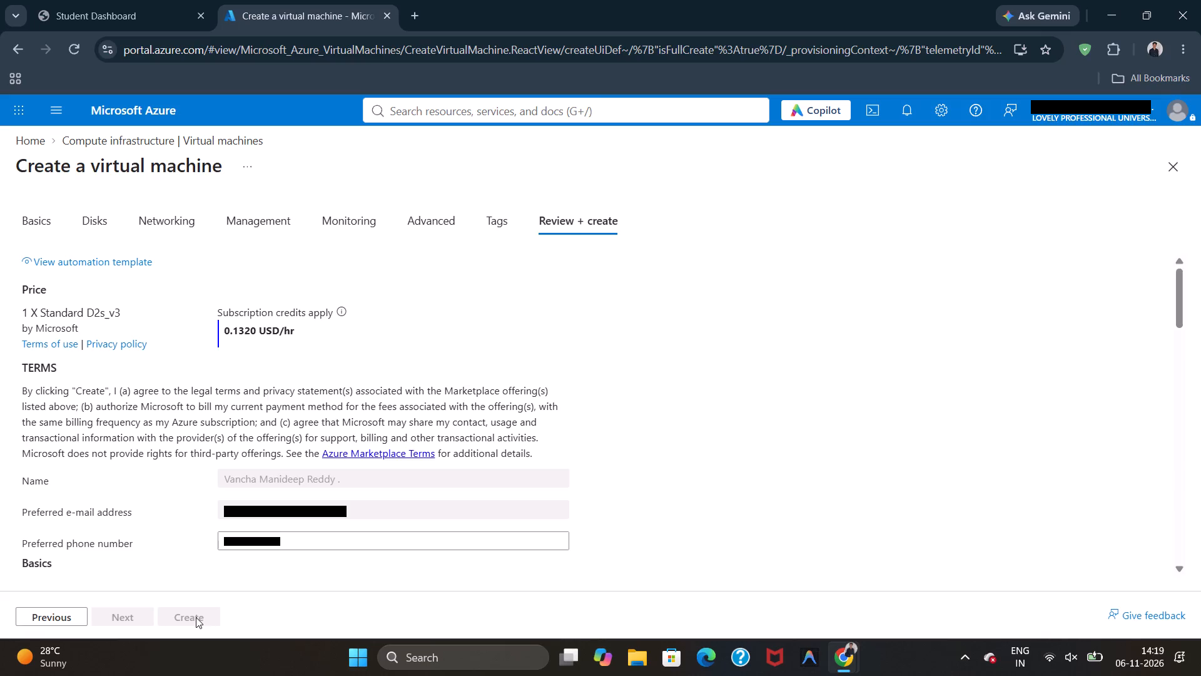
Read the details of the virtual machine's validation error, and recheck the disk and networking entries in its configuration summary.
click(119, 221)
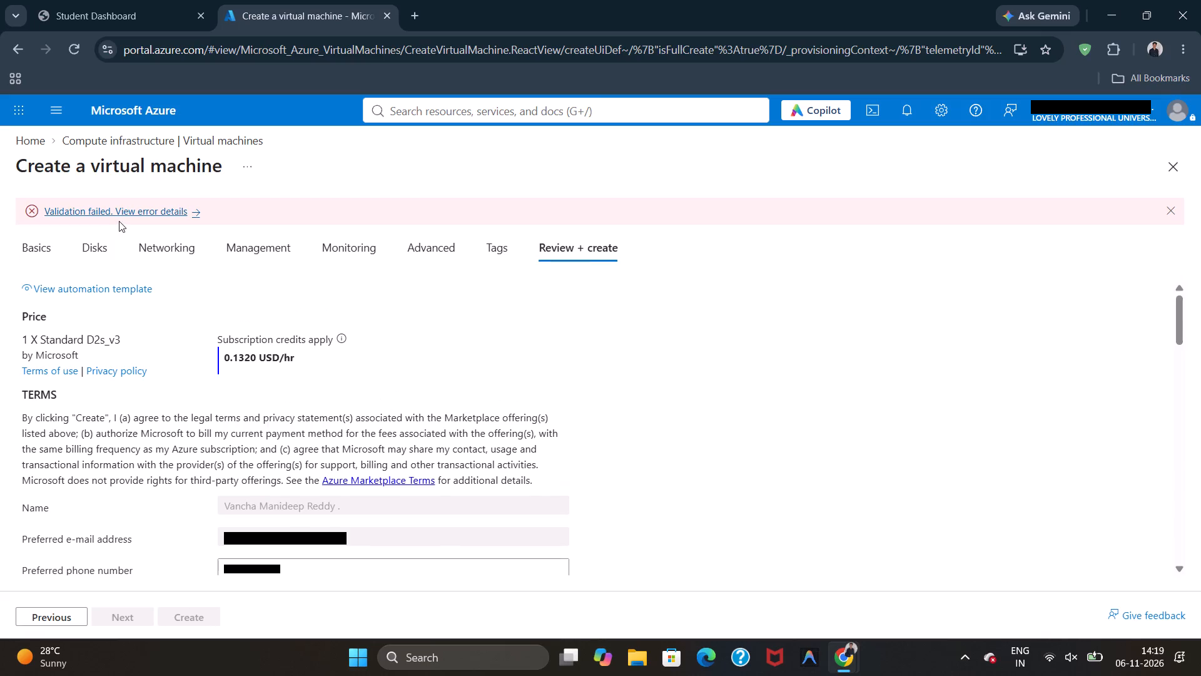
click(114, 215)
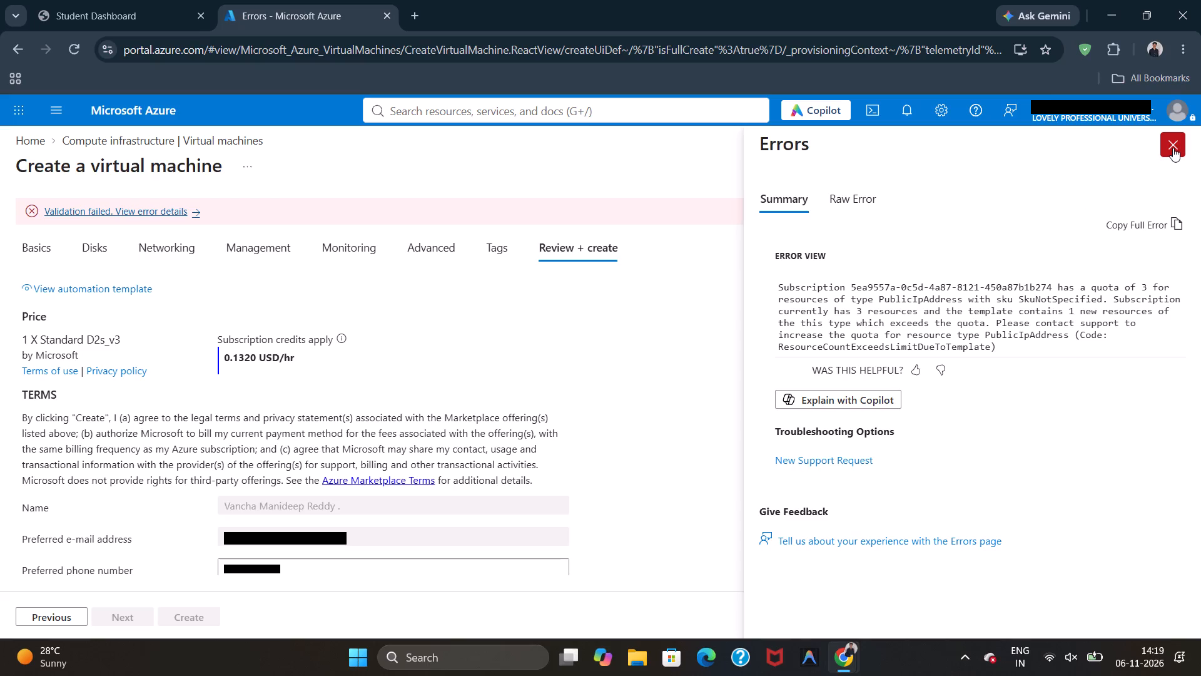
click(1173, 148)
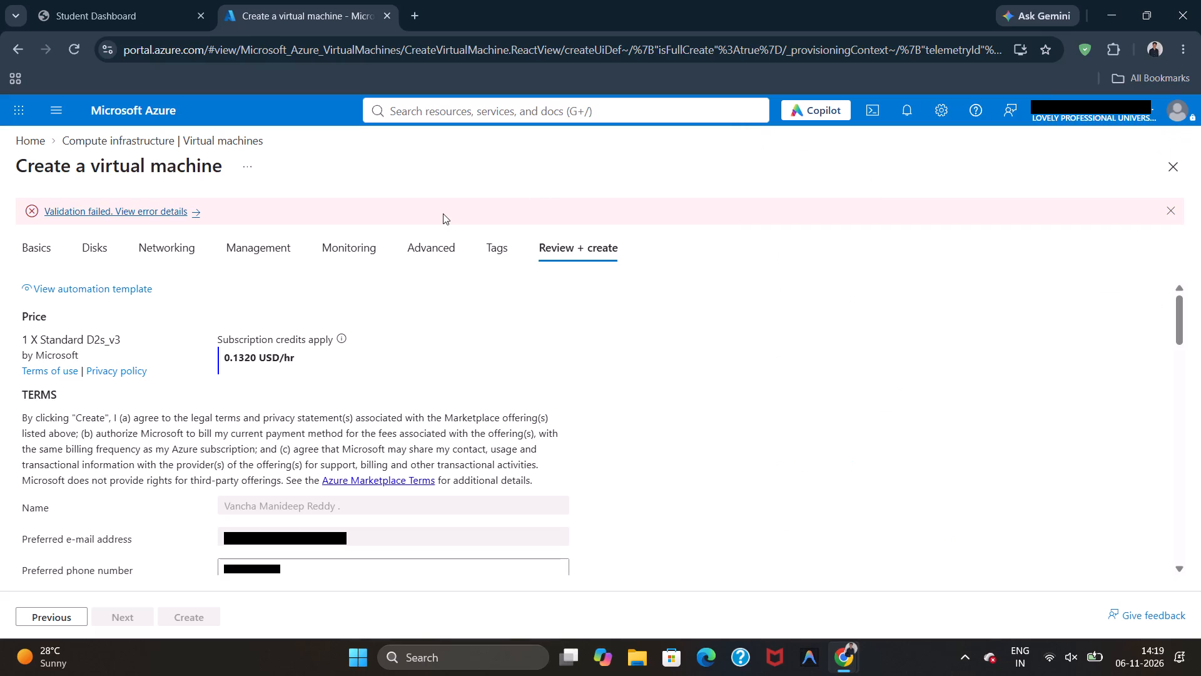
scroll(335, 330, down, 10)
scroll(335, 330, up, 9)
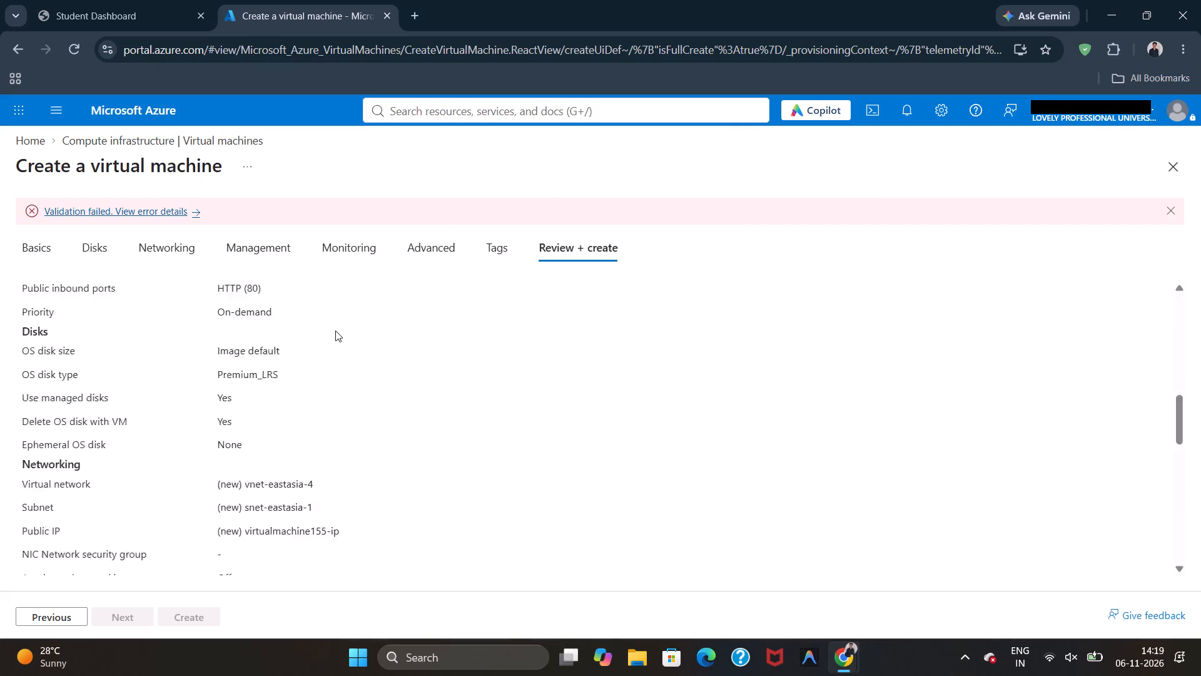
Recheck the virtual machine's basic and disk settings, and run the configuration validation again.
click(51, 248)
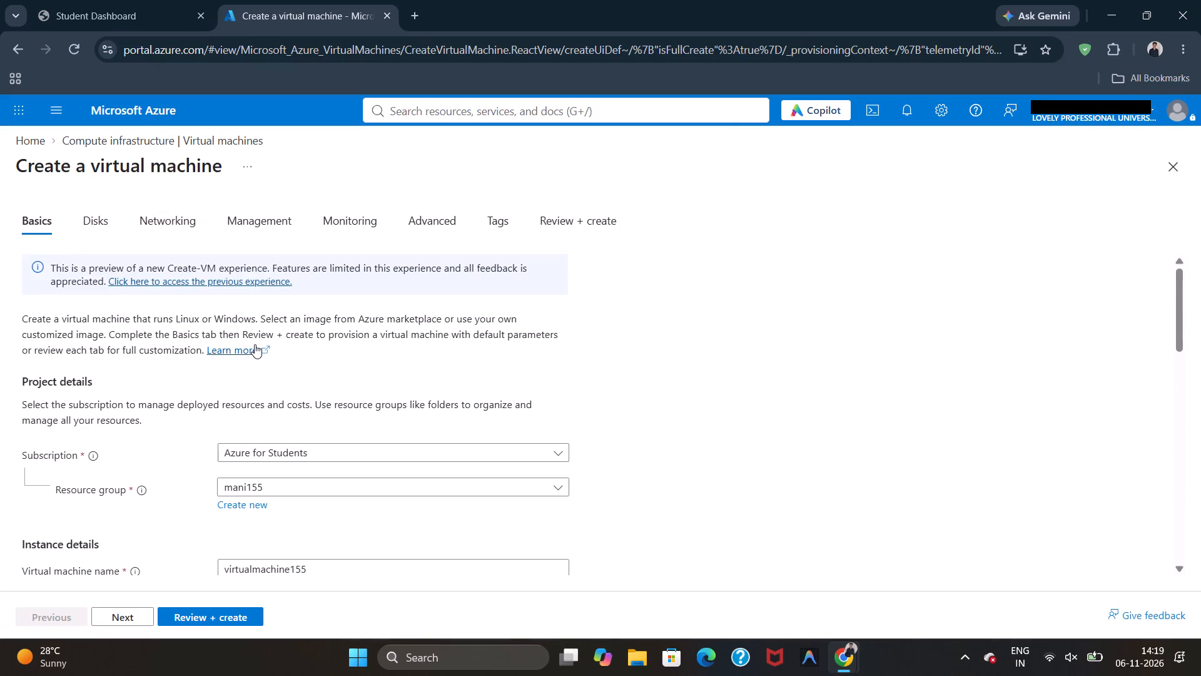
scroll(255, 344, down, 4)
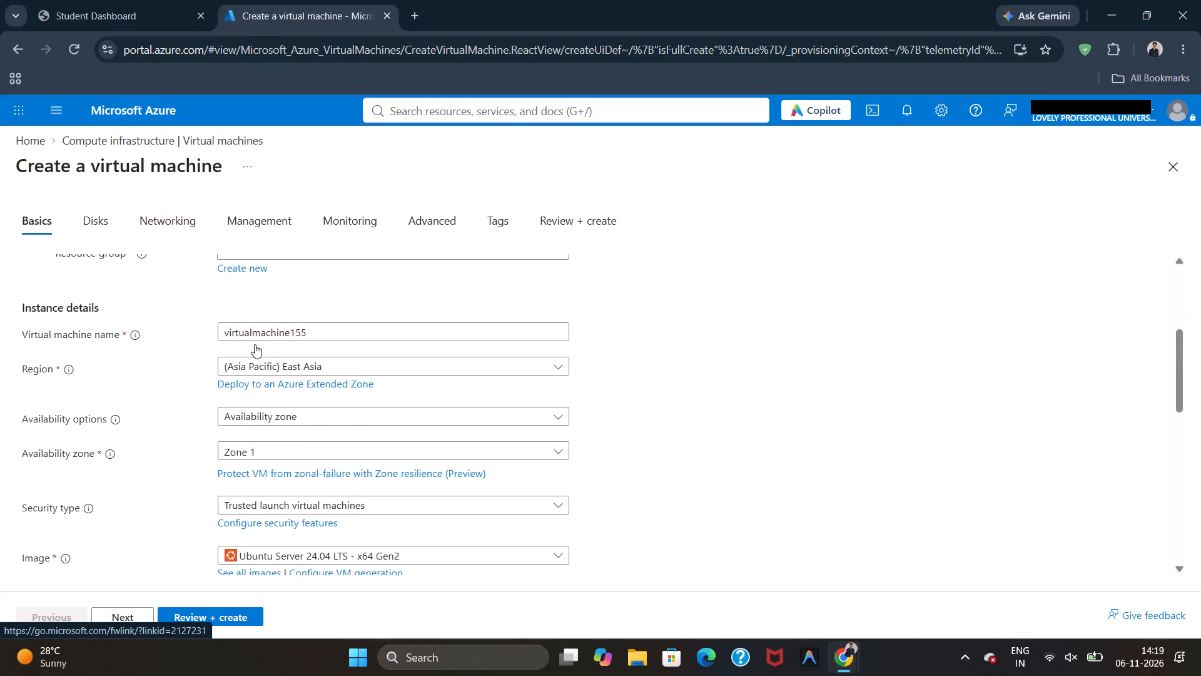
scroll(255, 344, down, 1)
scroll(312, 359, up, 1)
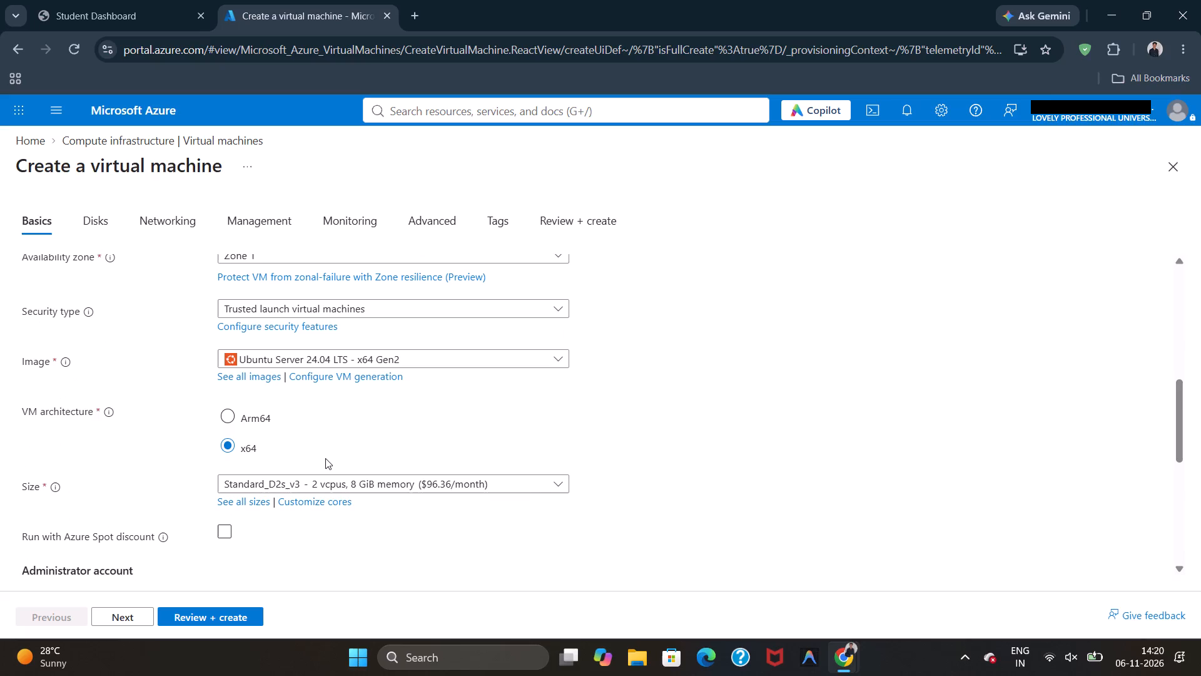
scroll(325, 458, up, 2)
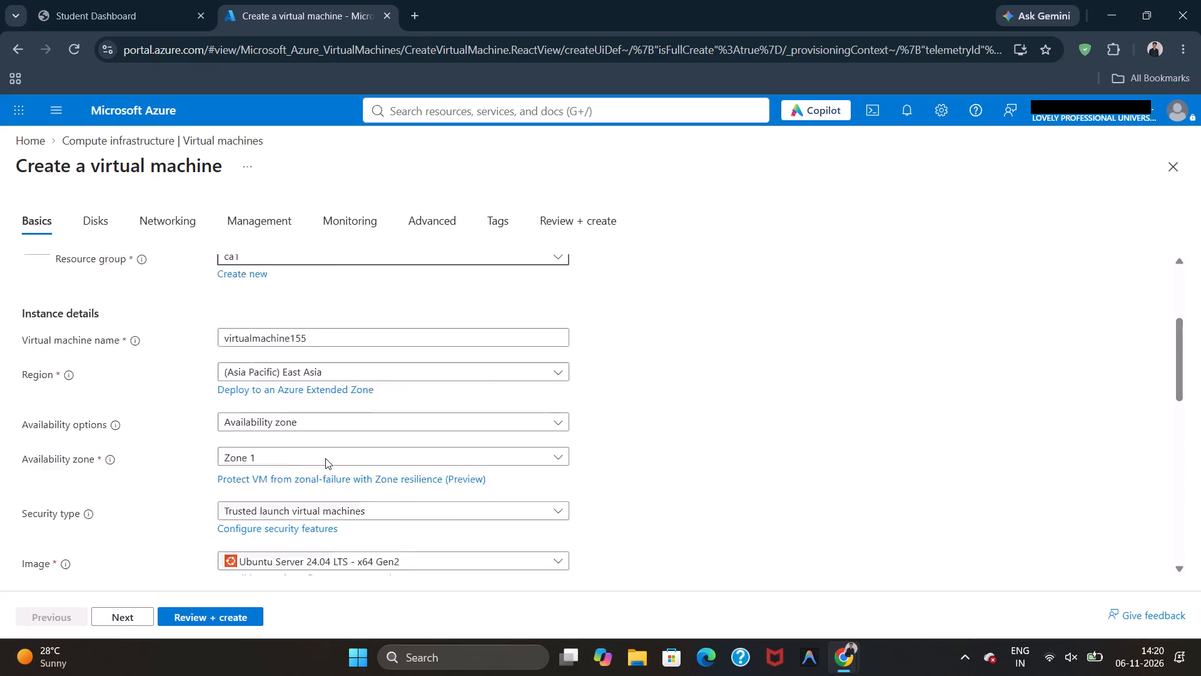
scroll(325, 458, up, 5)
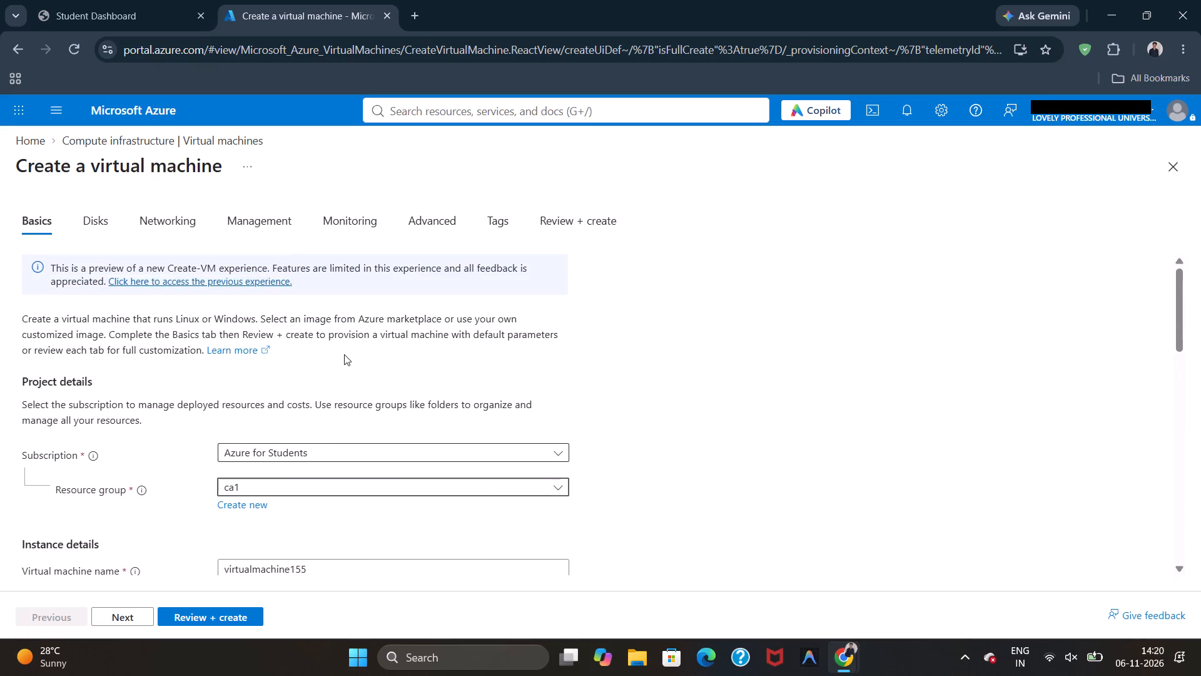
click(173, 214)
click(96, 224)
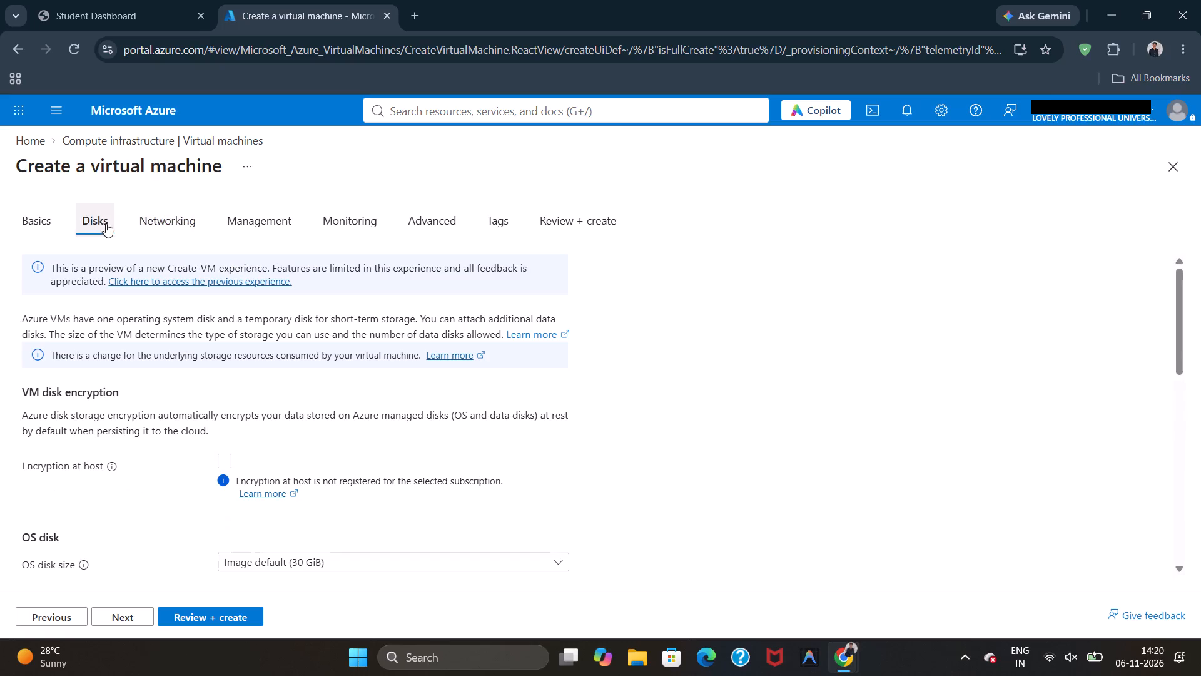
click(573, 209)
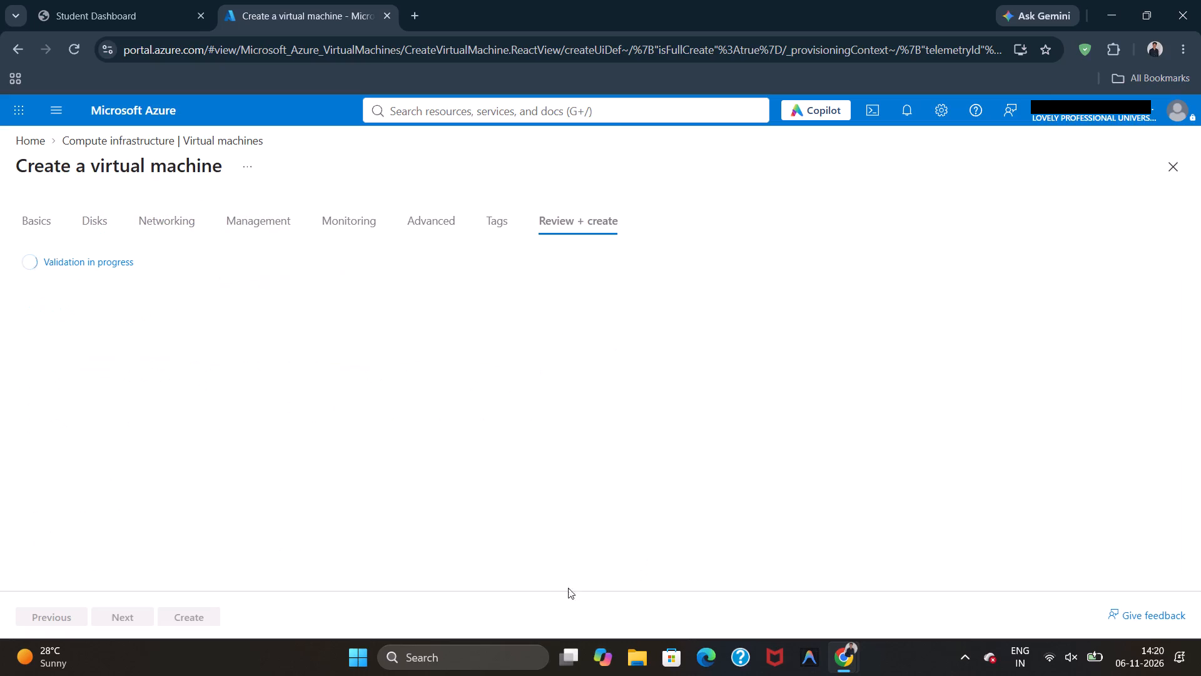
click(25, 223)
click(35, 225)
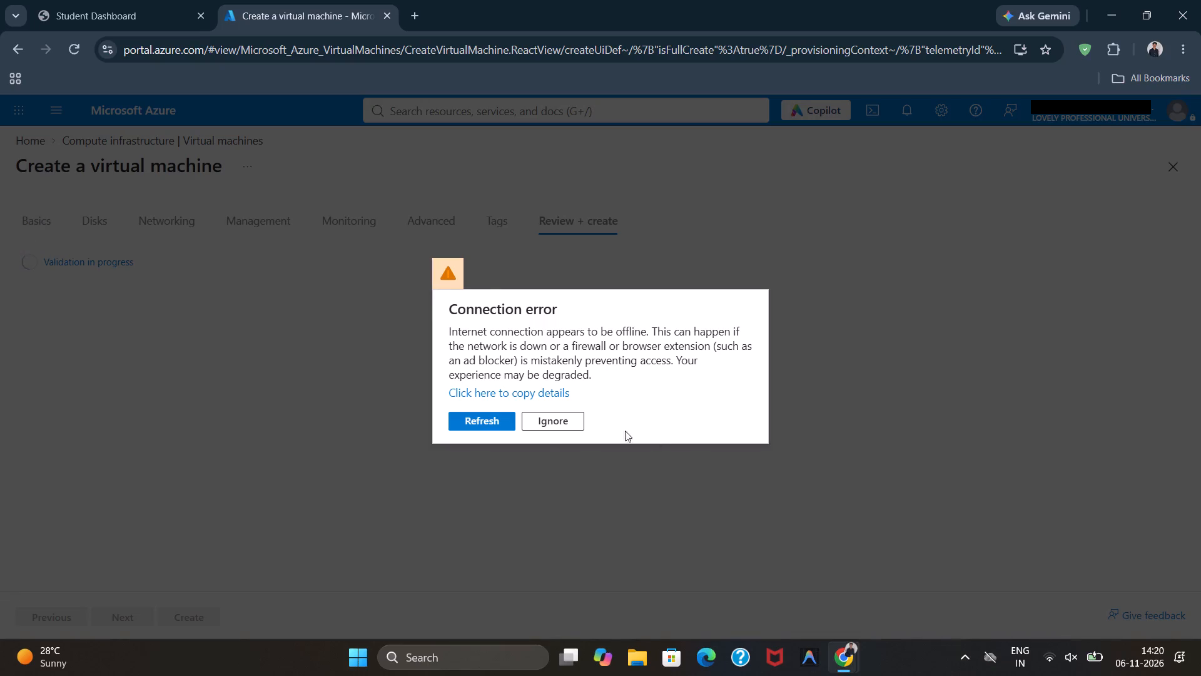
Switch the computer's Wi-Fi connection to the LPU Wireless network, with automatic connection enabled.
click(1065, 658)
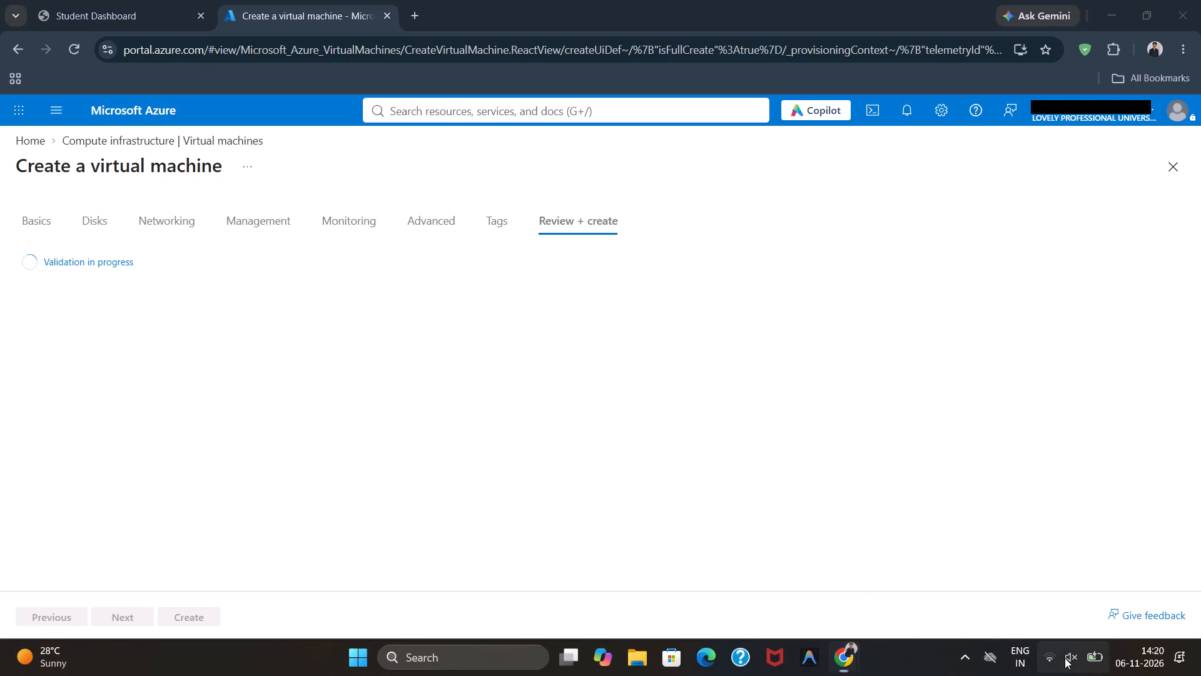
click(988, 369)
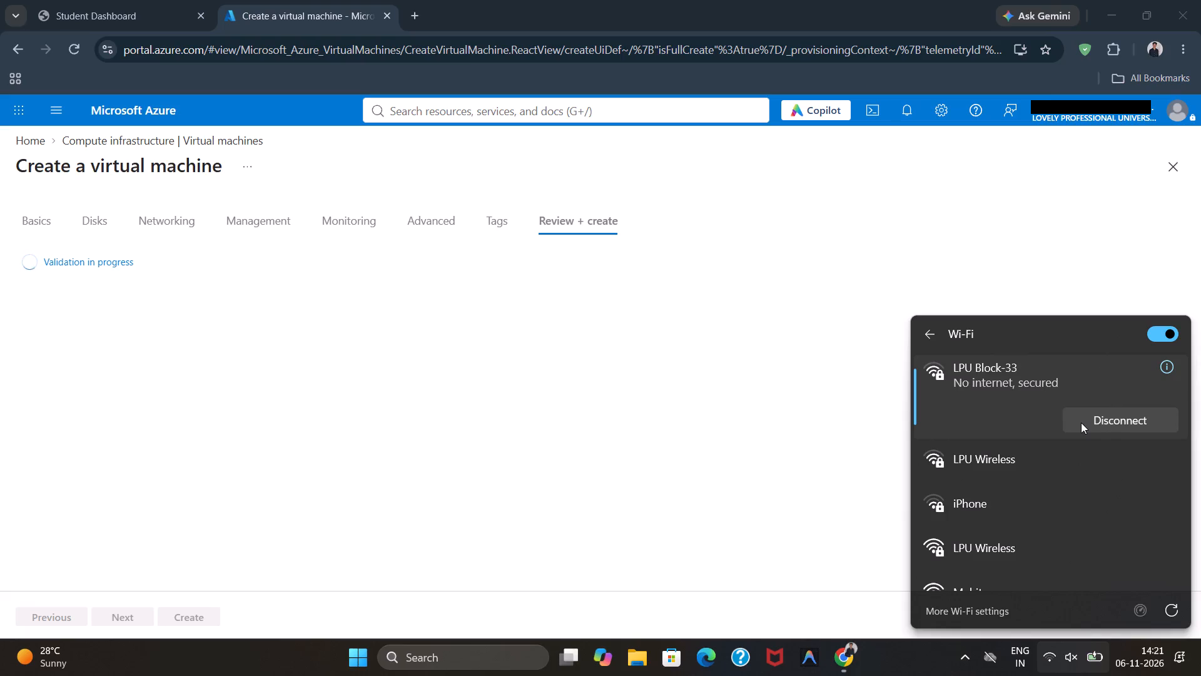
click(1043, 450)
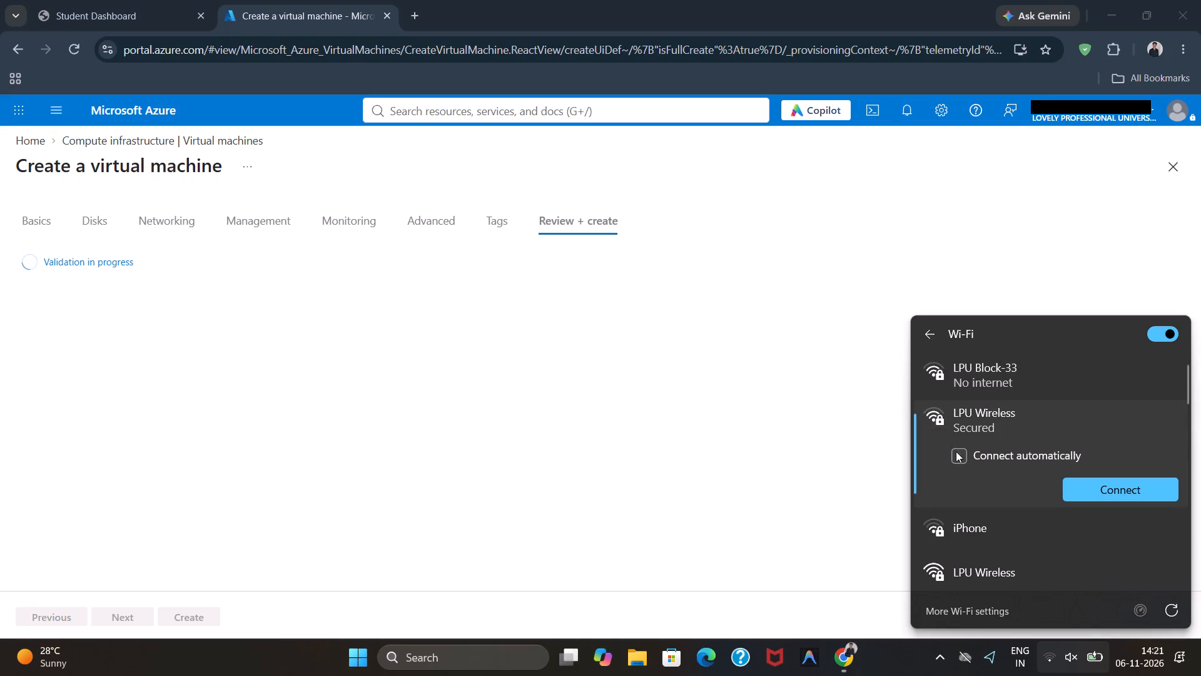
click(956, 451)
click(1093, 489)
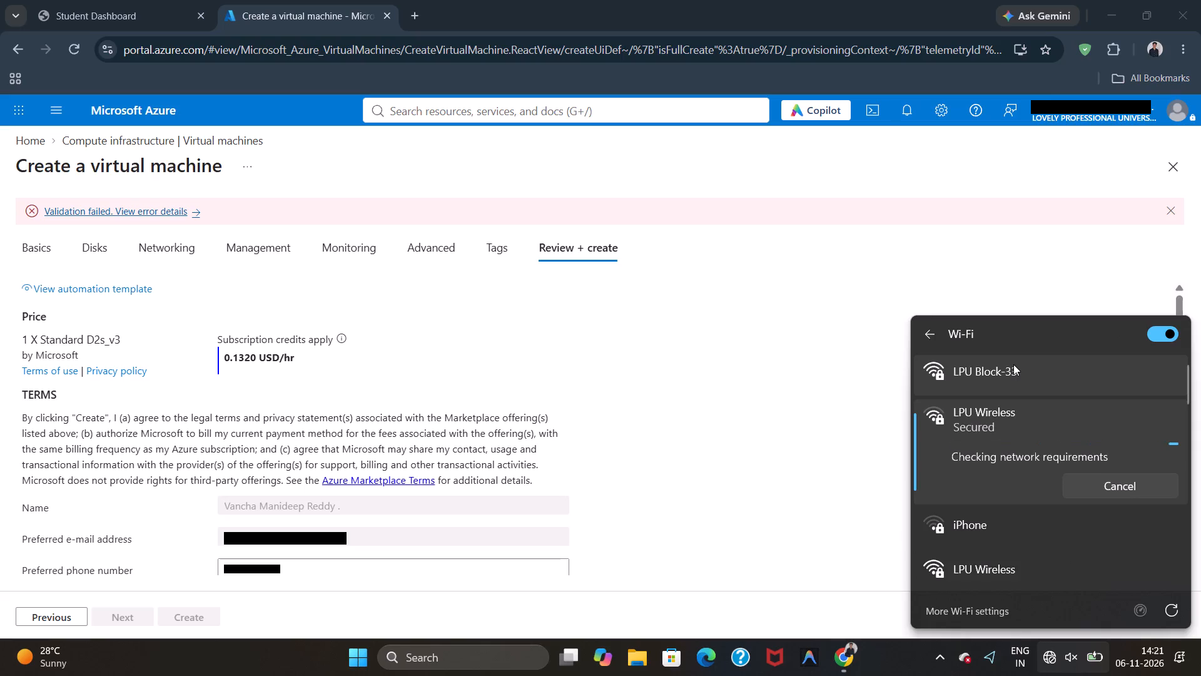
click(706, 413)
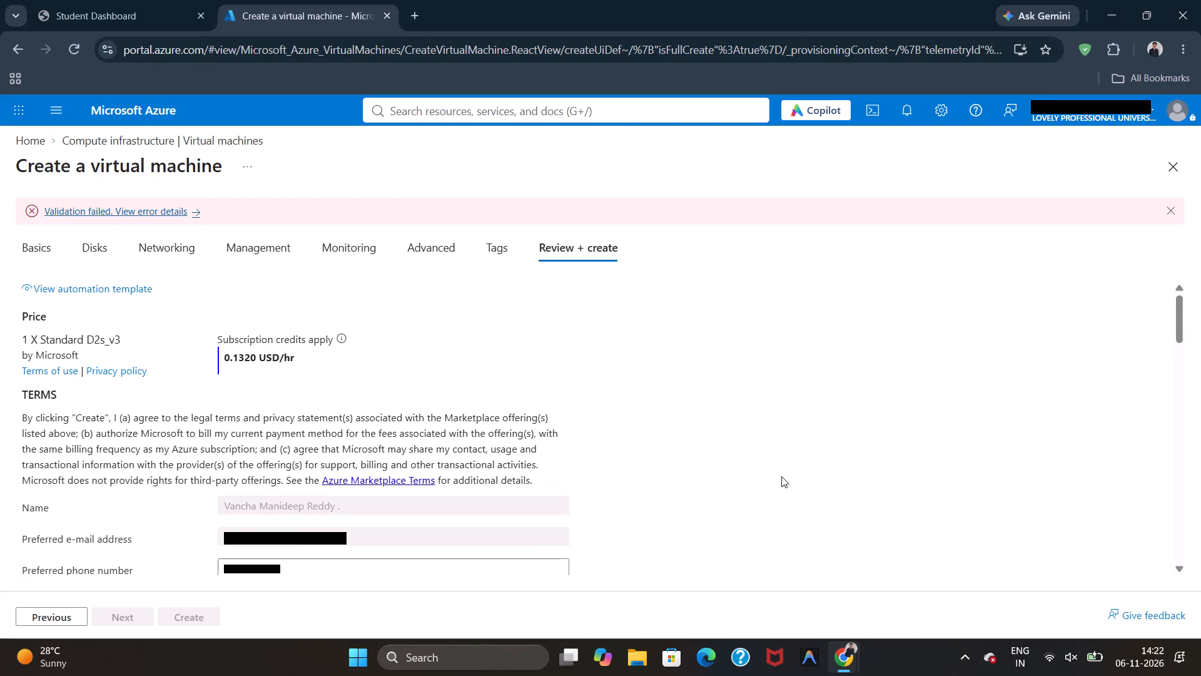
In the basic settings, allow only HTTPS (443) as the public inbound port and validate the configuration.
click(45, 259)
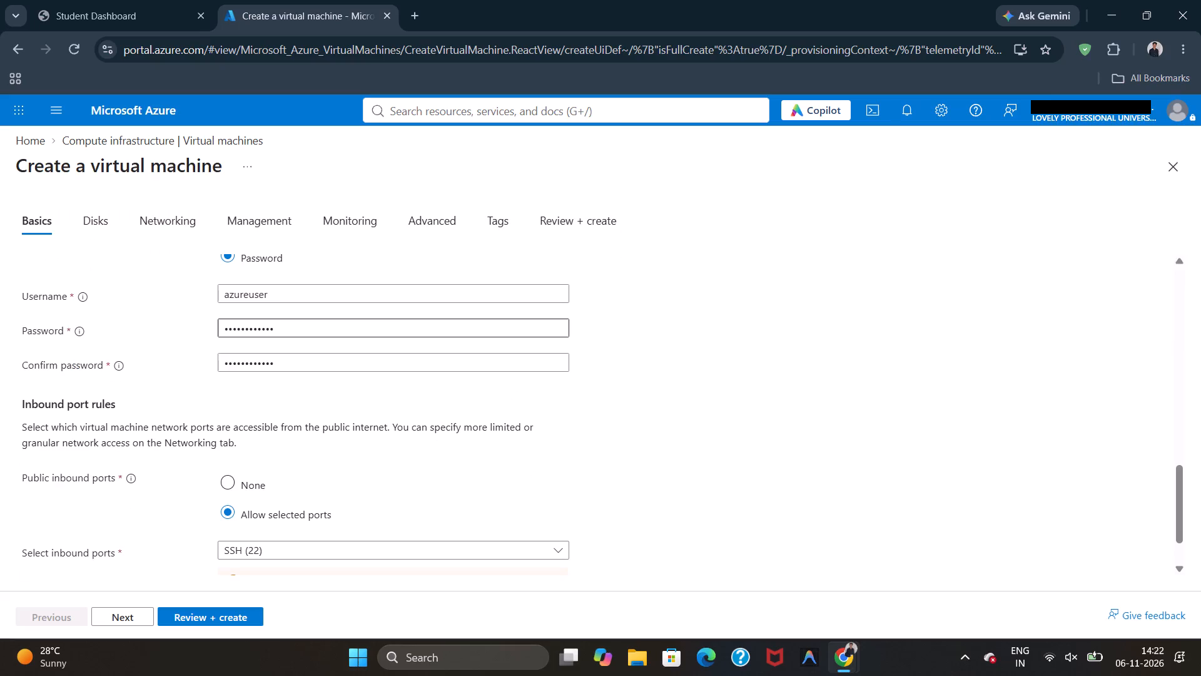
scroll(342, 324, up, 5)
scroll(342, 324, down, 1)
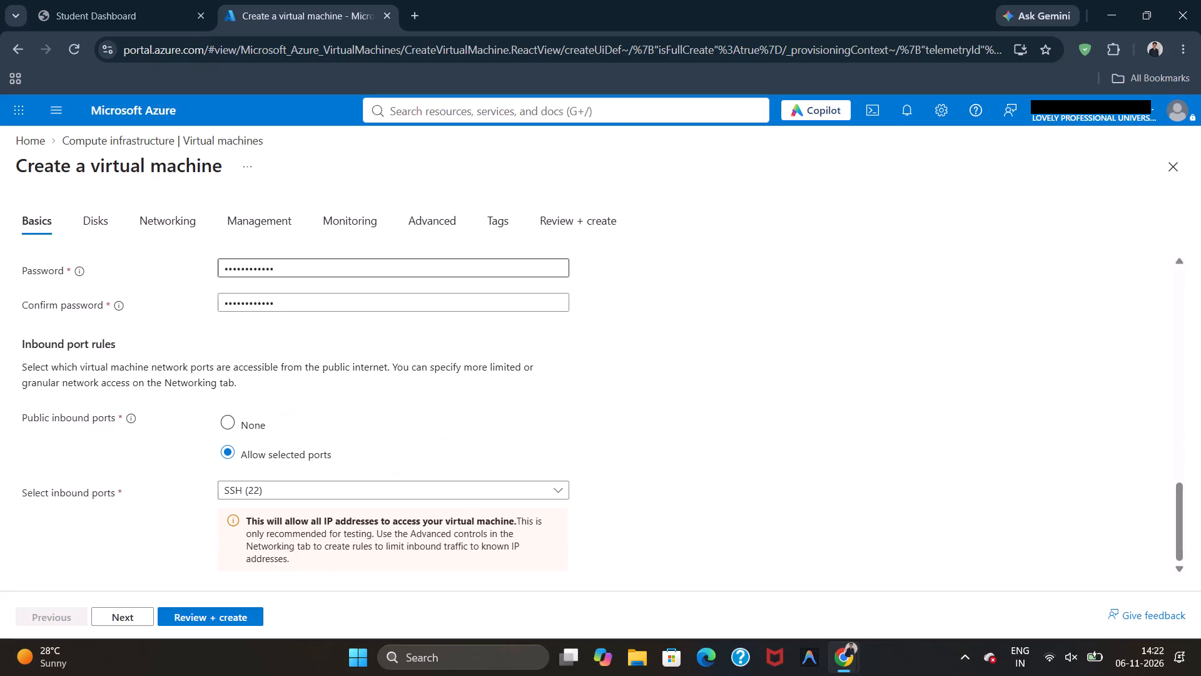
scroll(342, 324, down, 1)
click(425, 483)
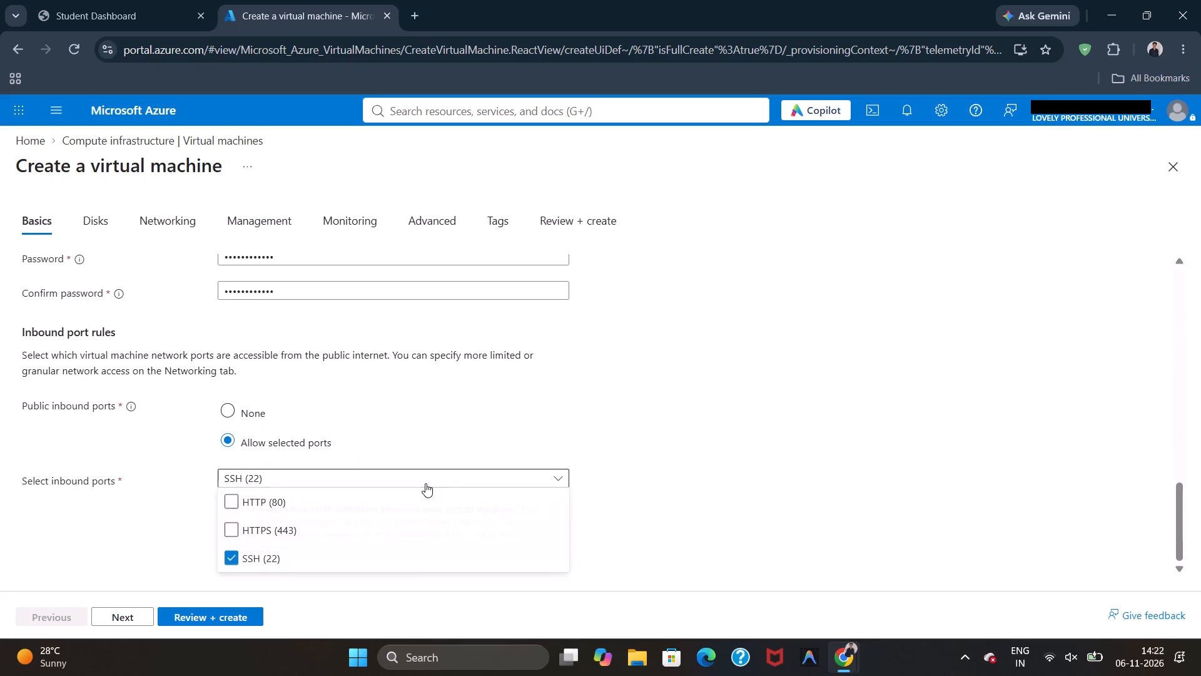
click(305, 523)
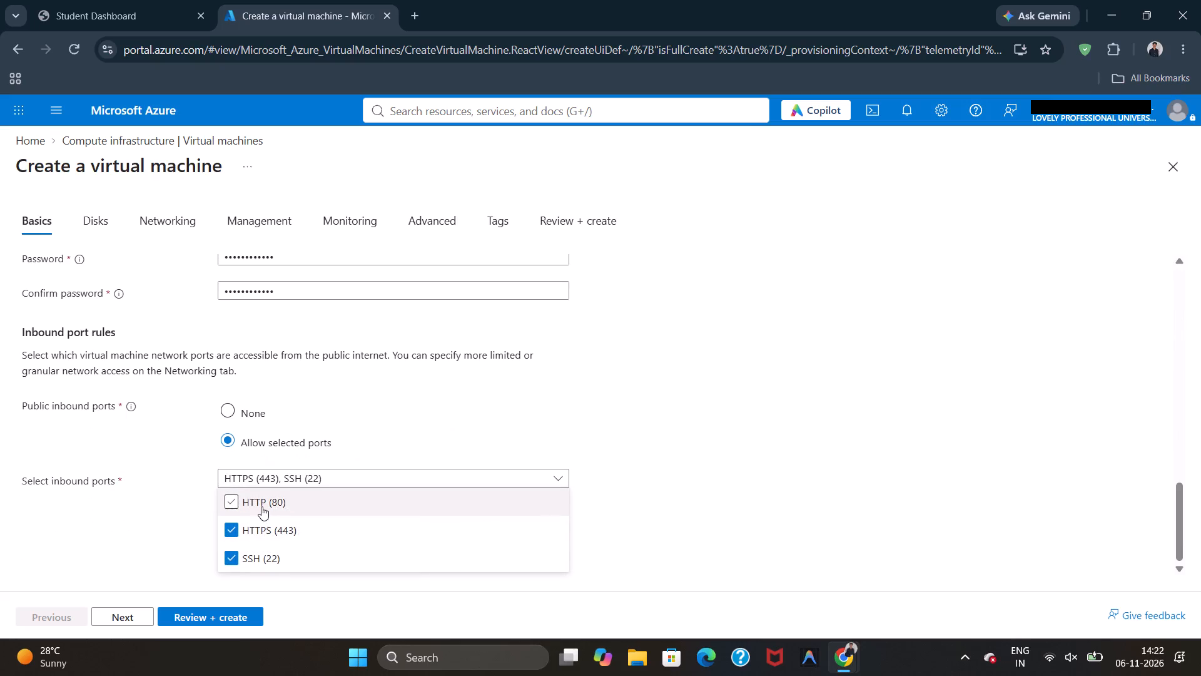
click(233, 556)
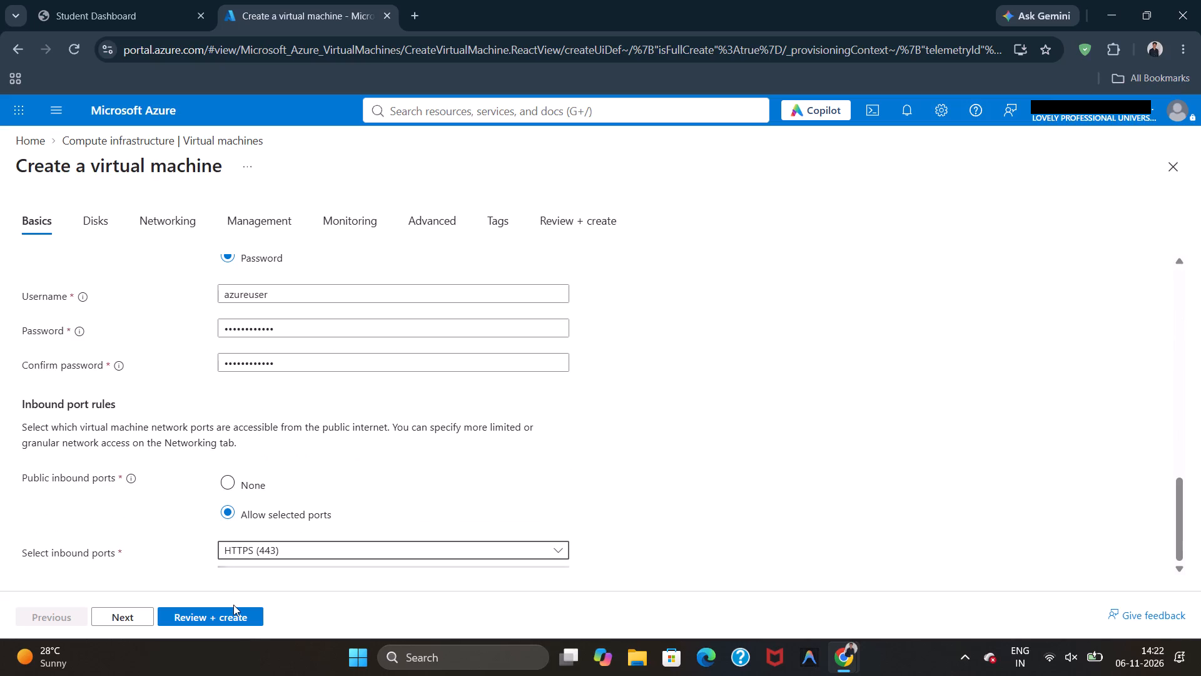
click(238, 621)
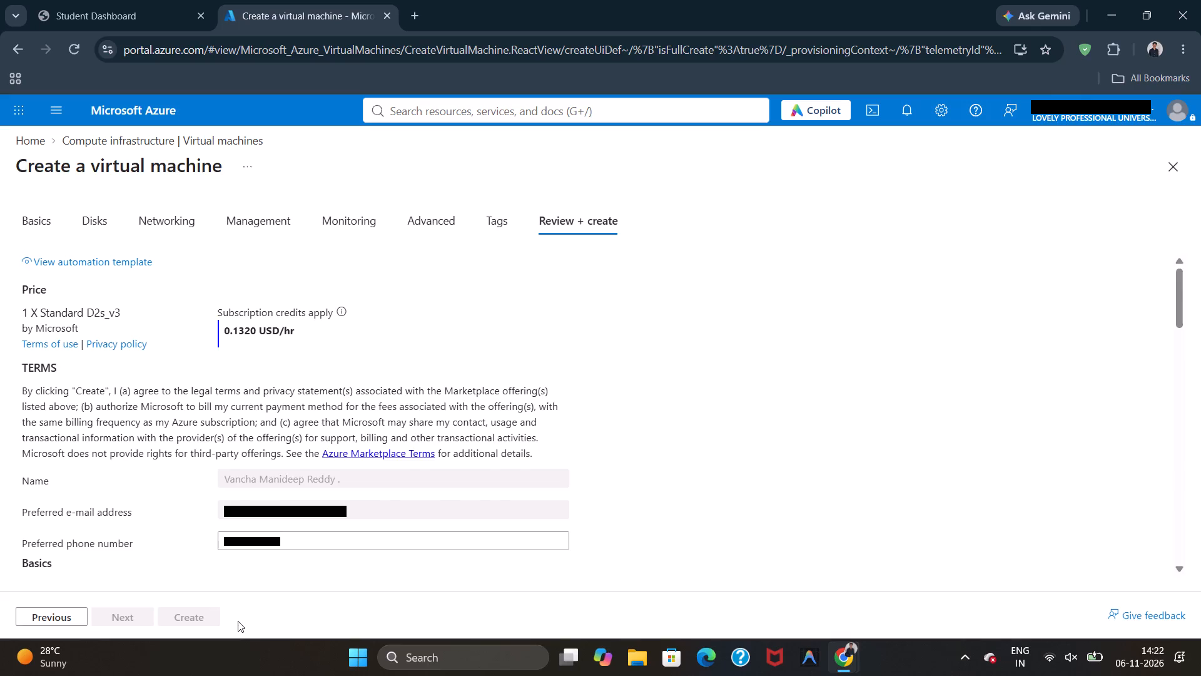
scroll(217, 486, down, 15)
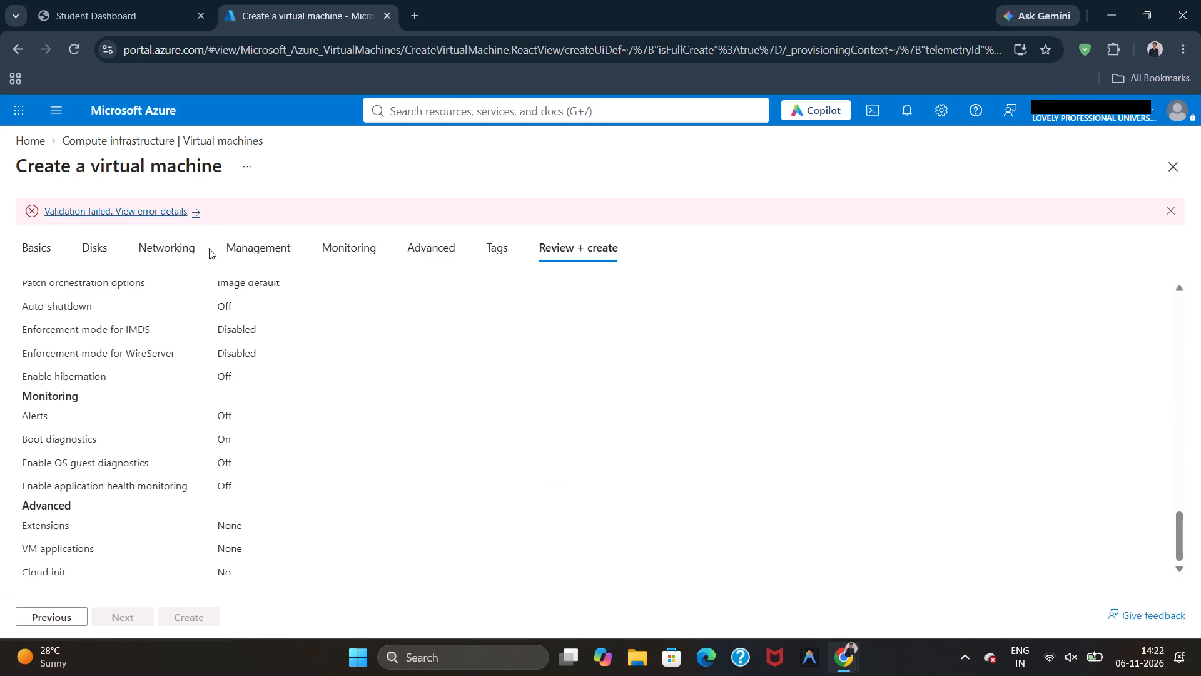
Back in the inbound port rules, replace HTTPS (443) with HTTP (80) as the only selected port.
click(34, 235)
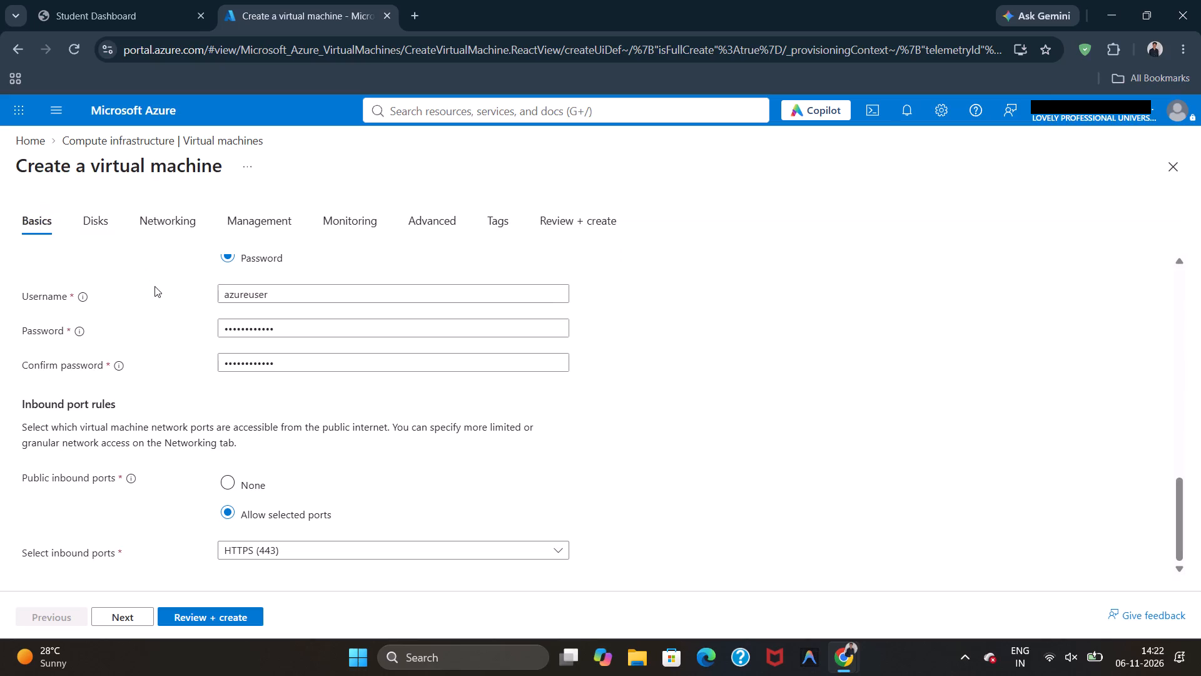
scroll(261, 309, down, 10)
scroll(261, 309, right, 1)
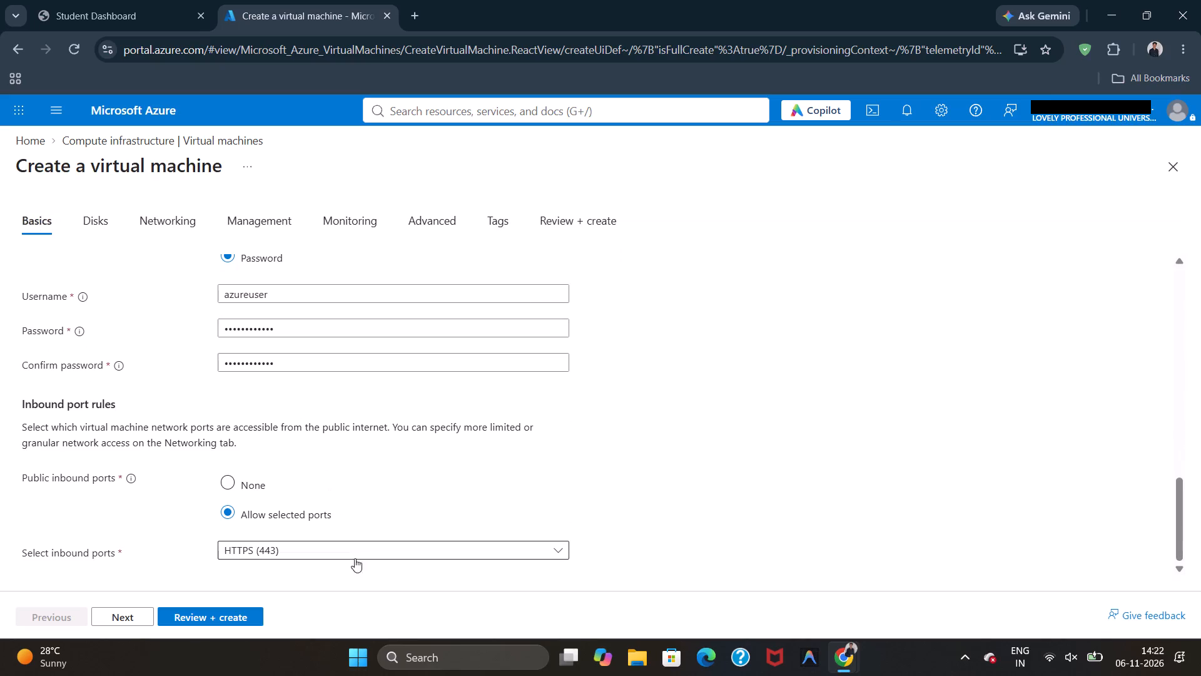
click(346, 555)
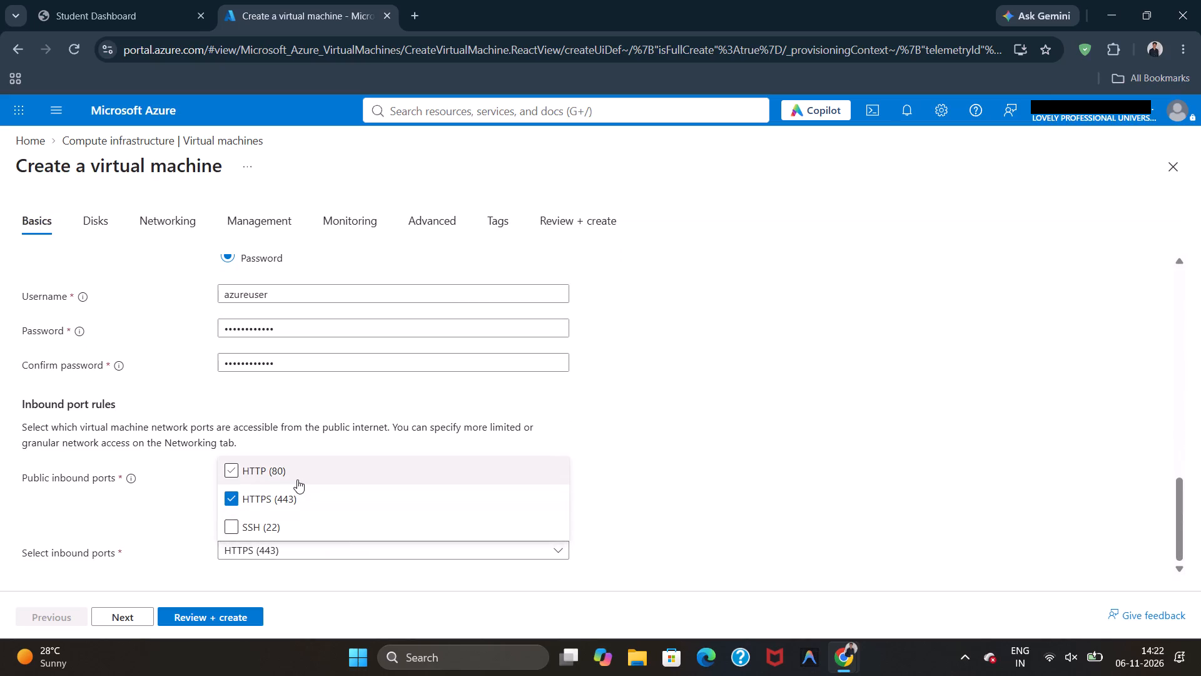
click(297, 479)
click(271, 505)
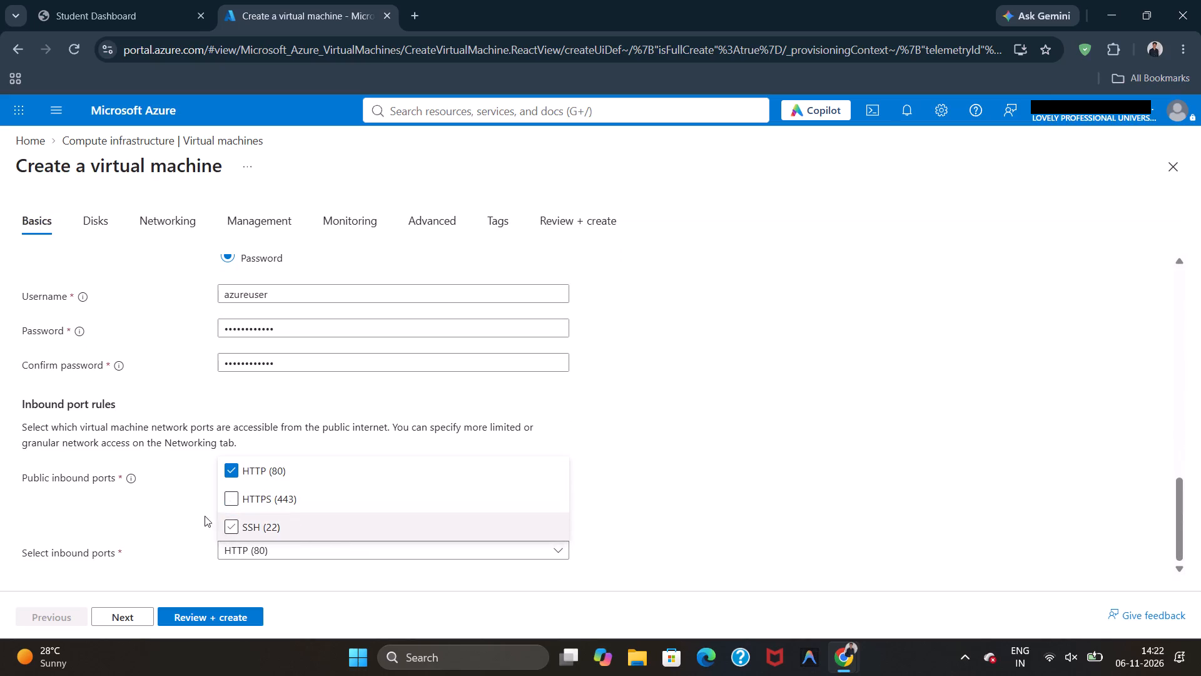
click(180, 515)
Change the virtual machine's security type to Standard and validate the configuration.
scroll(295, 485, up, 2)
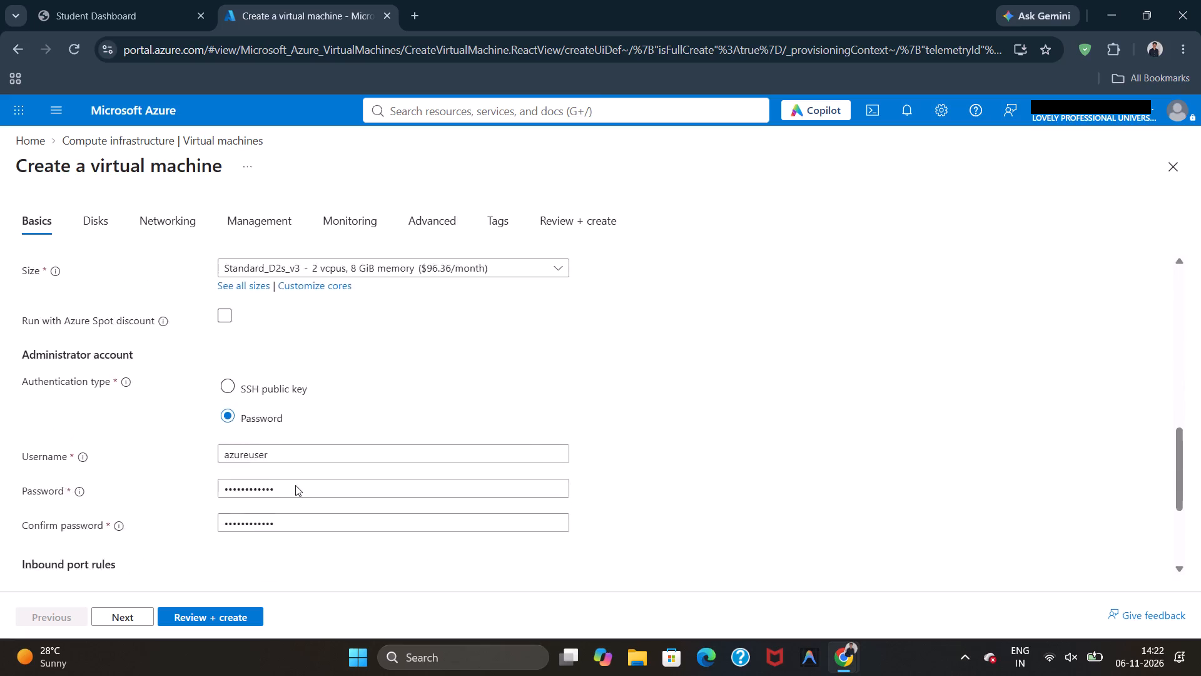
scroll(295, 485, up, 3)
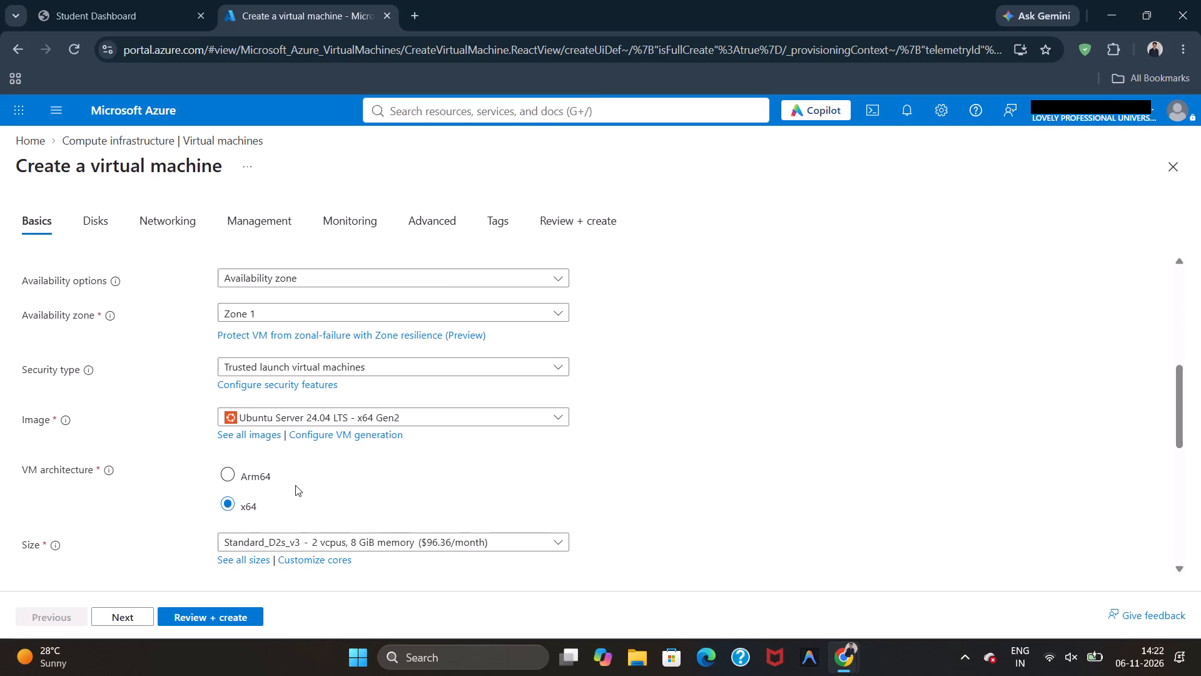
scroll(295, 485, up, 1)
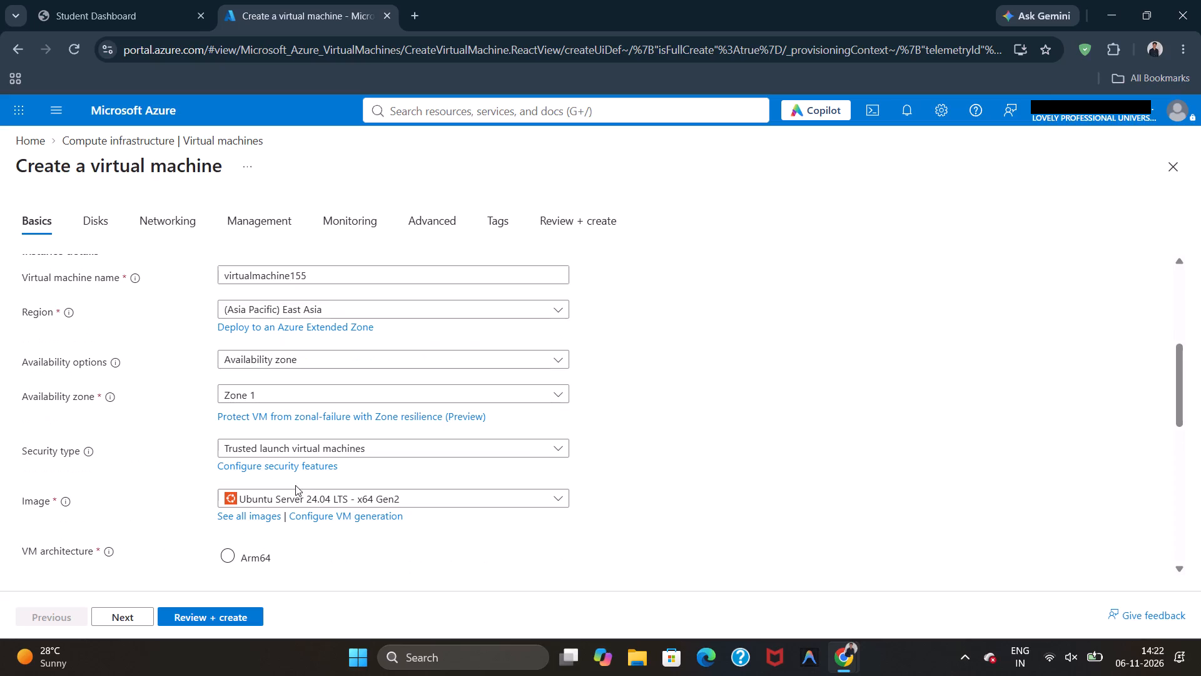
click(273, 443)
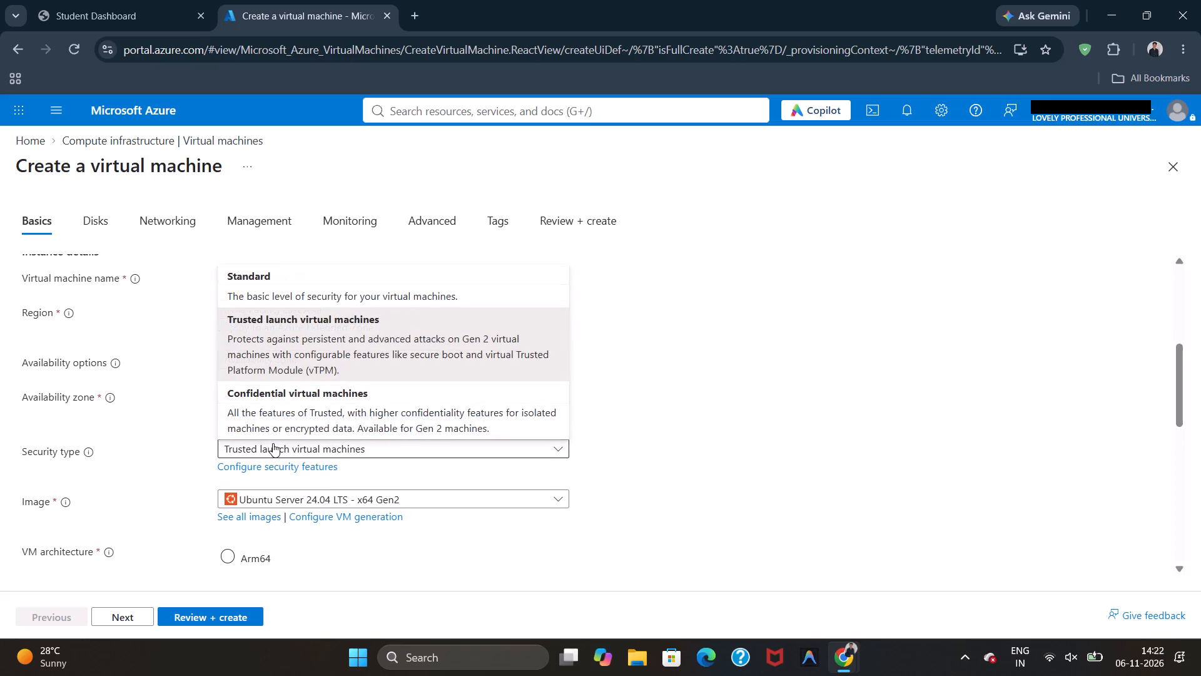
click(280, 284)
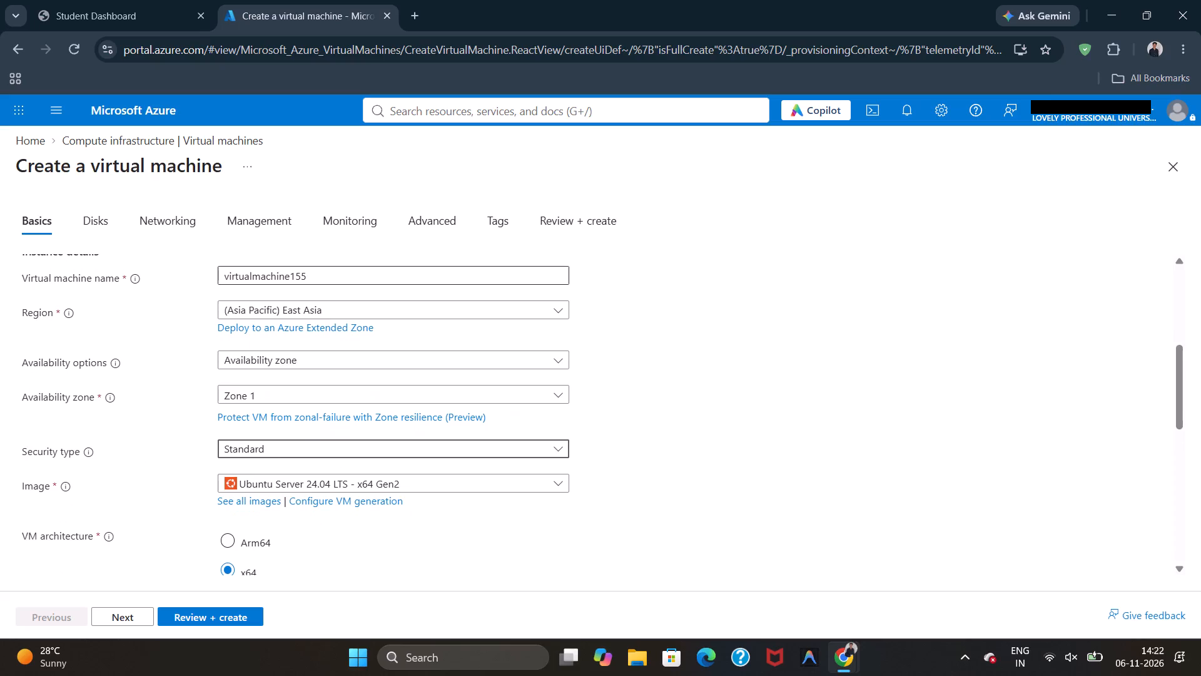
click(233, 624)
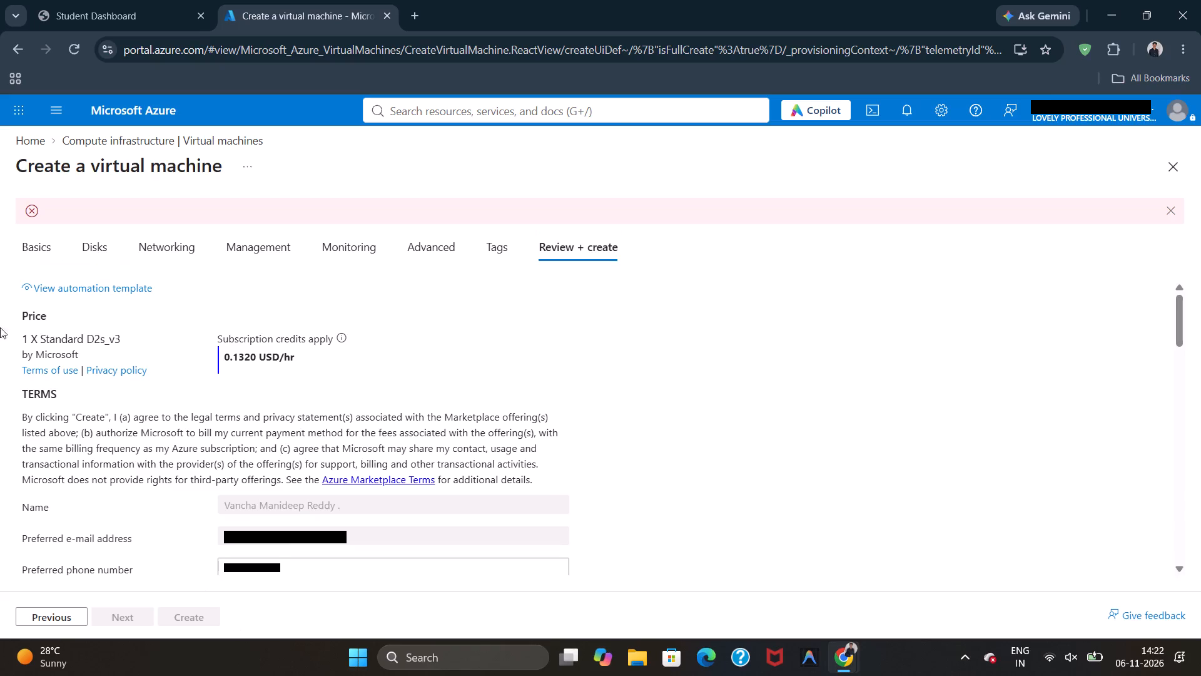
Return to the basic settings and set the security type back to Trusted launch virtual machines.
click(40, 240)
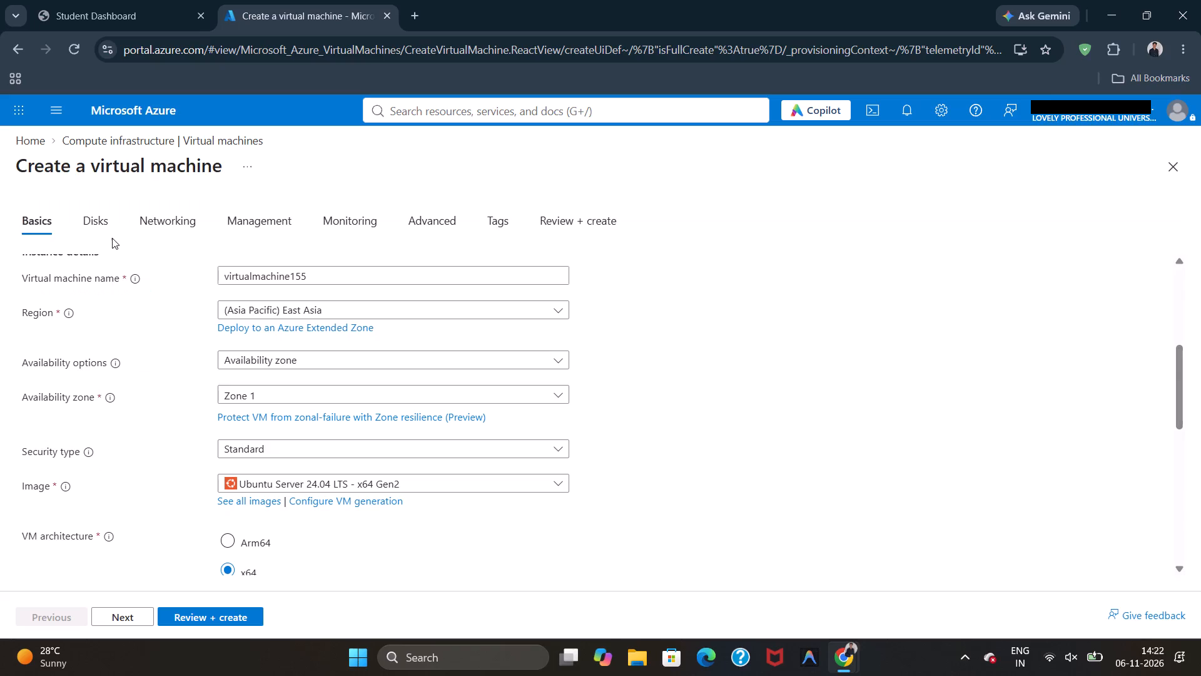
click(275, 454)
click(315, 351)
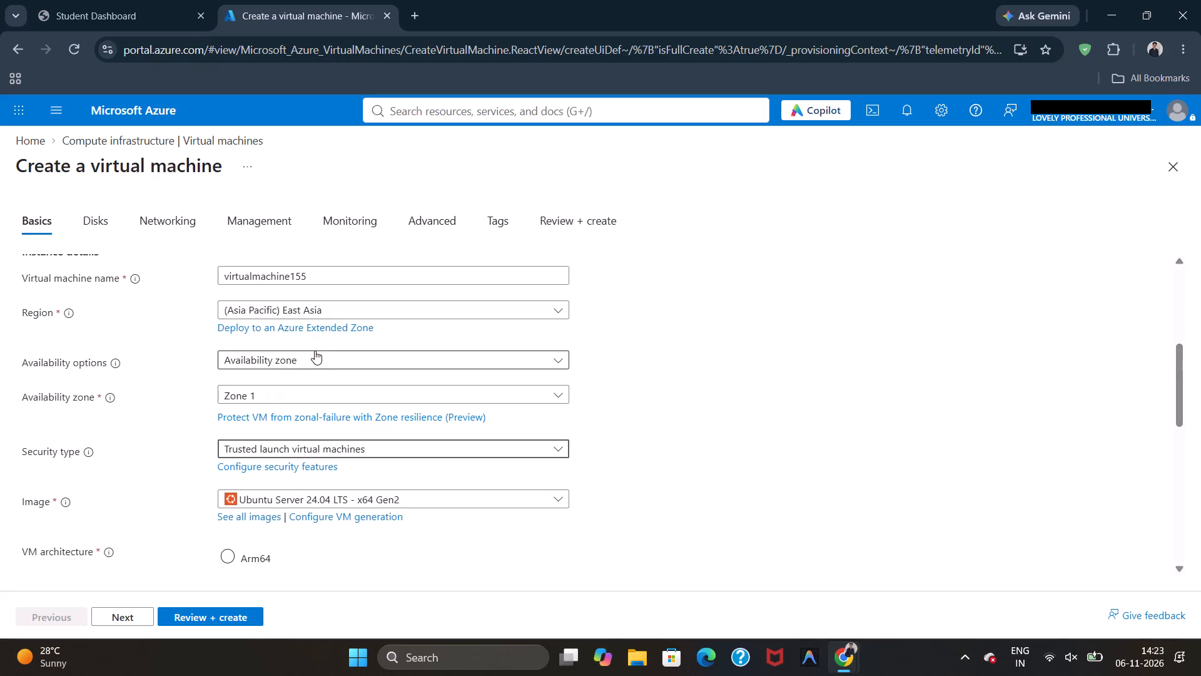
Review the basic settings from the project details down to the administrator account and inbound port rules.
scroll(315, 351, up, 2)
scroll(315, 351, right, 1)
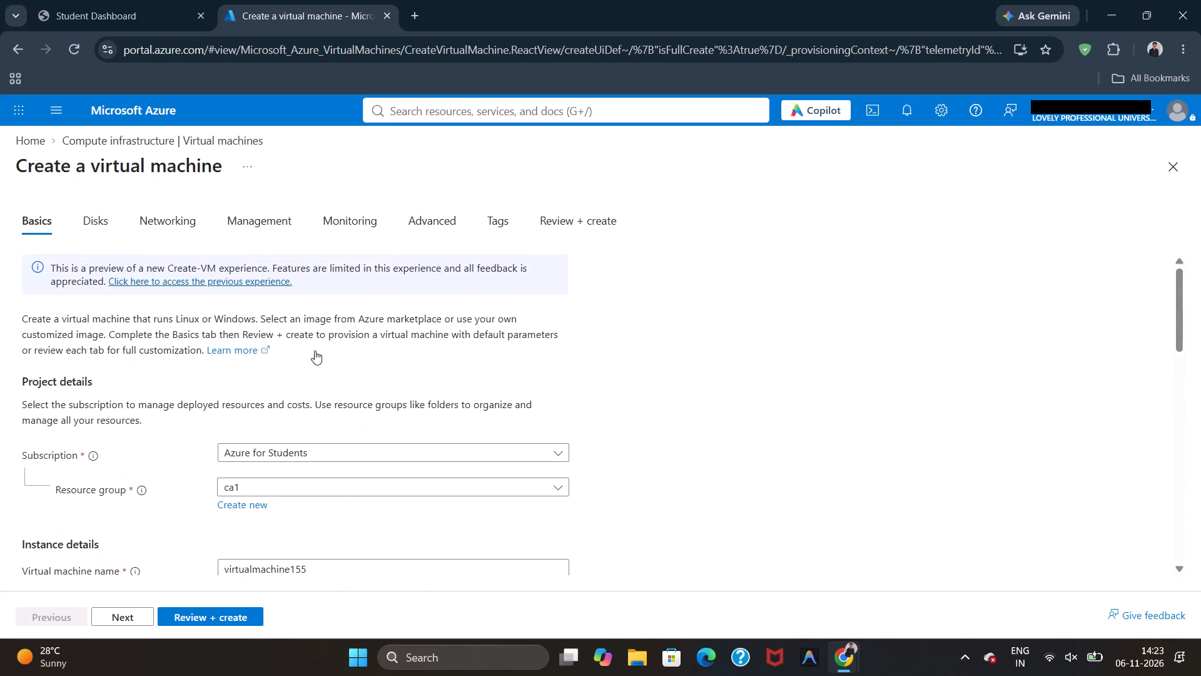
scroll(315, 351, right, 1)
scroll(315, 351, down, 1)
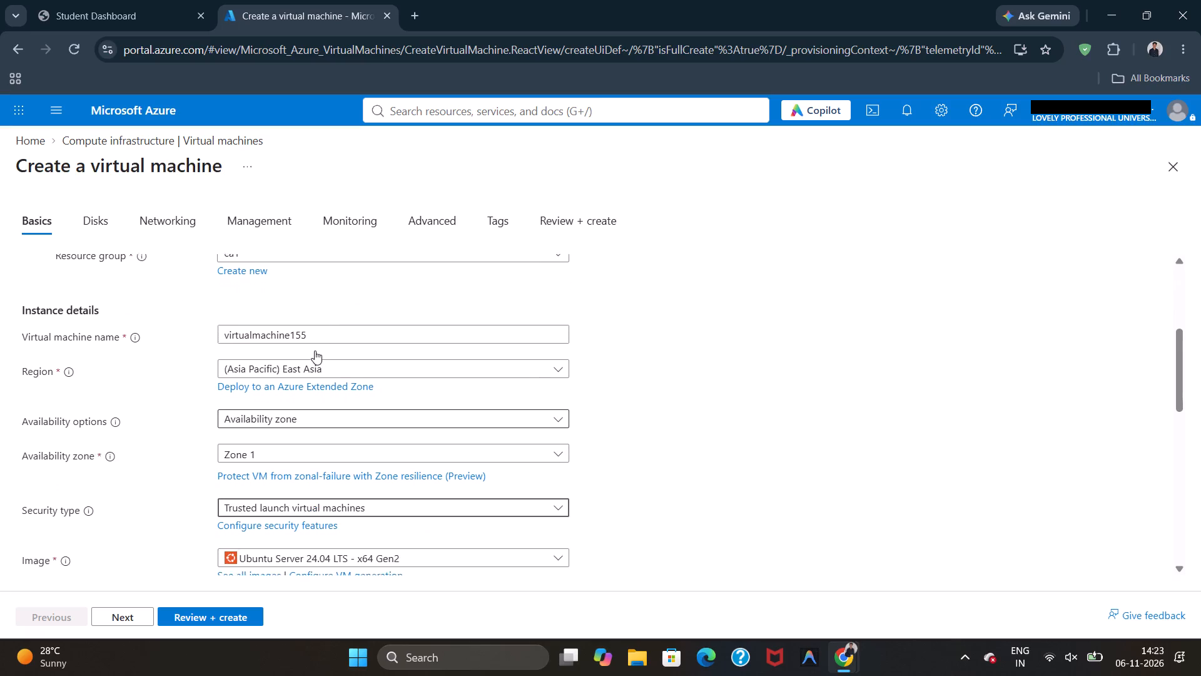
scroll(315, 351, down, 2)
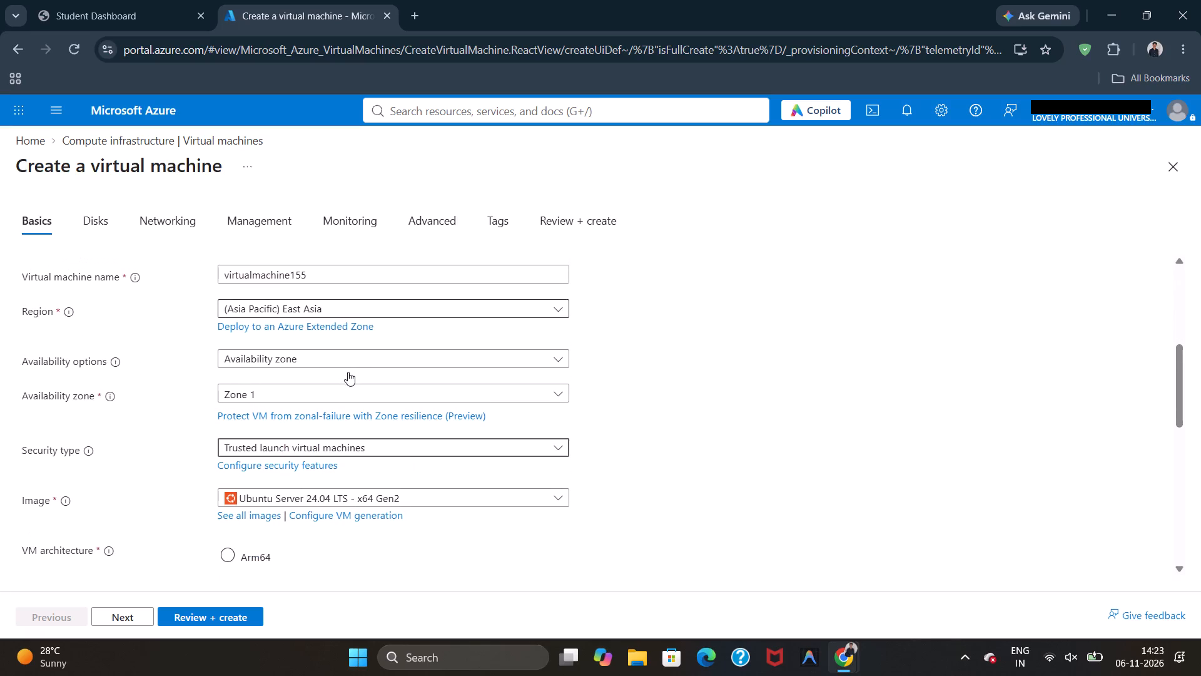
scroll(475, 471, down, 2)
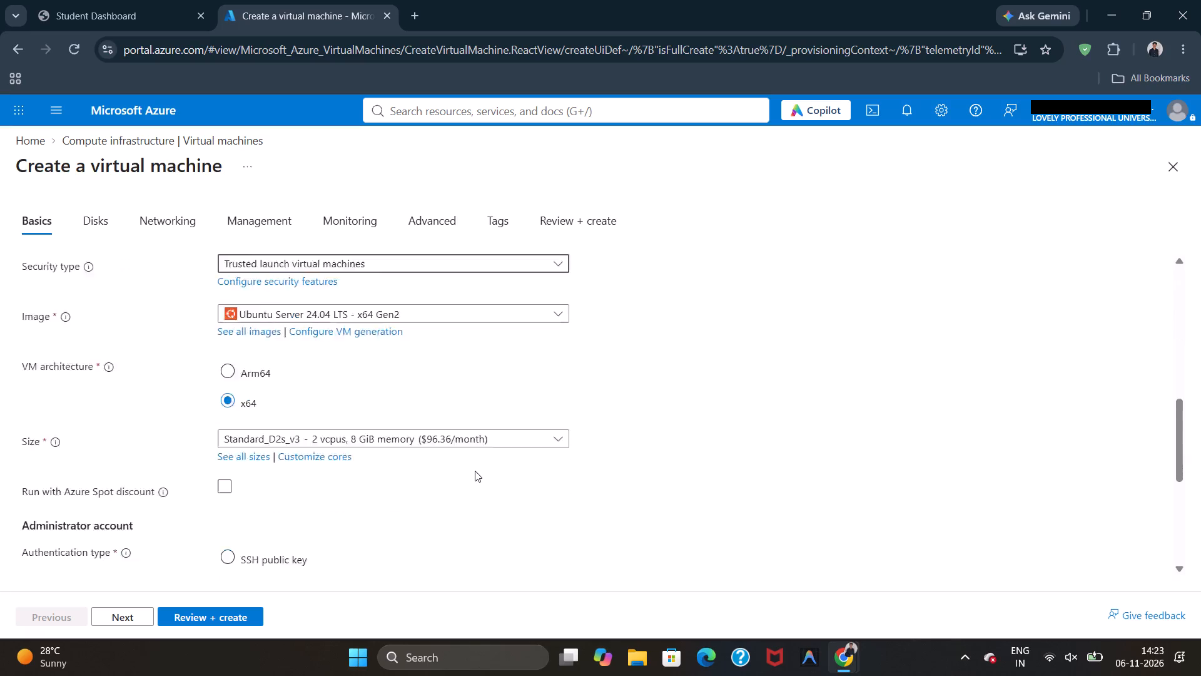
scroll(475, 471, down, 7)
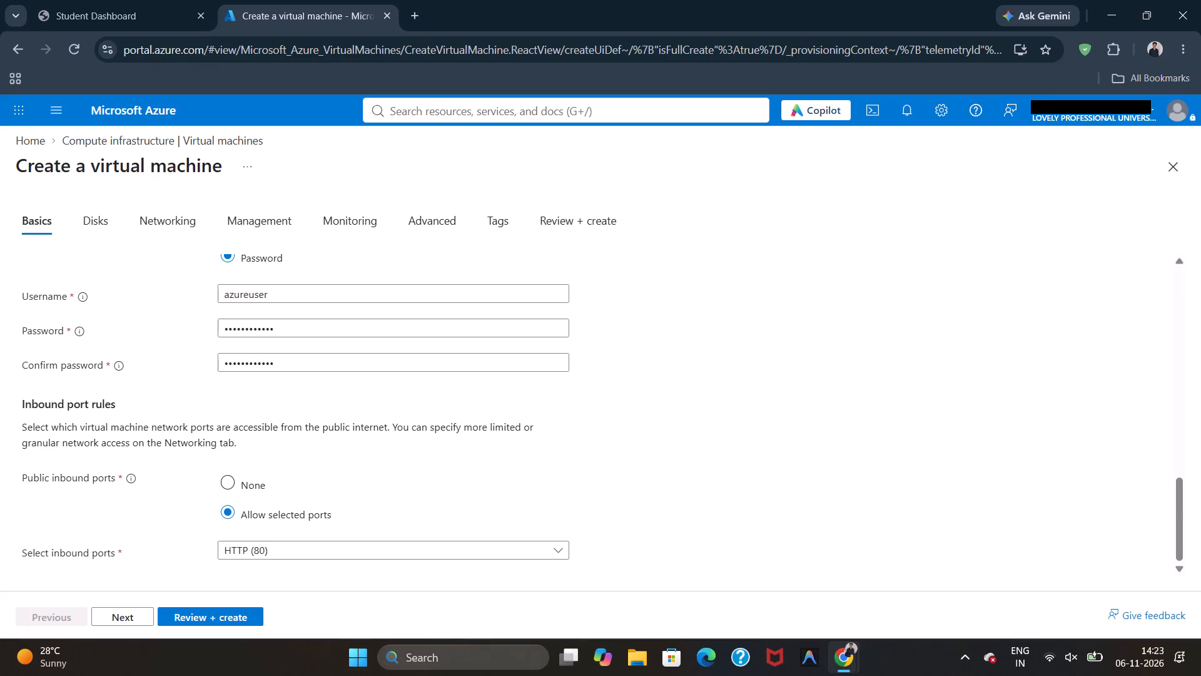
click(500, 660)
text(no)
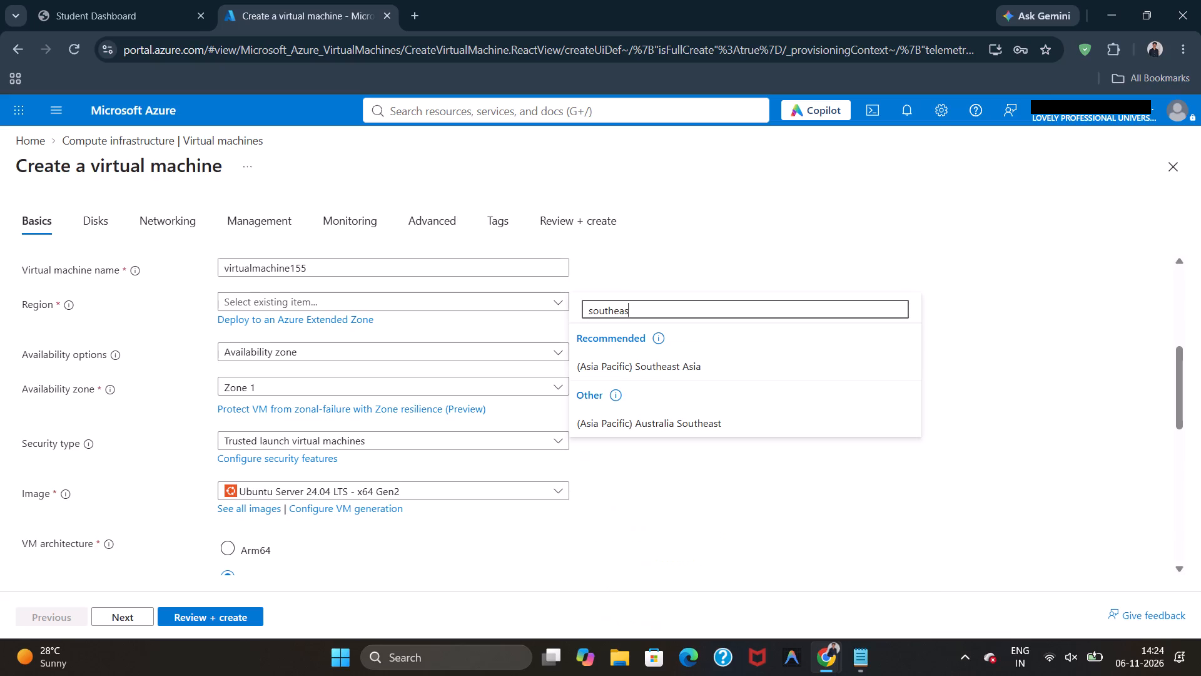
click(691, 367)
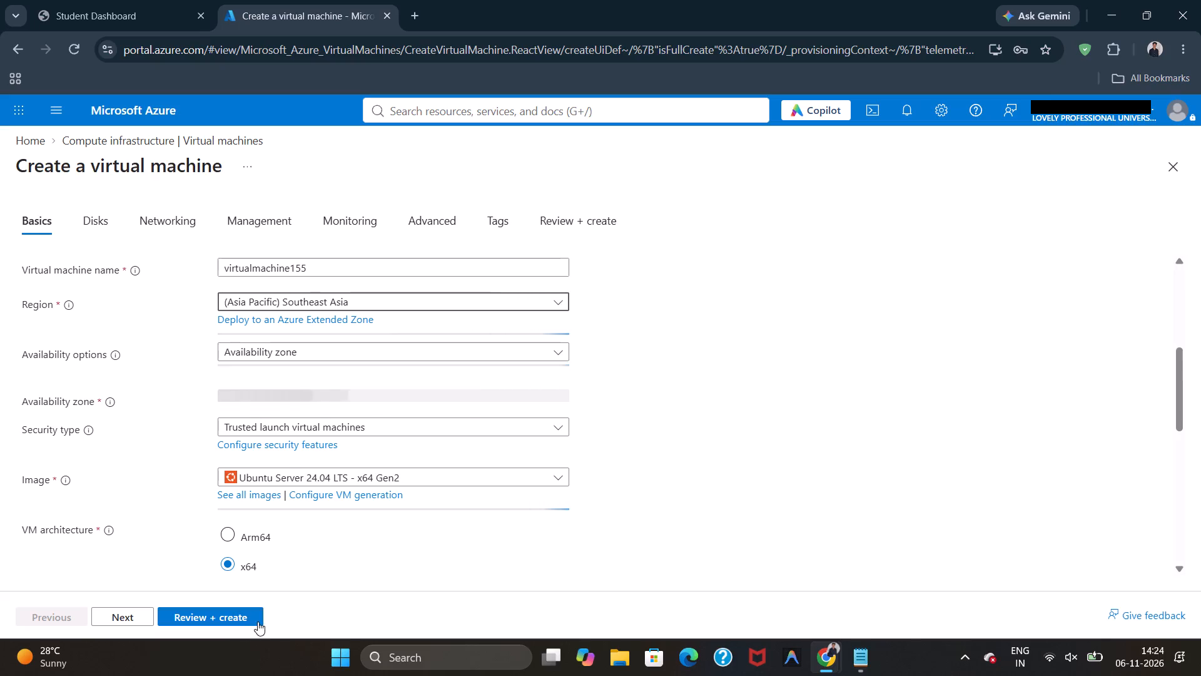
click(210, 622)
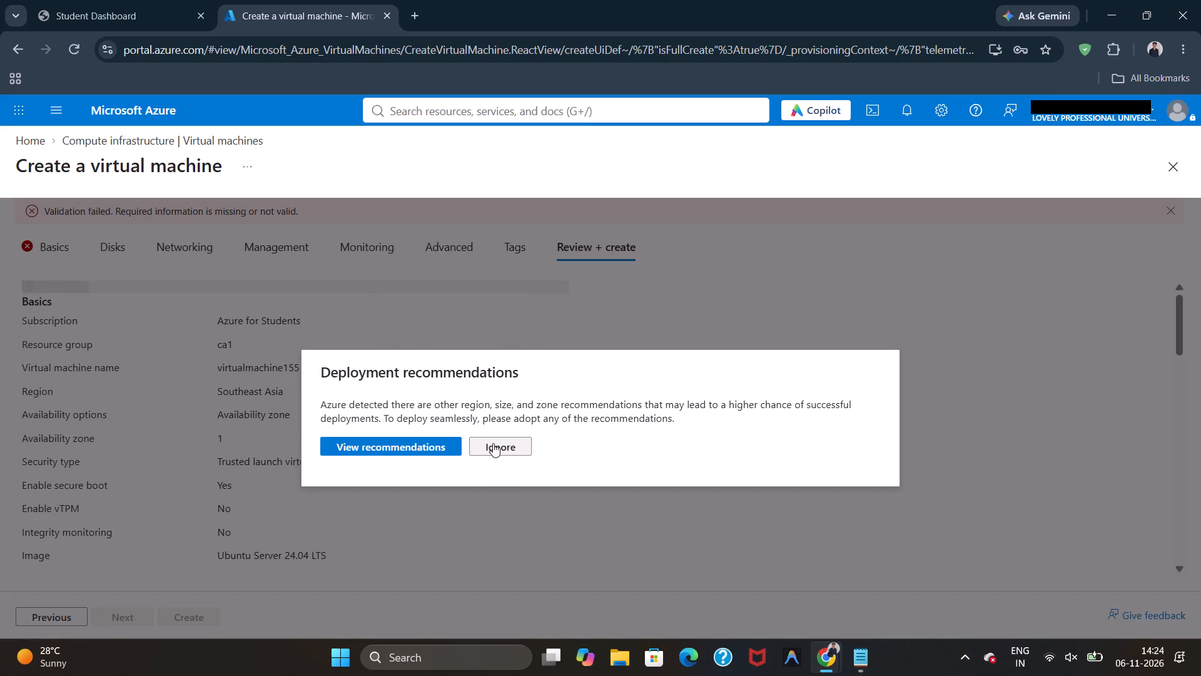
Examine the deployment recommendations for region, size and availability zone, and close them without adopting any.
click(438, 444)
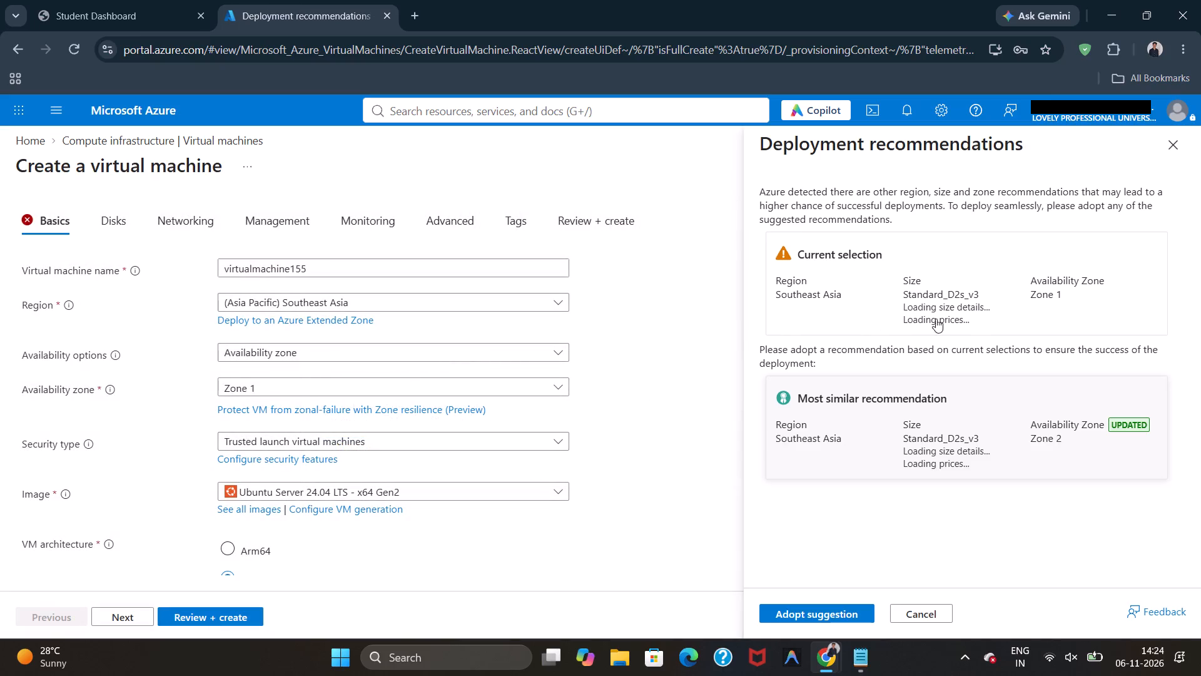
click(978, 290)
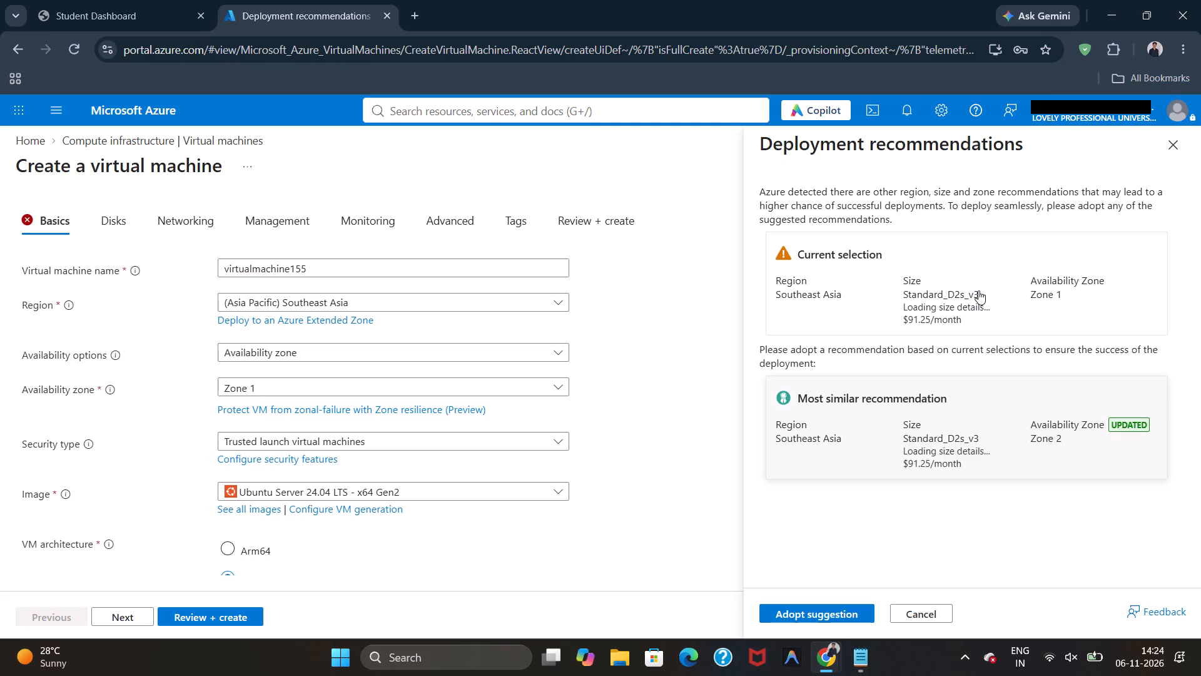
click(978, 290)
click(1173, 153)
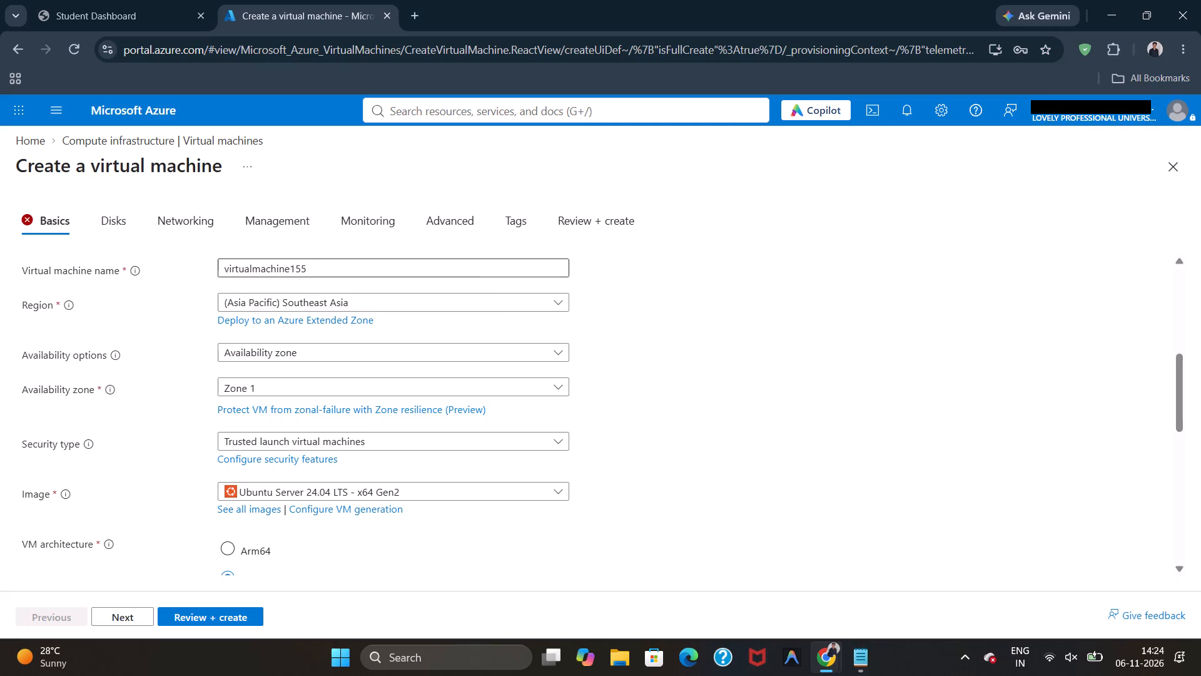
Set the virtual machine's region to (Asia Pacific) East Asia and validate the configuration.
click(495, 307)
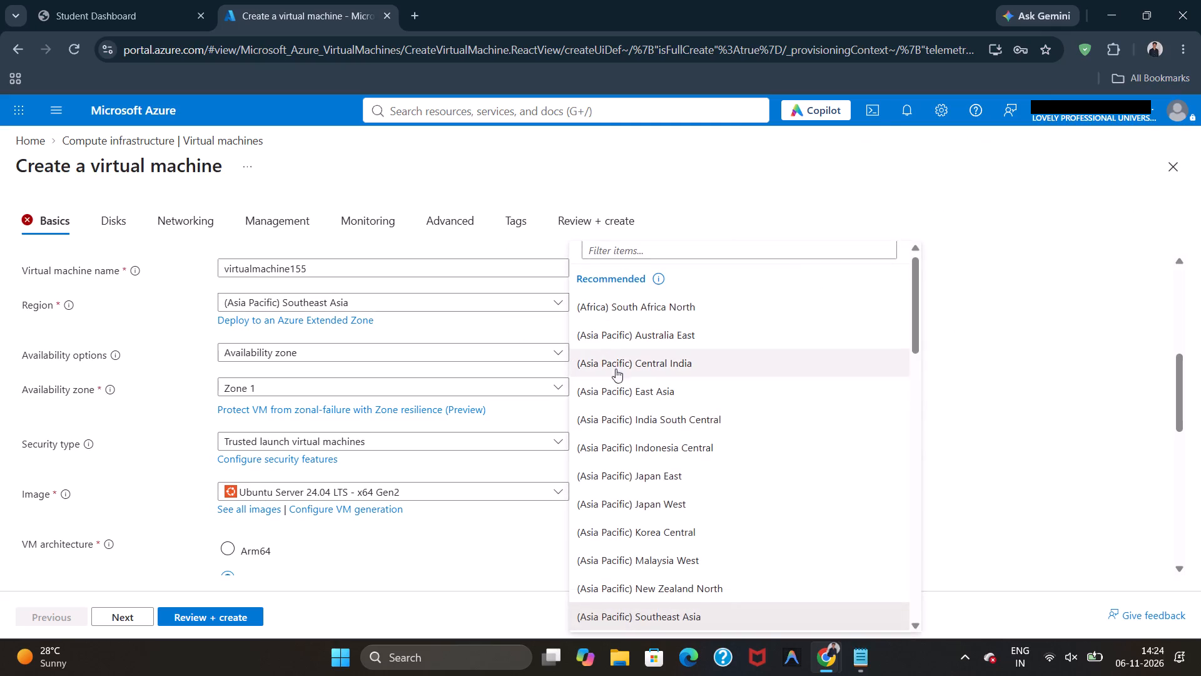
click(616, 384)
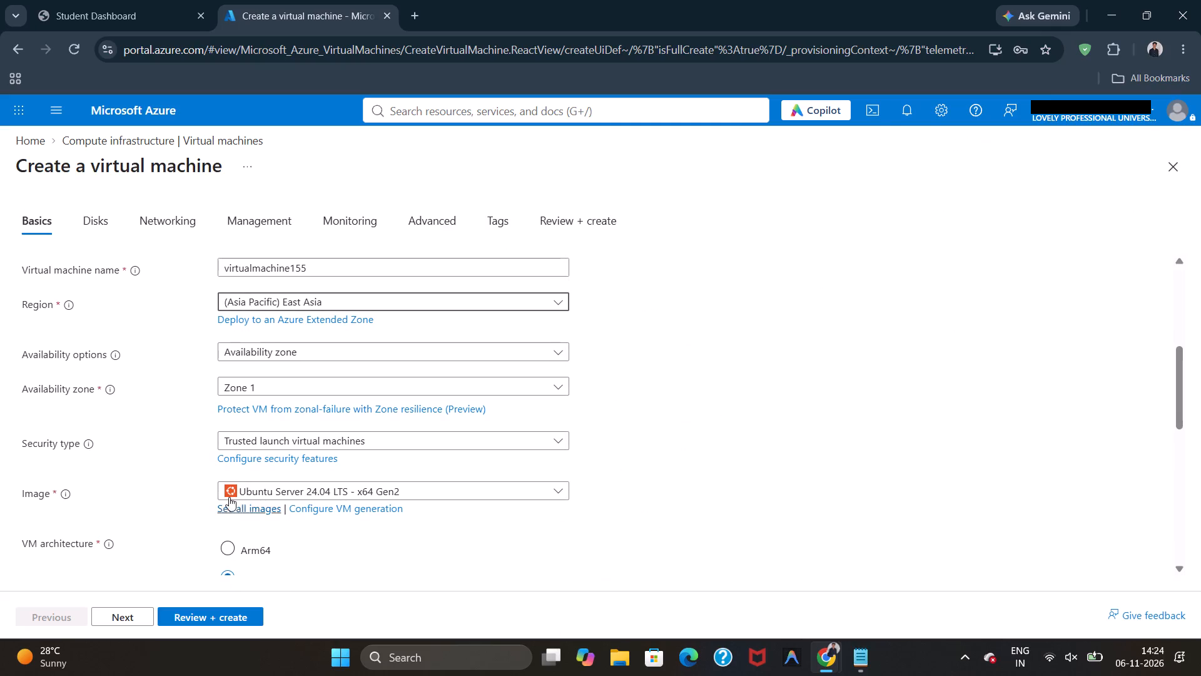
scroll(230, 494, up, 2)
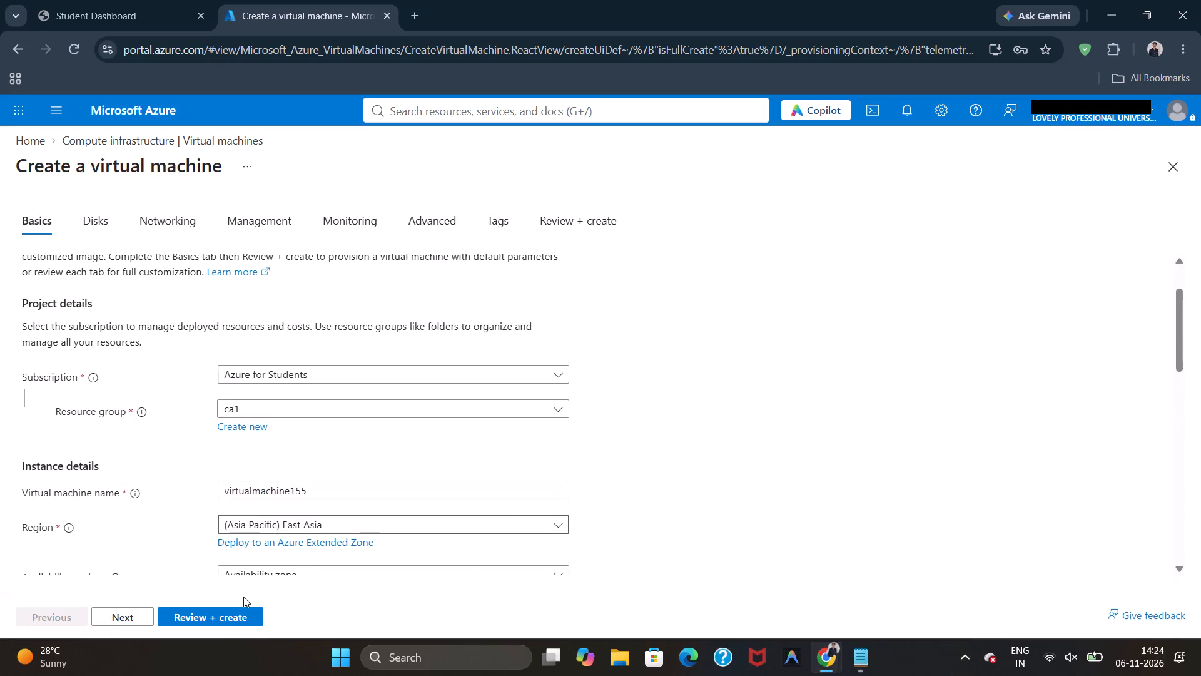
click(230, 622)
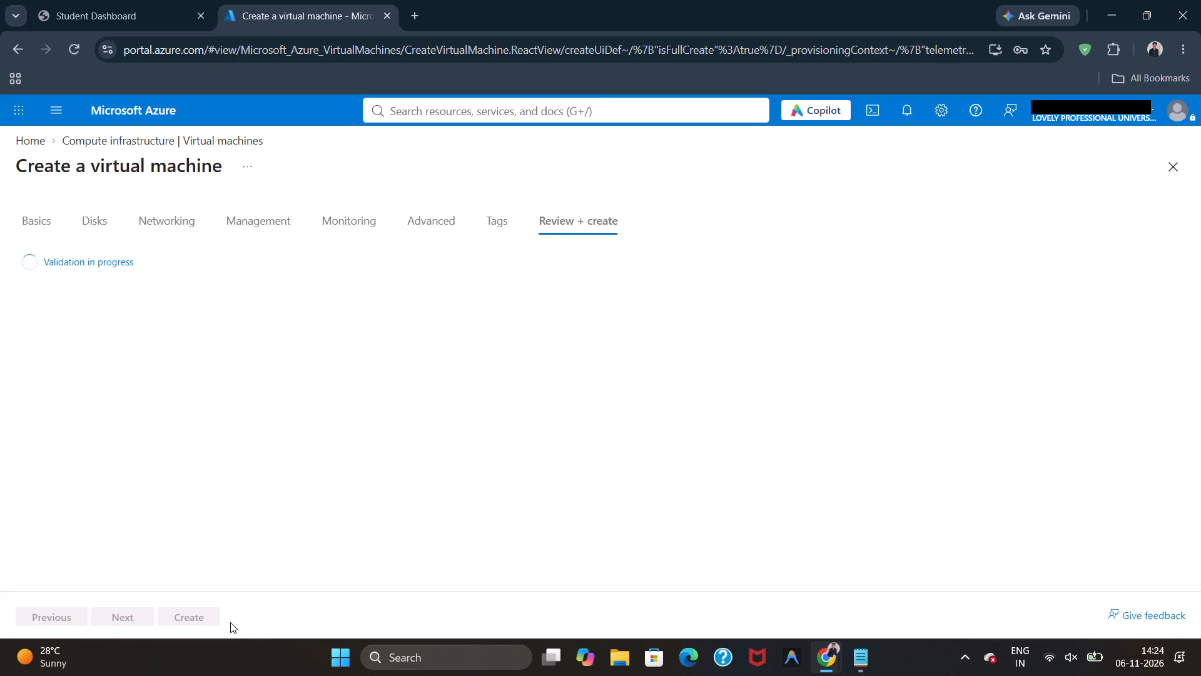
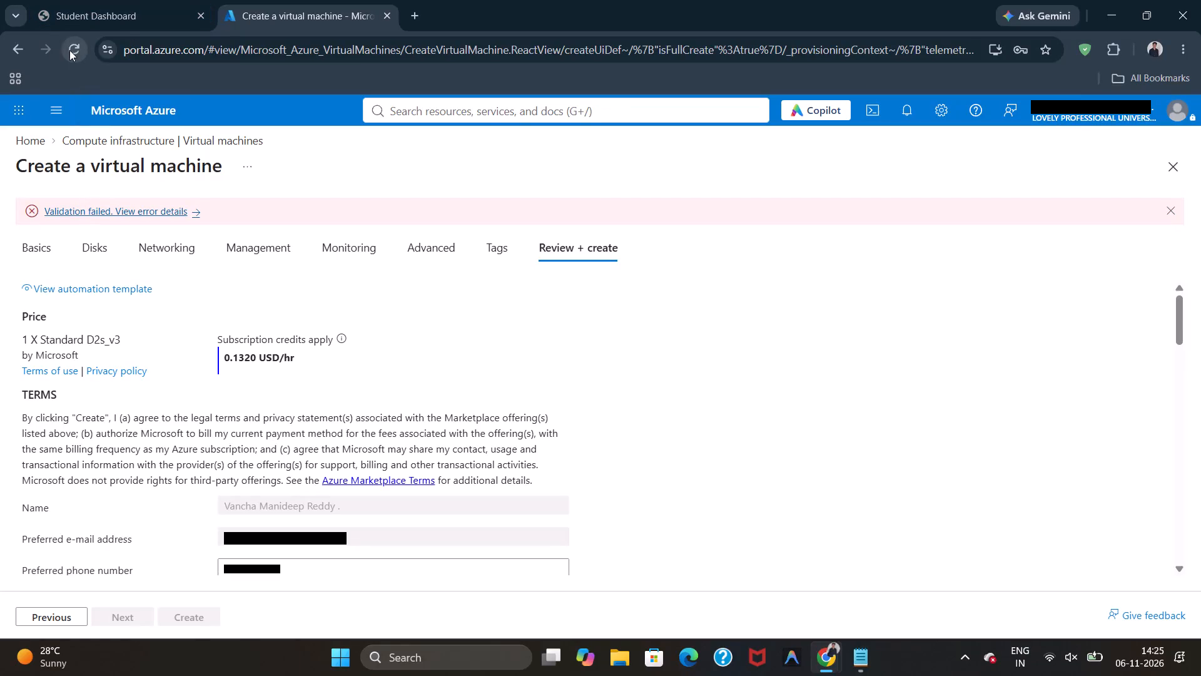
Leave the current form, reopen the Azure portal home and start a new virtual machine from the virtual machines list.
triple_click(17, 60)
click(17, 60)
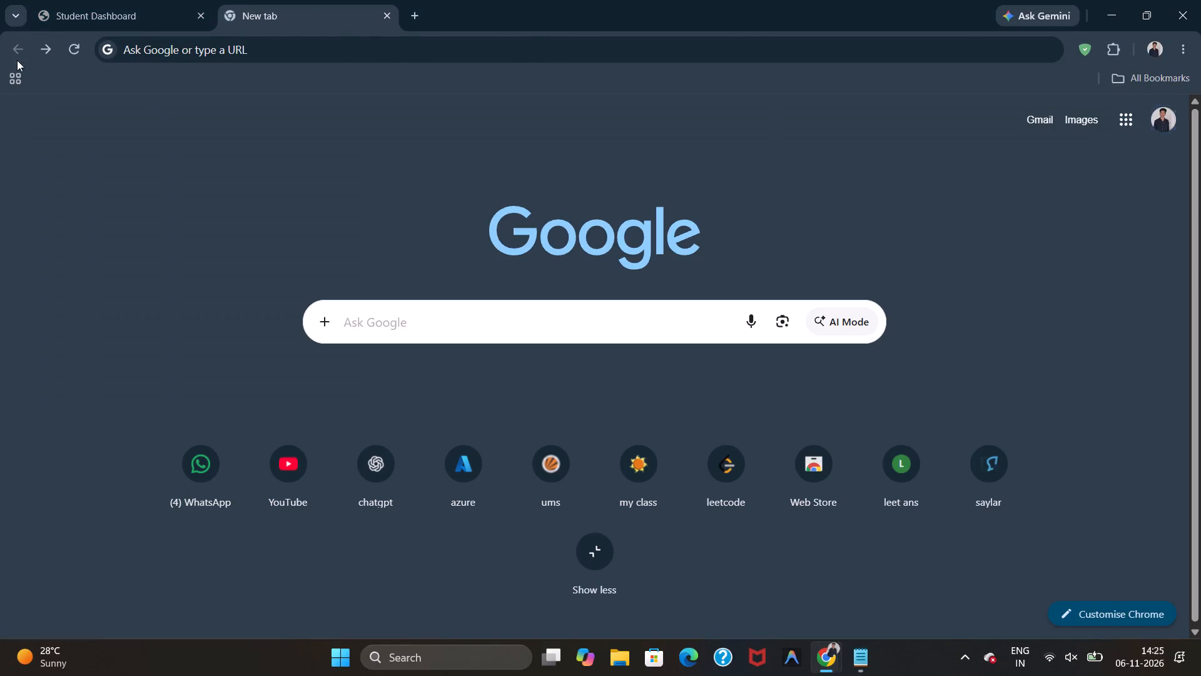
click(470, 486)
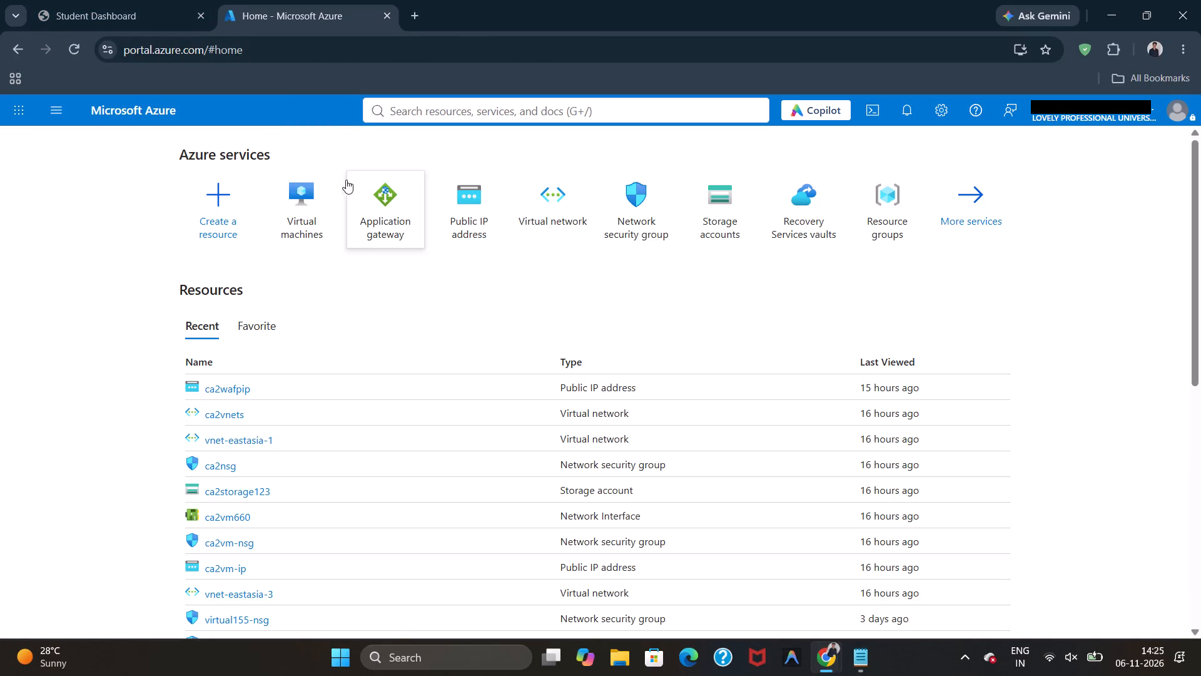
click(296, 199)
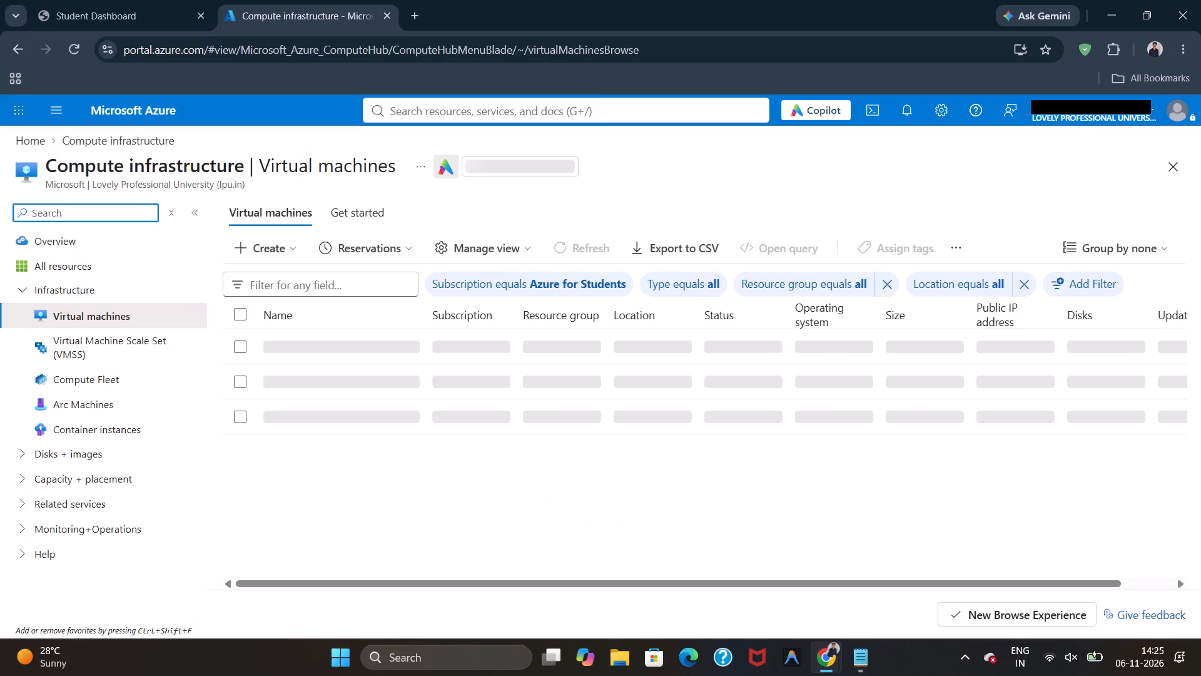
click(260, 255)
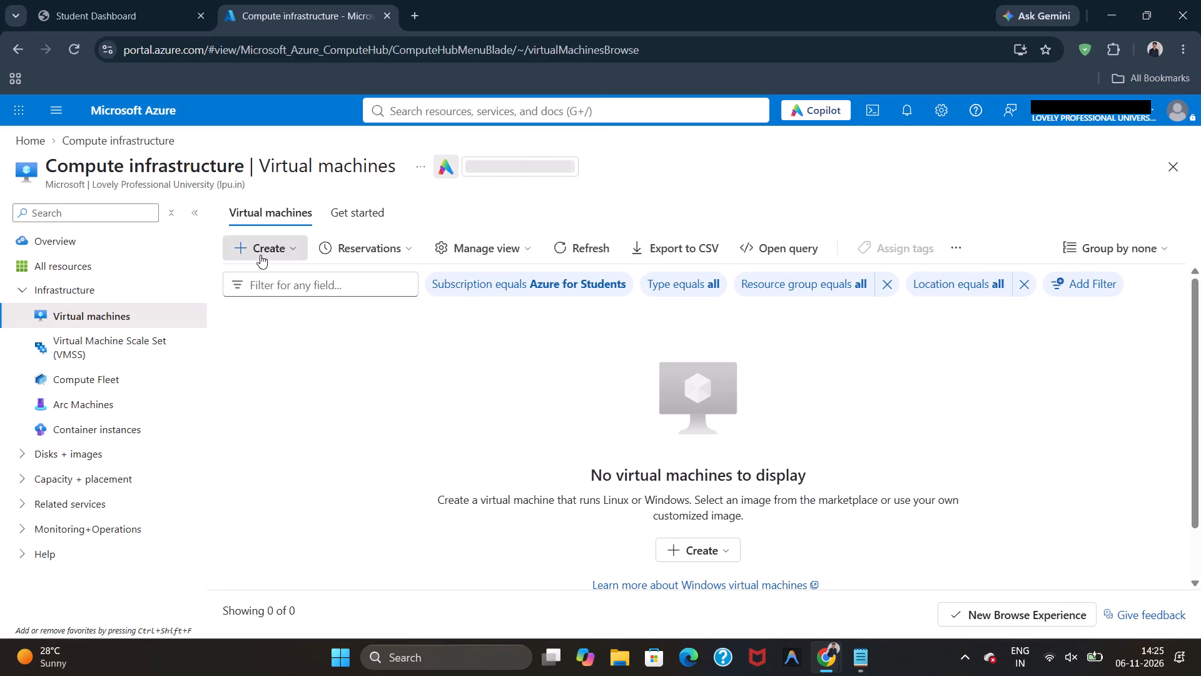
click(303, 292)
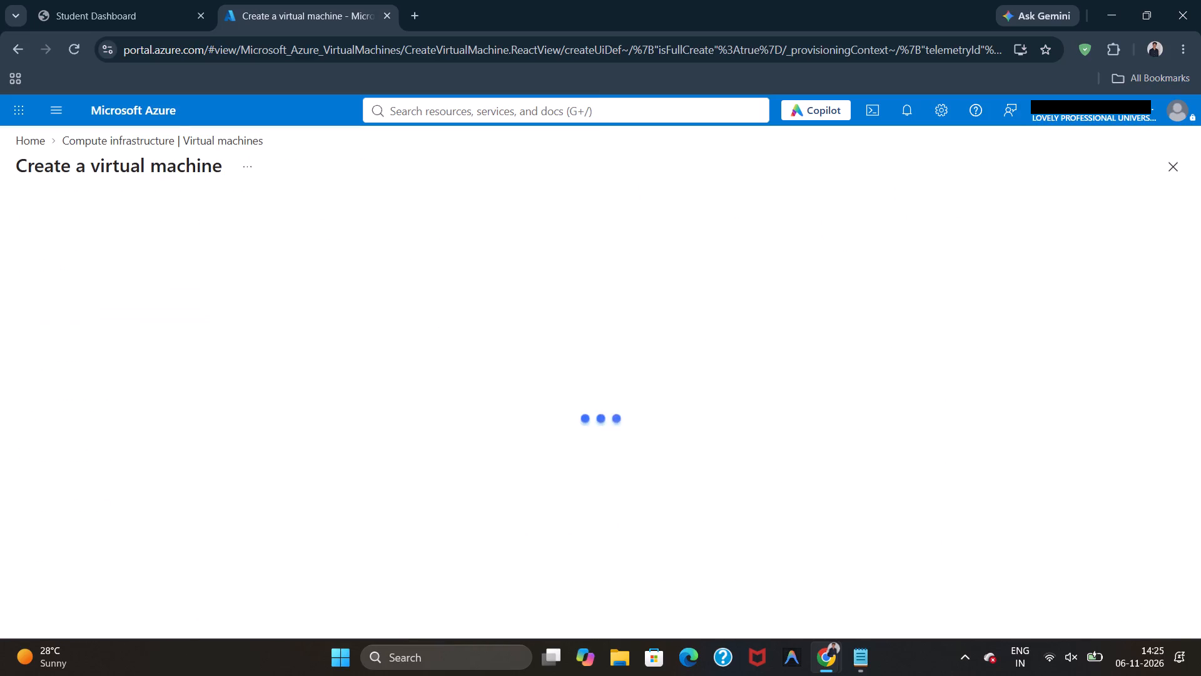
Assign the new virtual machine to resource group ca1 and name it vm155.
scroll(358, 447, down, 1)
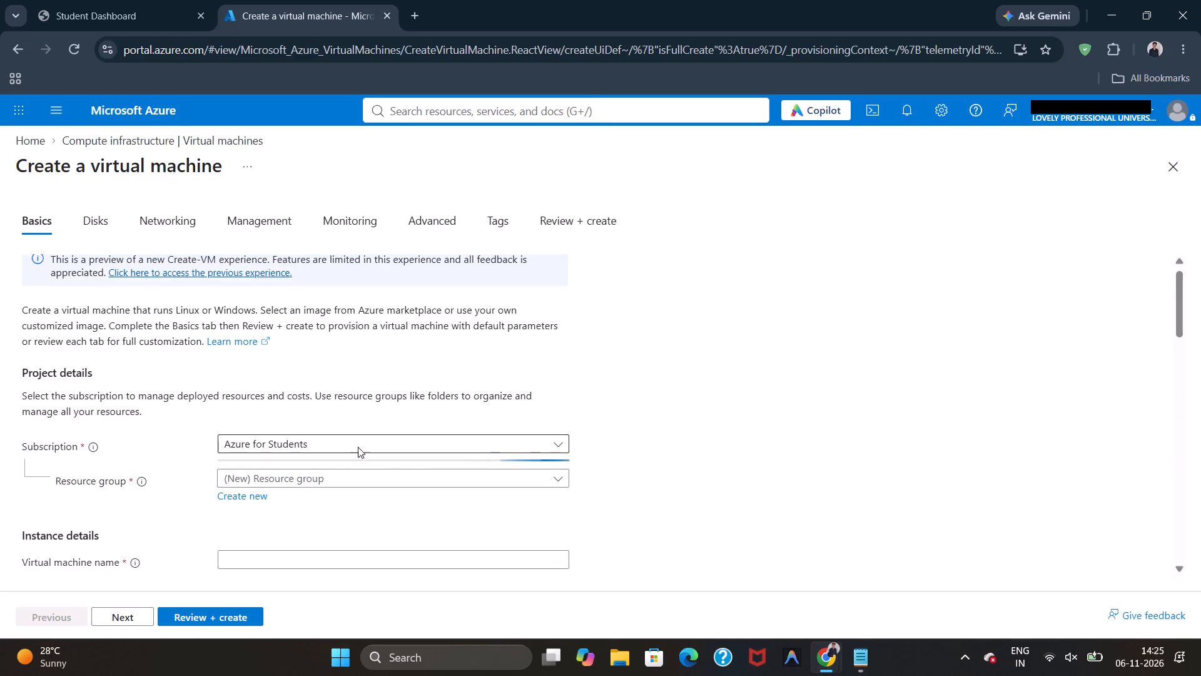
scroll(358, 447, down, 1)
click(351, 431)
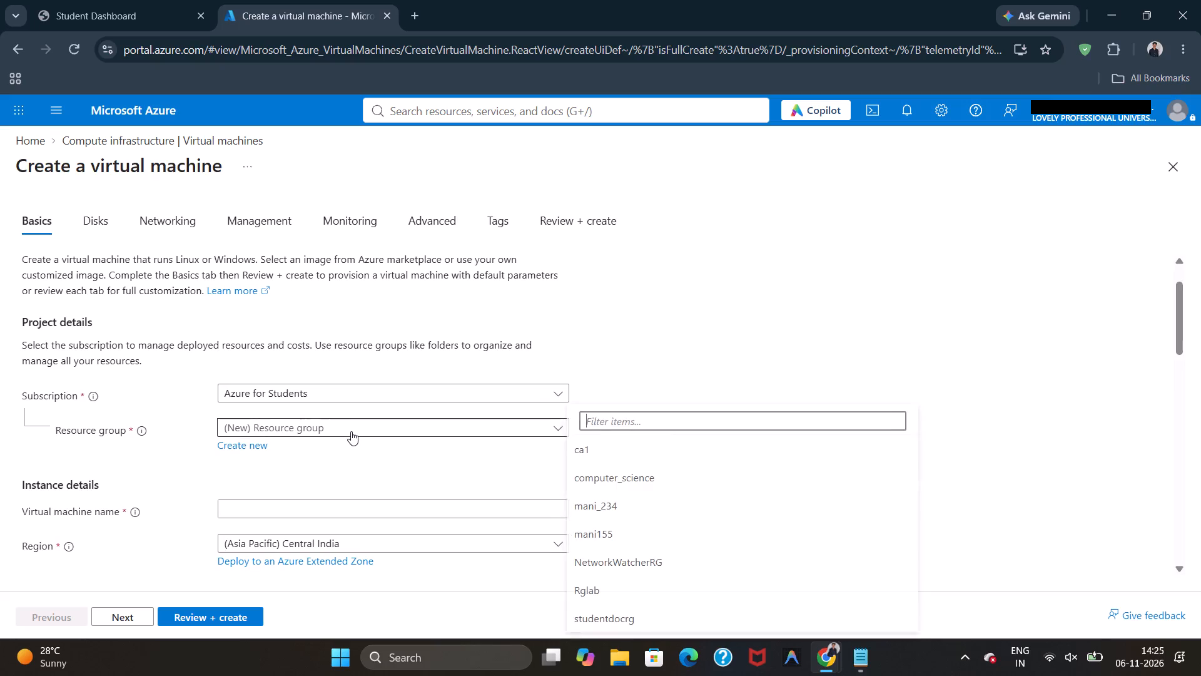
click(609, 444)
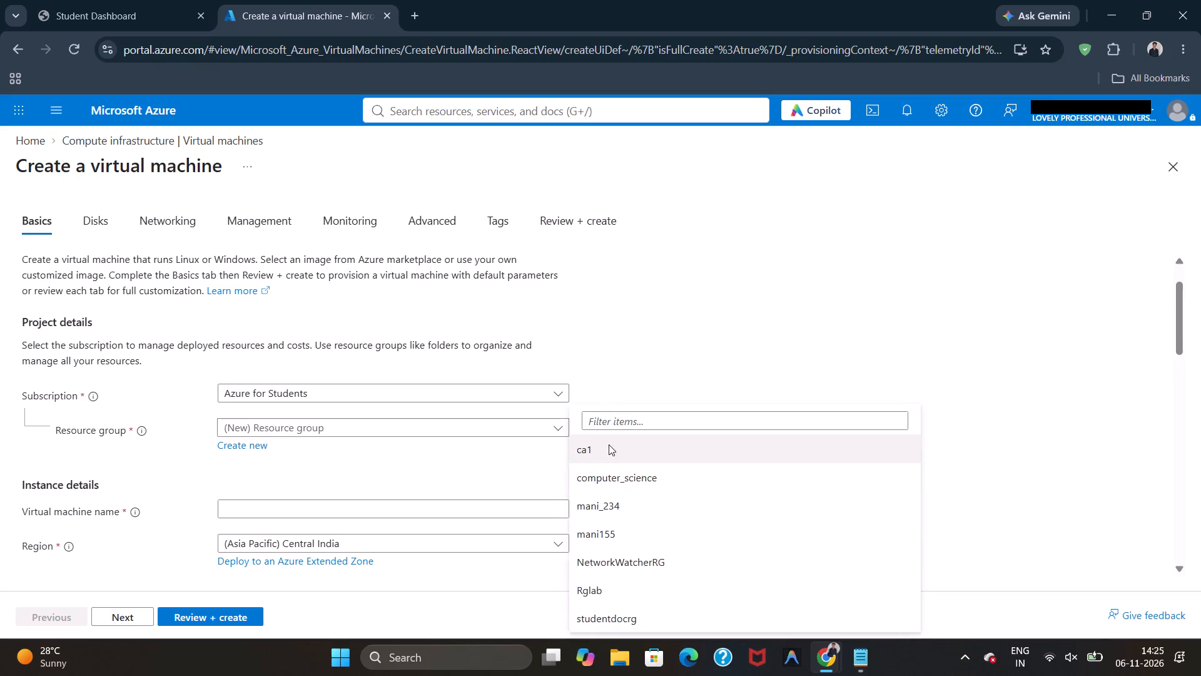
right_click(408, 516)
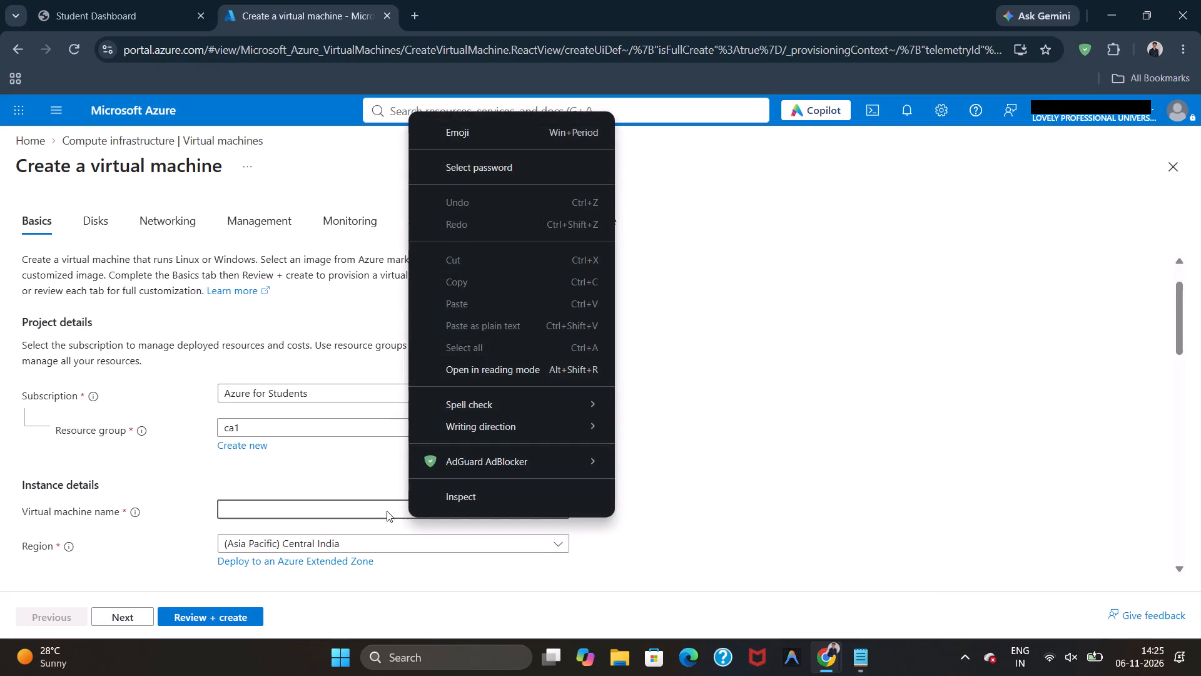
click(387, 511)
text(vm155)
Set the region of vm155 to (Asia Pacific) East Asia.
scroll(387, 511, down, 2)
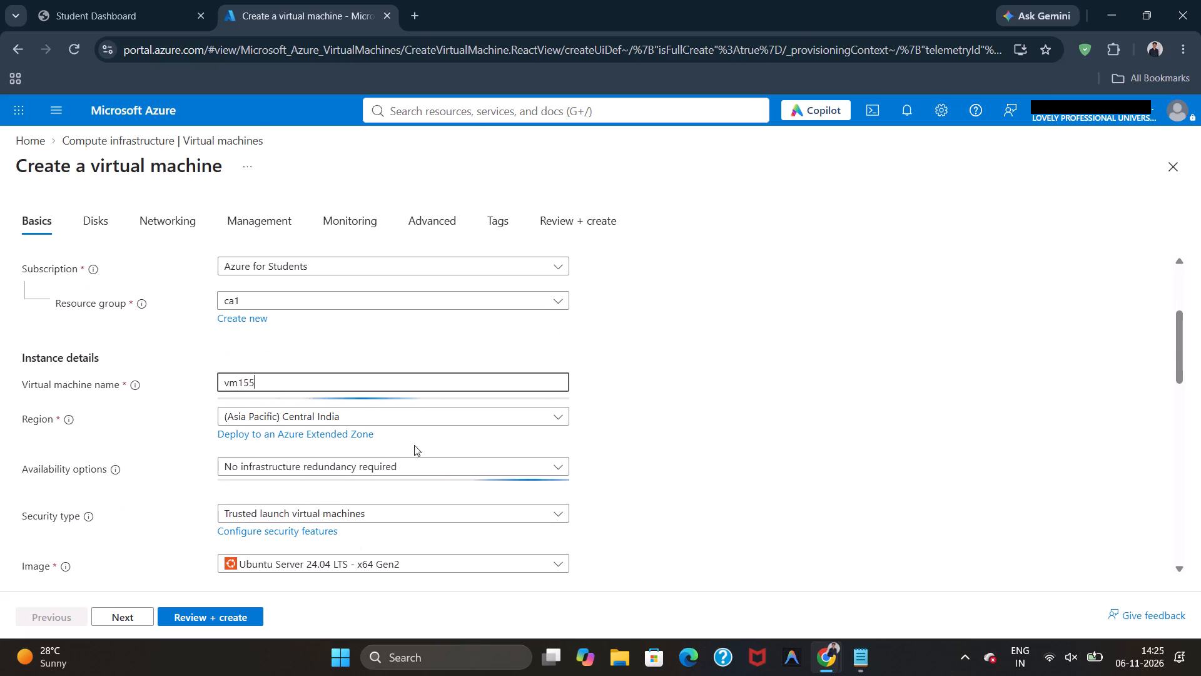
click(440, 424)
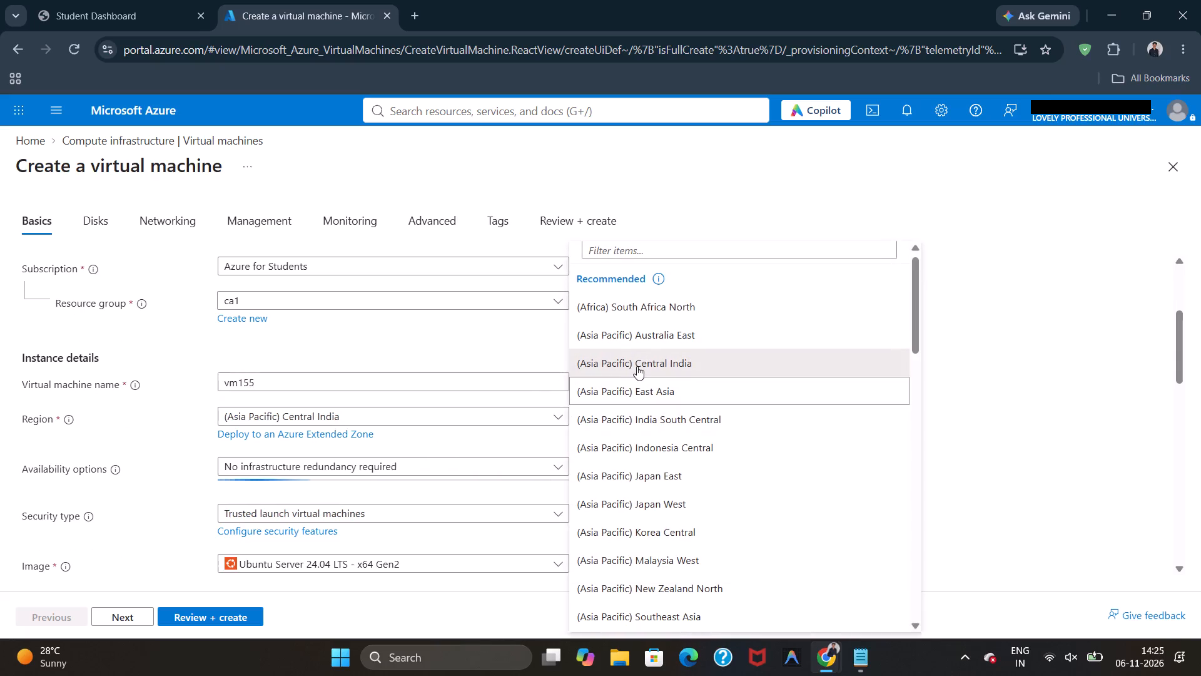
click(646, 404)
scroll(600, 411, down, 2)
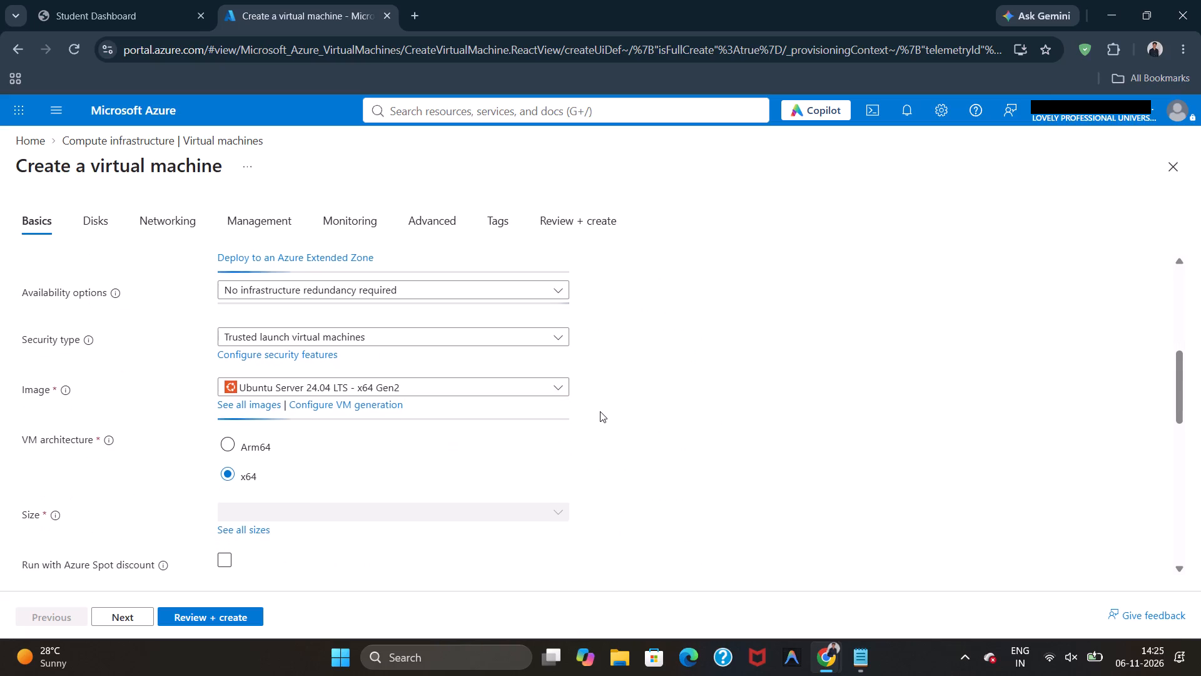
scroll(535, 367, up, 1)
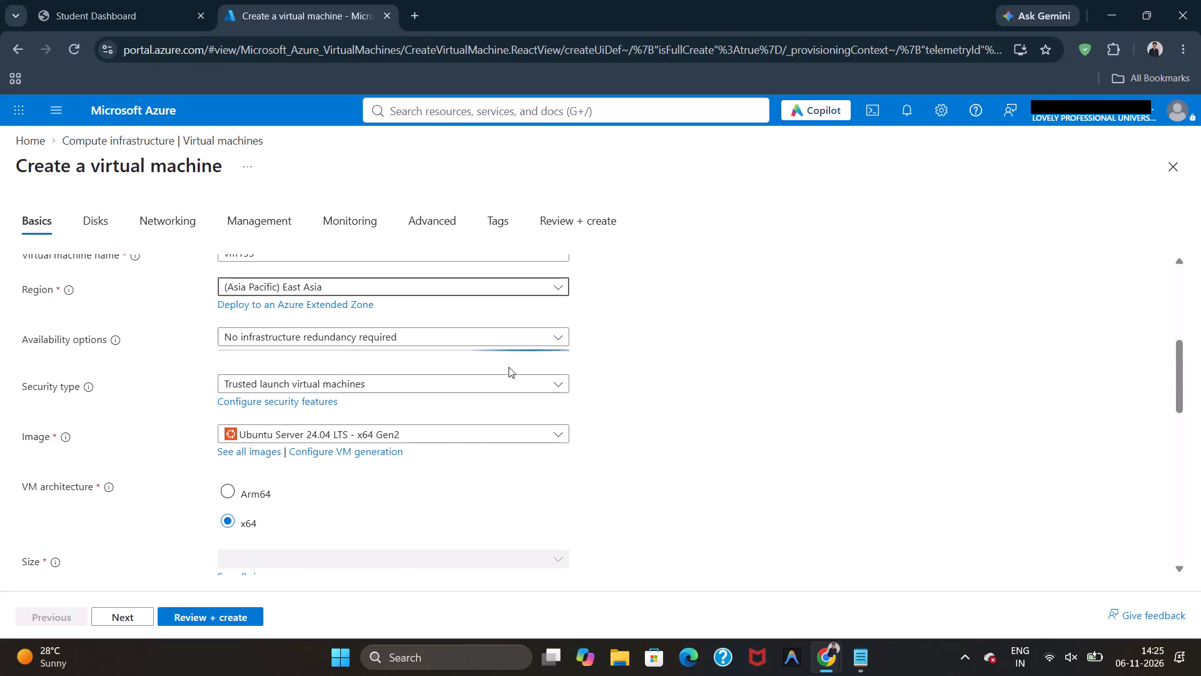
Allow only HTTP (80) as the public inbound port, deselecting SSH (22), and validate the configuration.
scroll(509, 375, down, 1)
scroll(499, 323, down, 1)
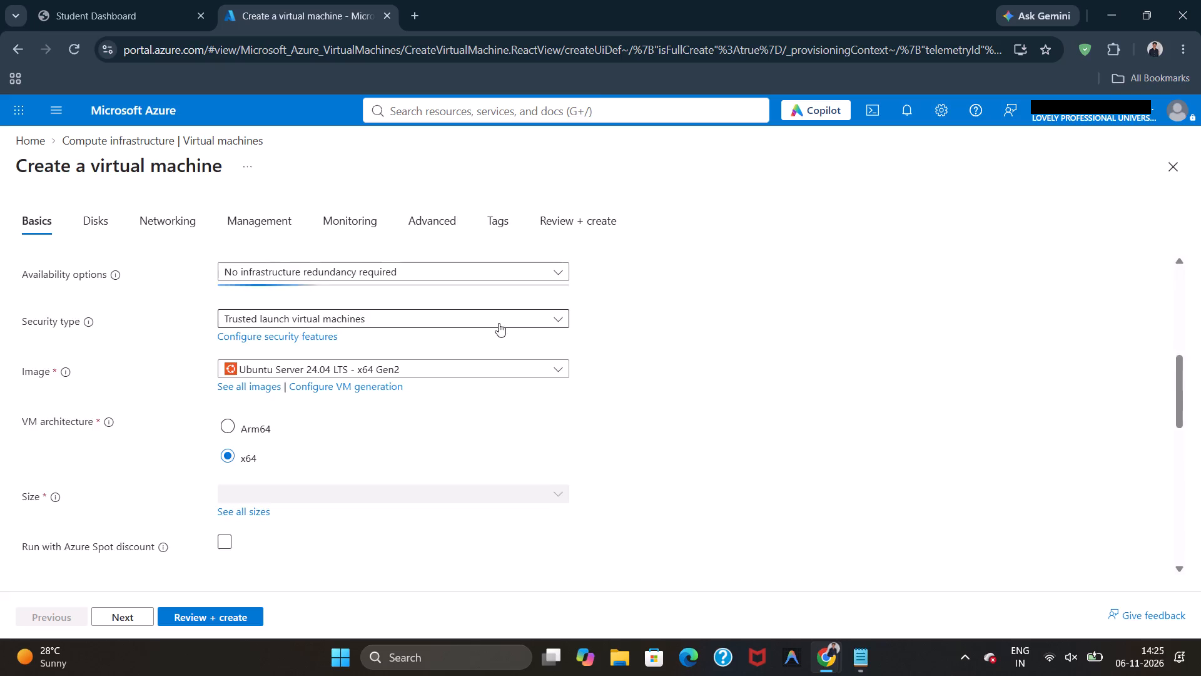
scroll(499, 323, down, 1)
scroll(377, 357, down, 1)
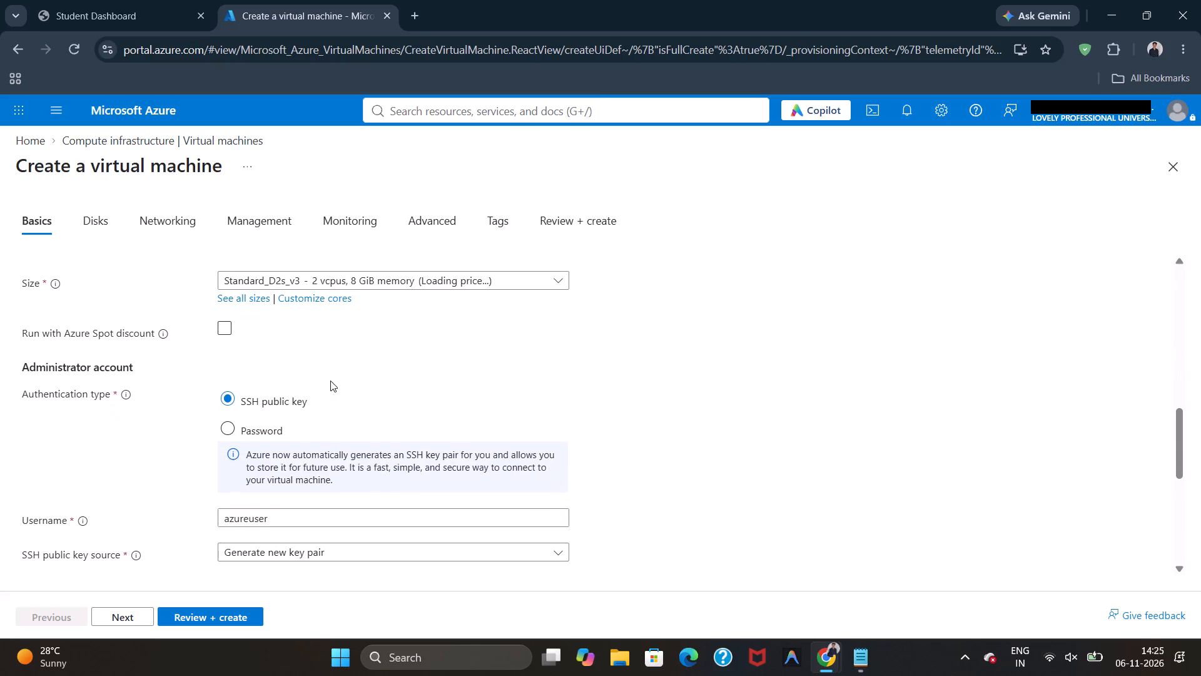
scroll(270, 407, down, 2)
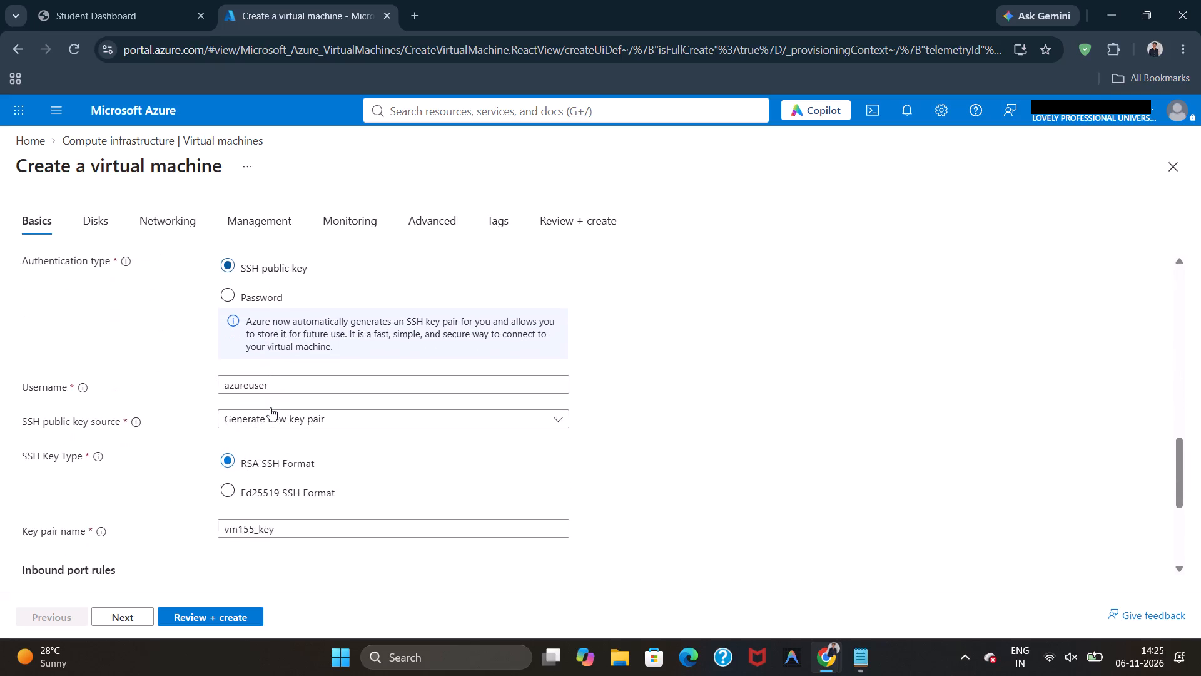
scroll(270, 407, down, 2)
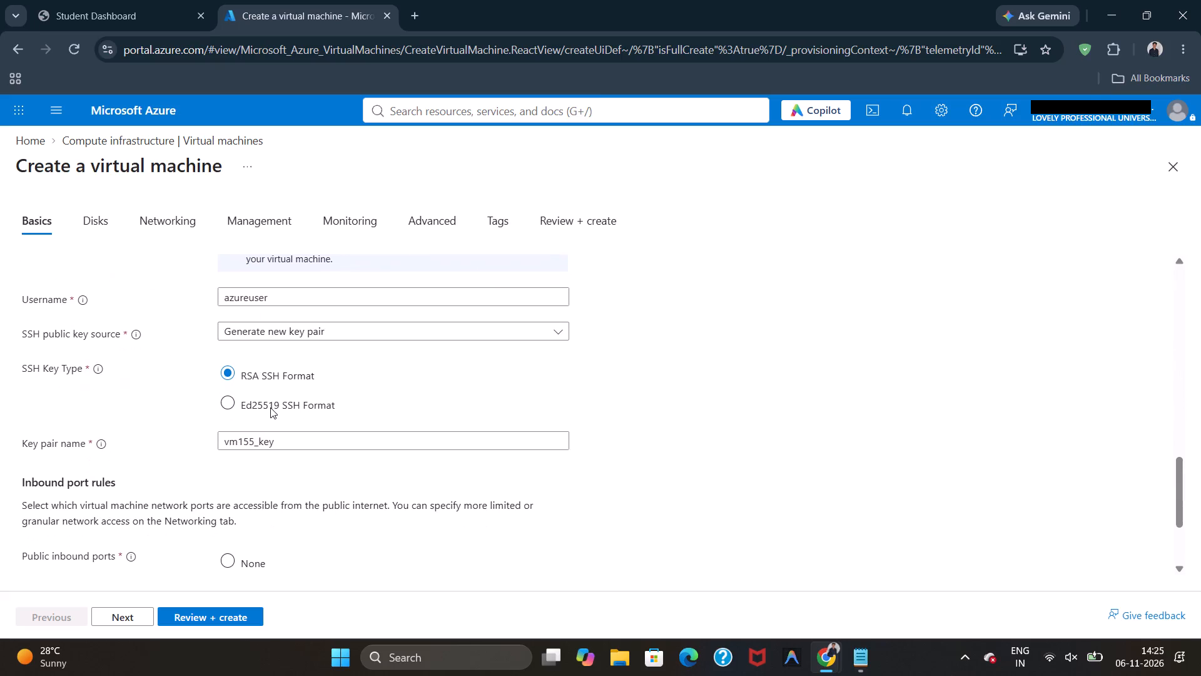
click(261, 327)
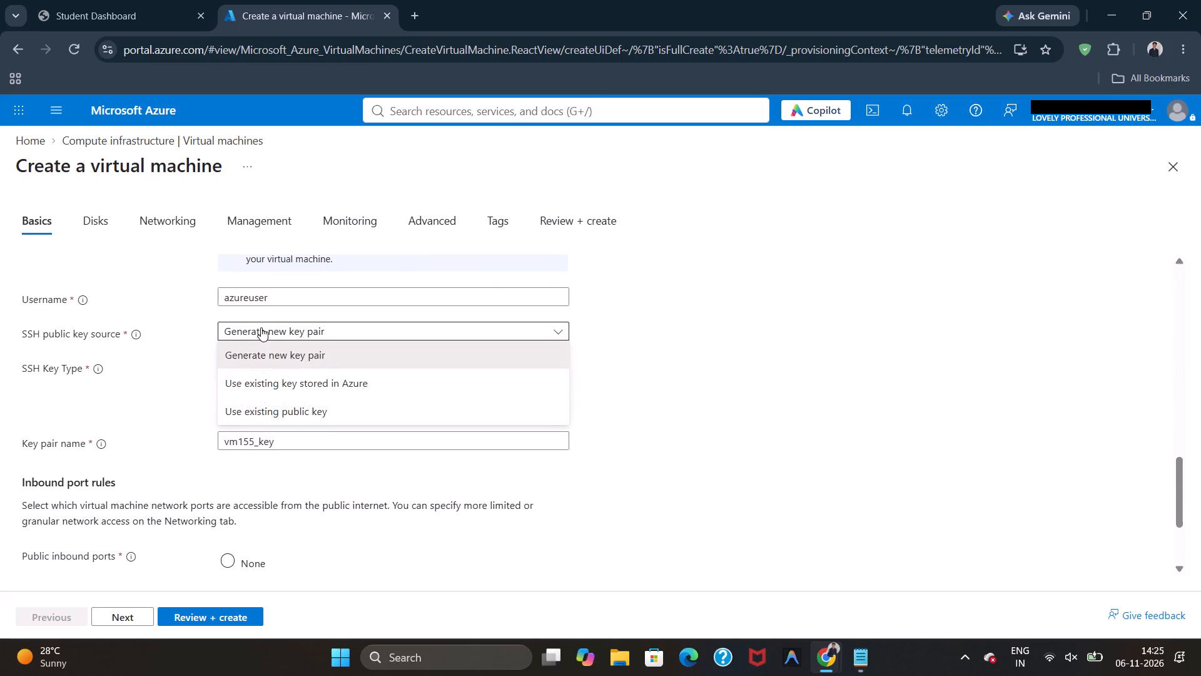
click(261, 327)
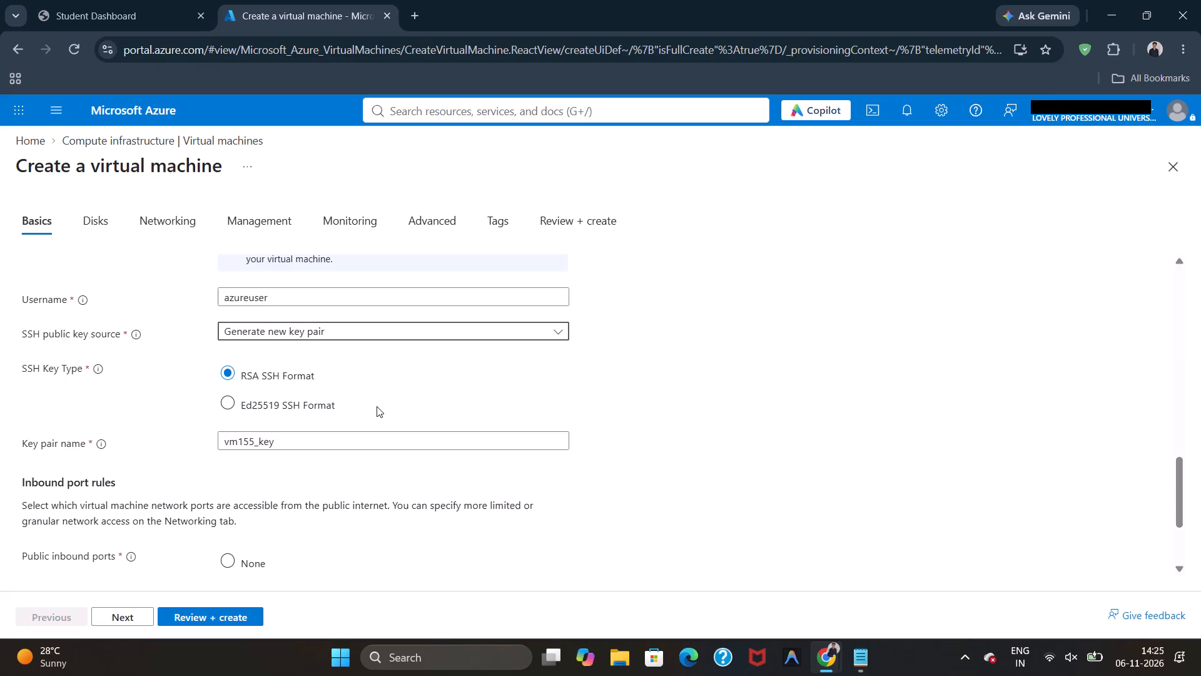
scroll(377, 406, down, 6)
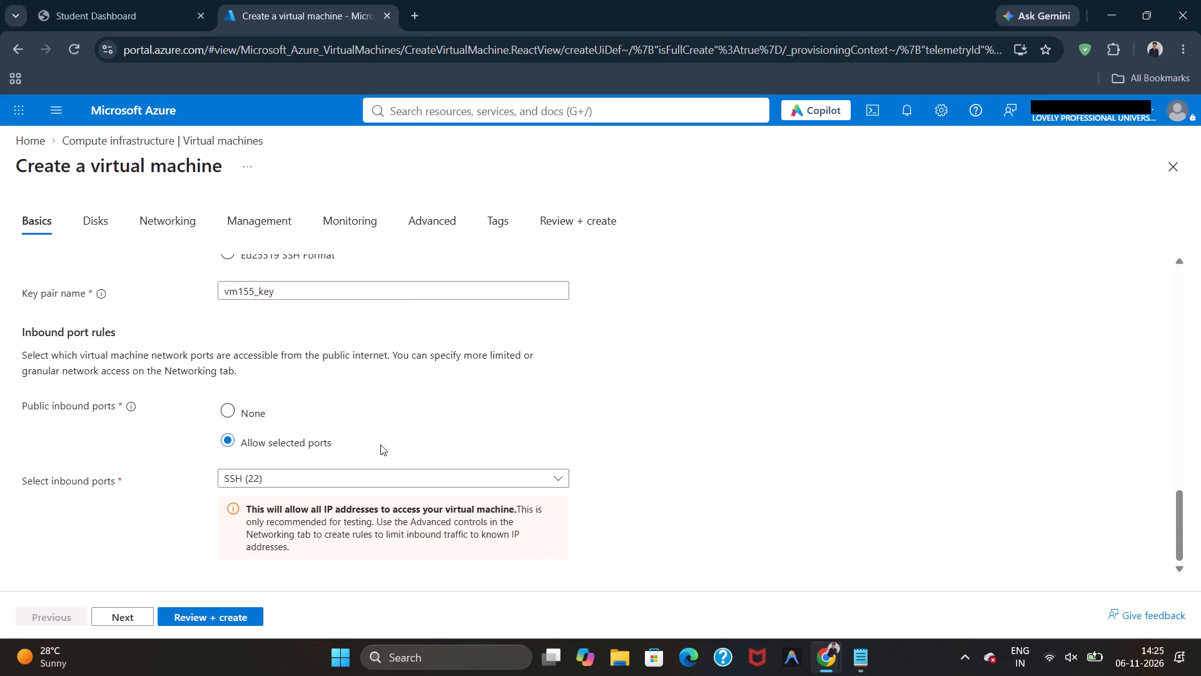
click(388, 486)
click(331, 503)
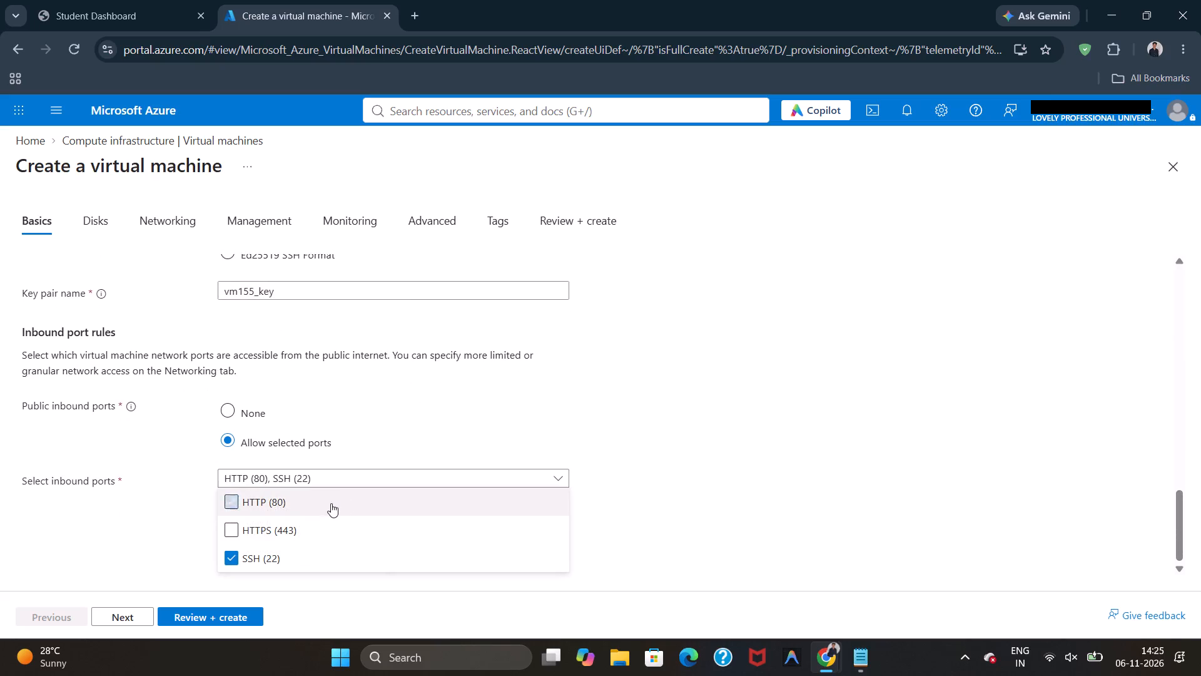
click(304, 559)
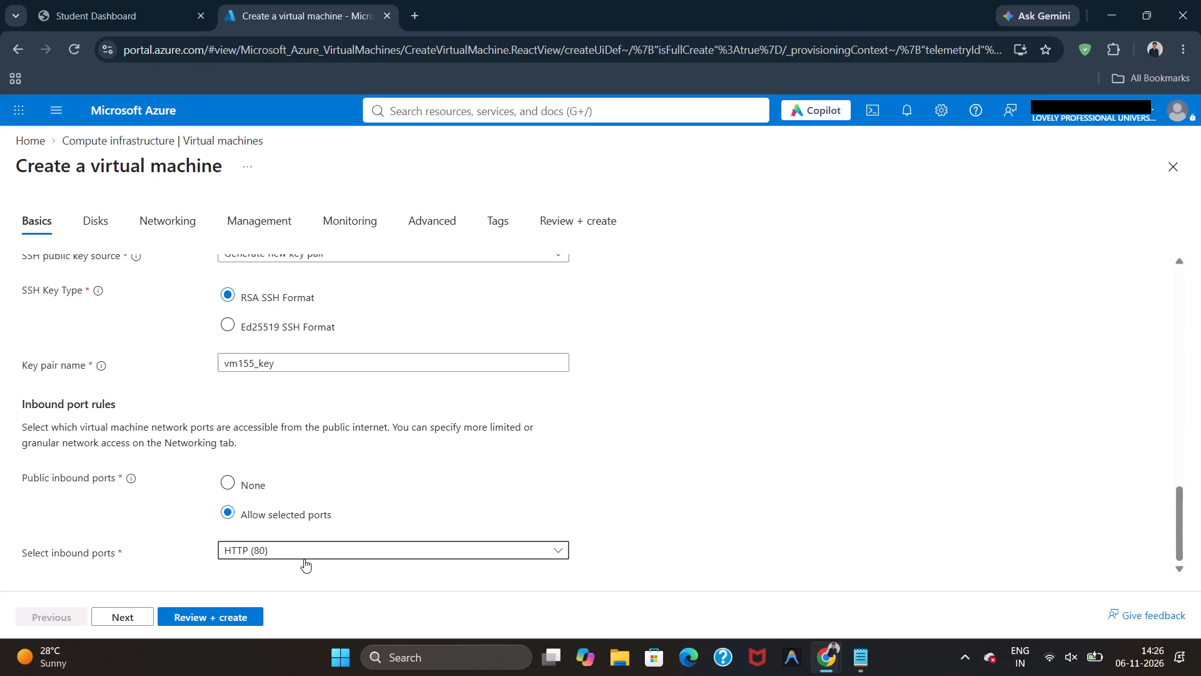
click(243, 608)
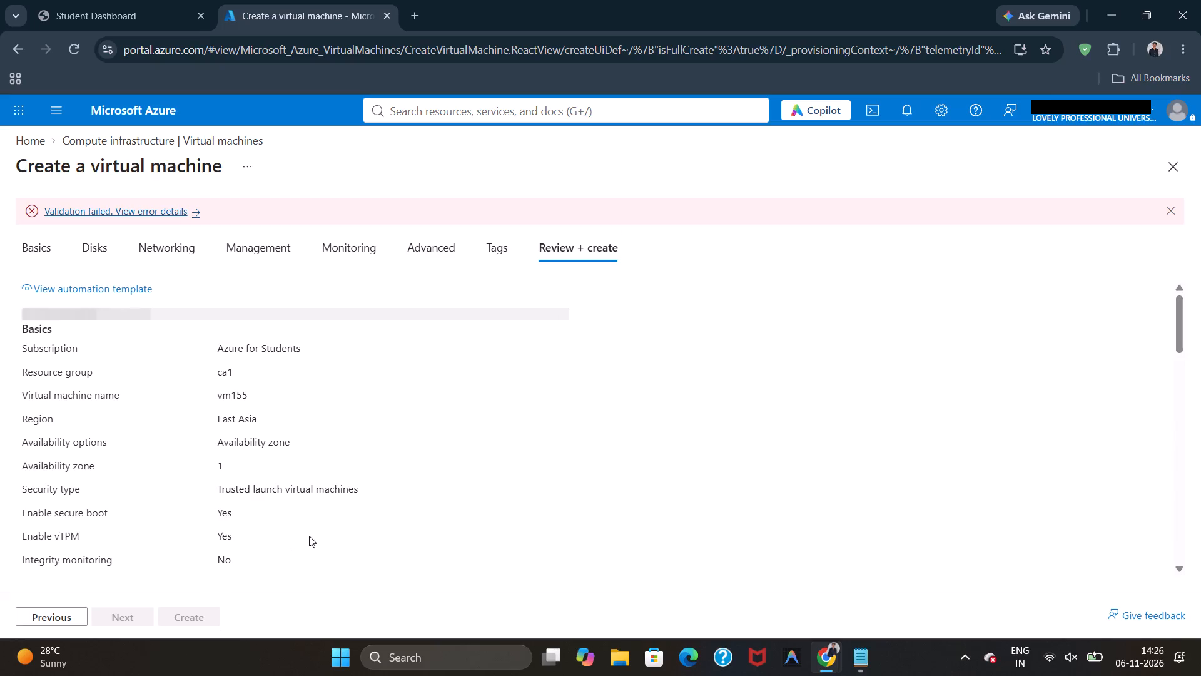
Examine the review summary of vm155 and return to the basic settings to look through them again.
scroll(309, 536, down, 14)
scroll(309, 536, up, 17)
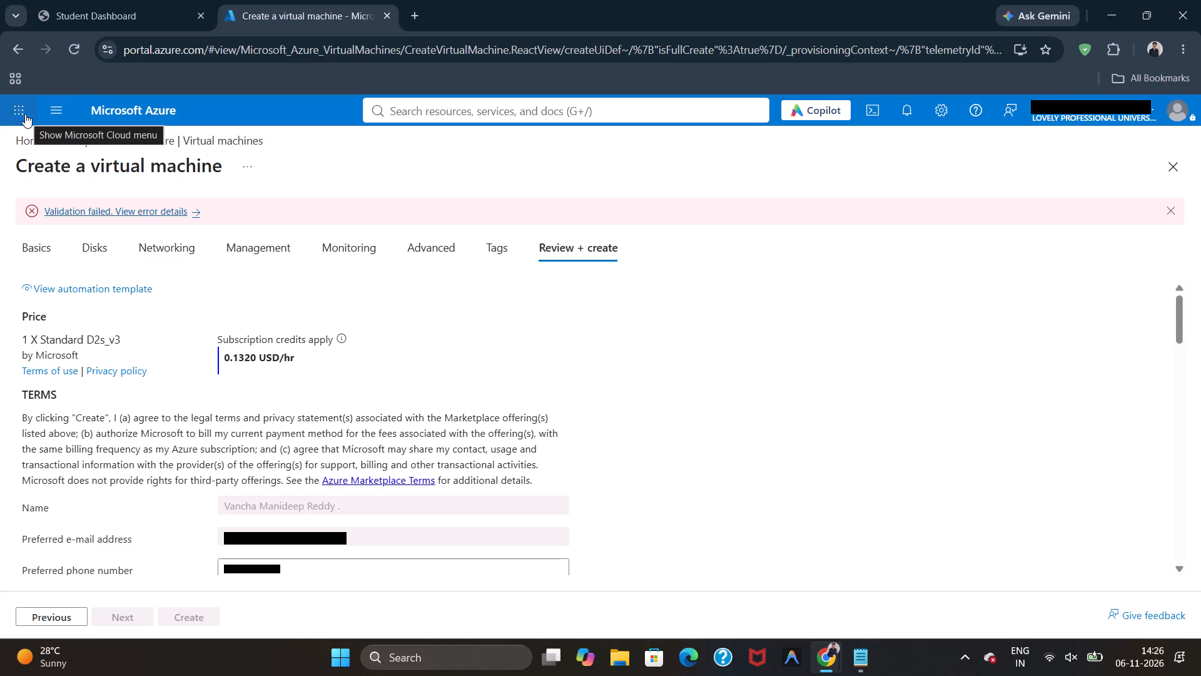
click(44, 247)
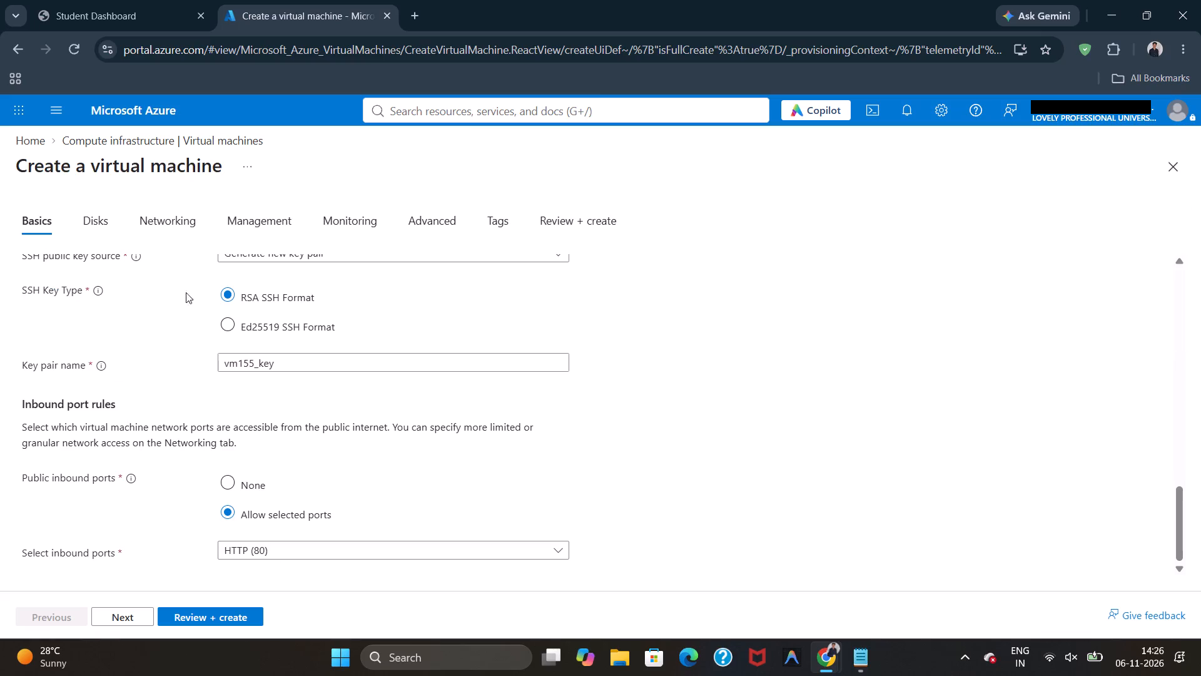
scroll(297, 342, up, 13)
scroll(297, 342, down, 6)
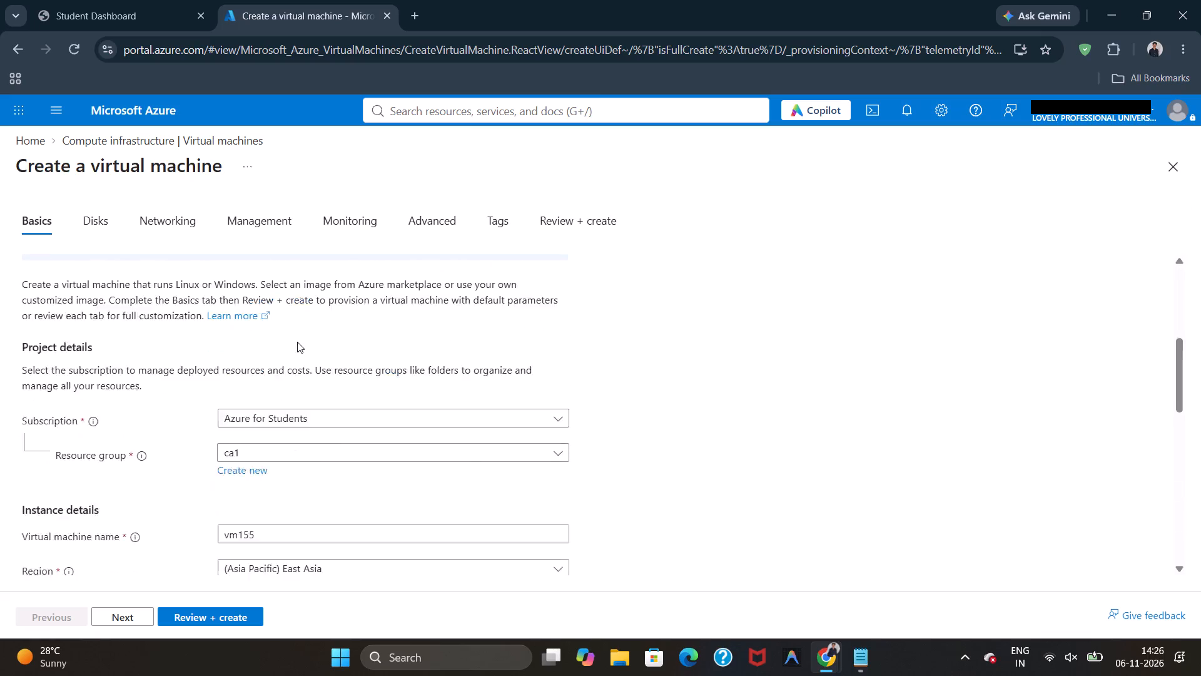
scroll(297, 342, down, 11)
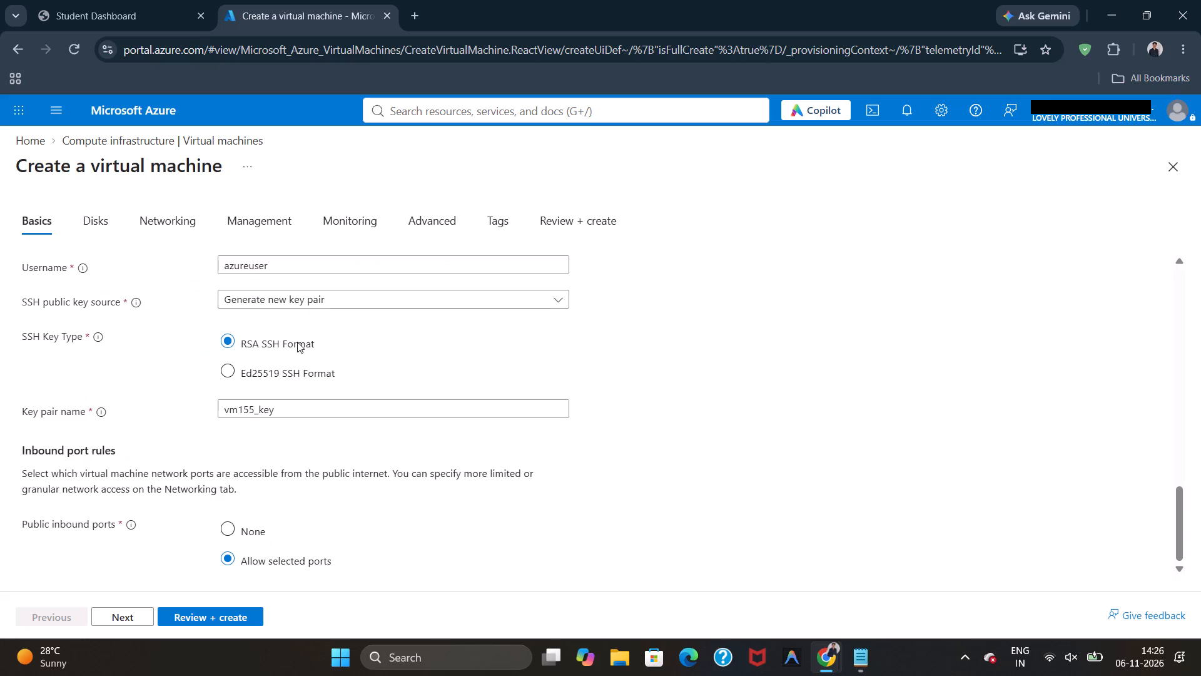
scroll(297, 342, up, 13)
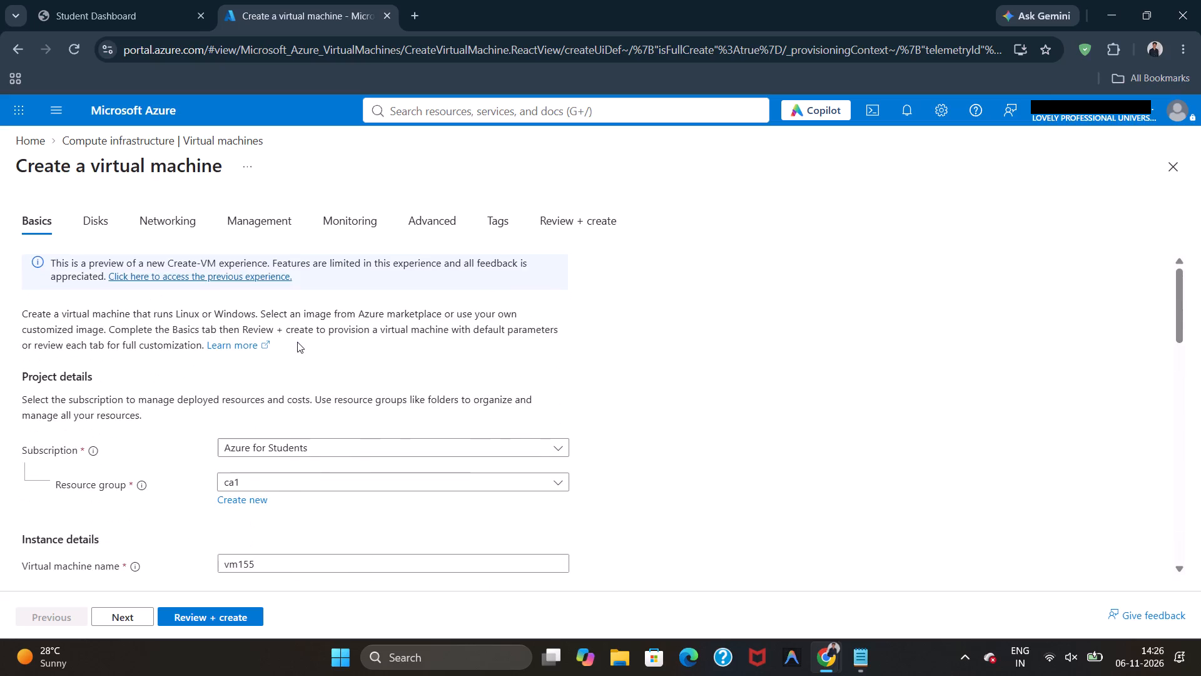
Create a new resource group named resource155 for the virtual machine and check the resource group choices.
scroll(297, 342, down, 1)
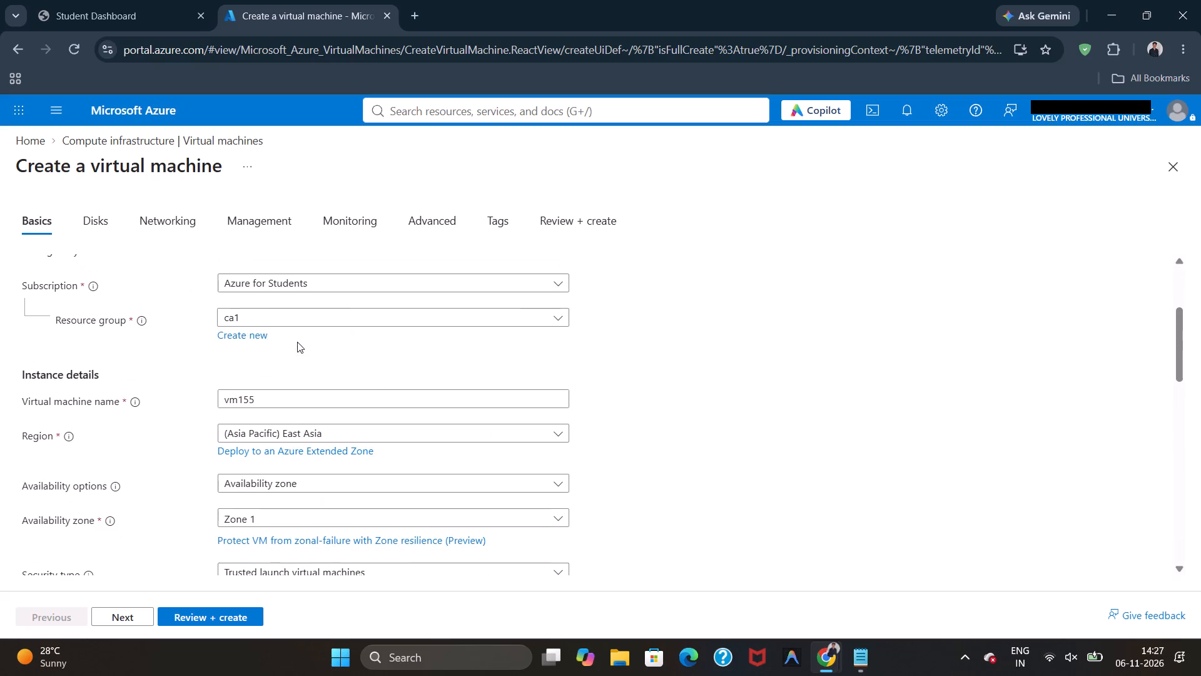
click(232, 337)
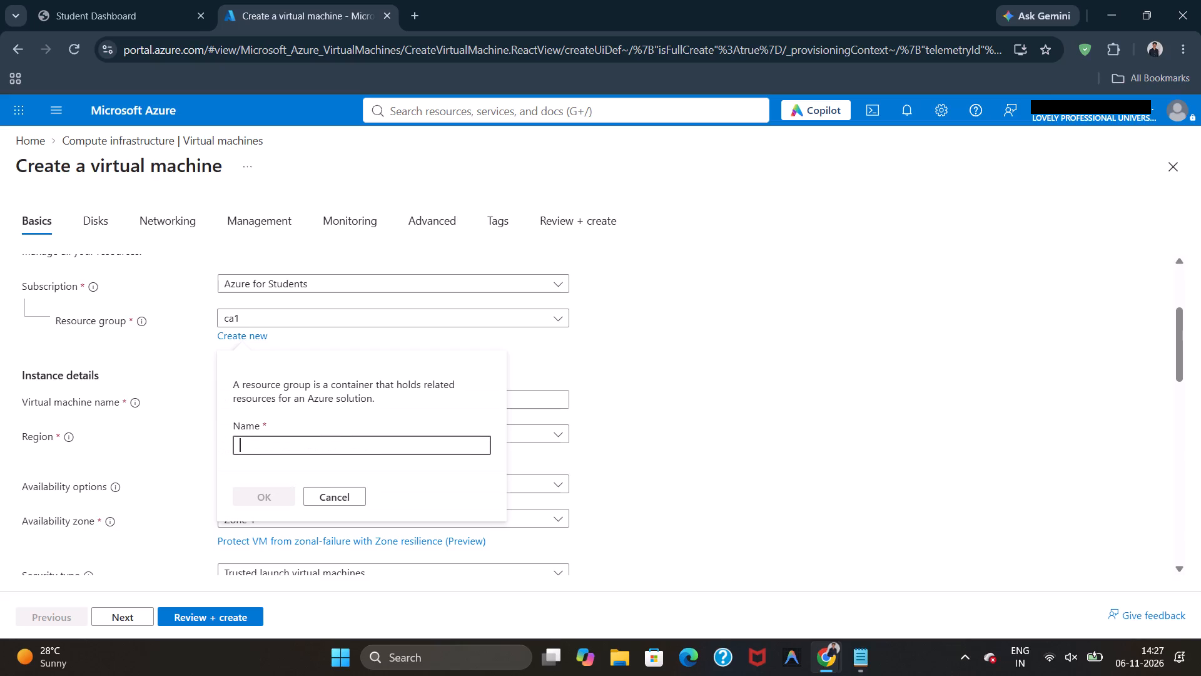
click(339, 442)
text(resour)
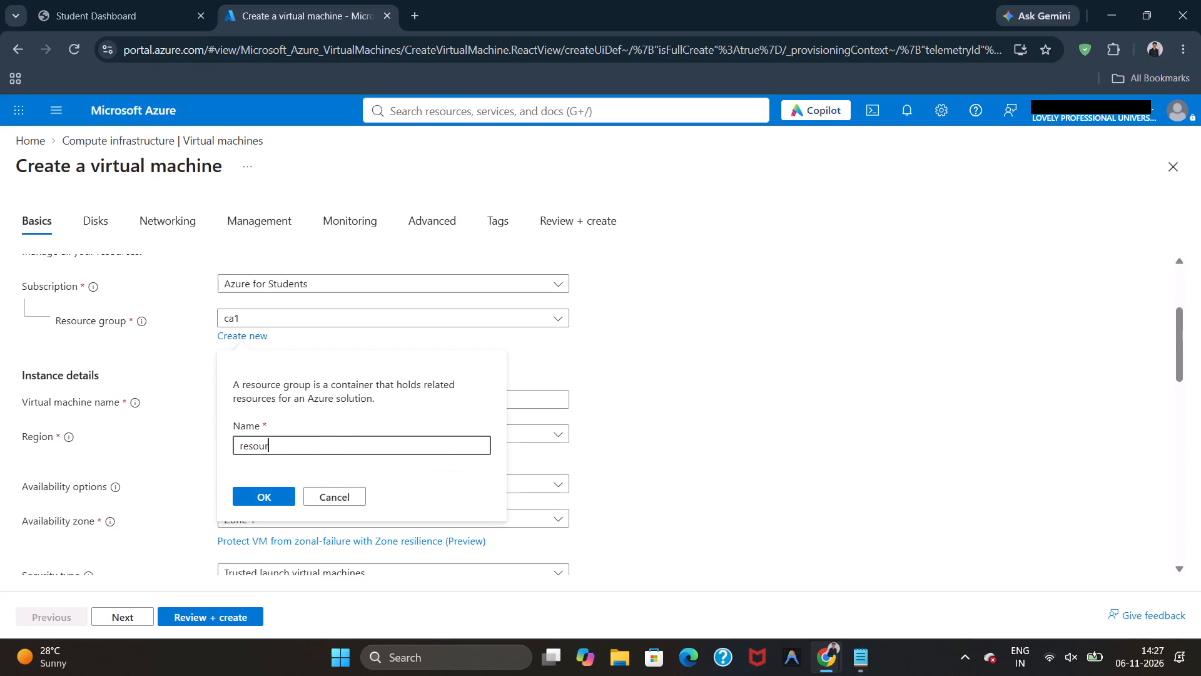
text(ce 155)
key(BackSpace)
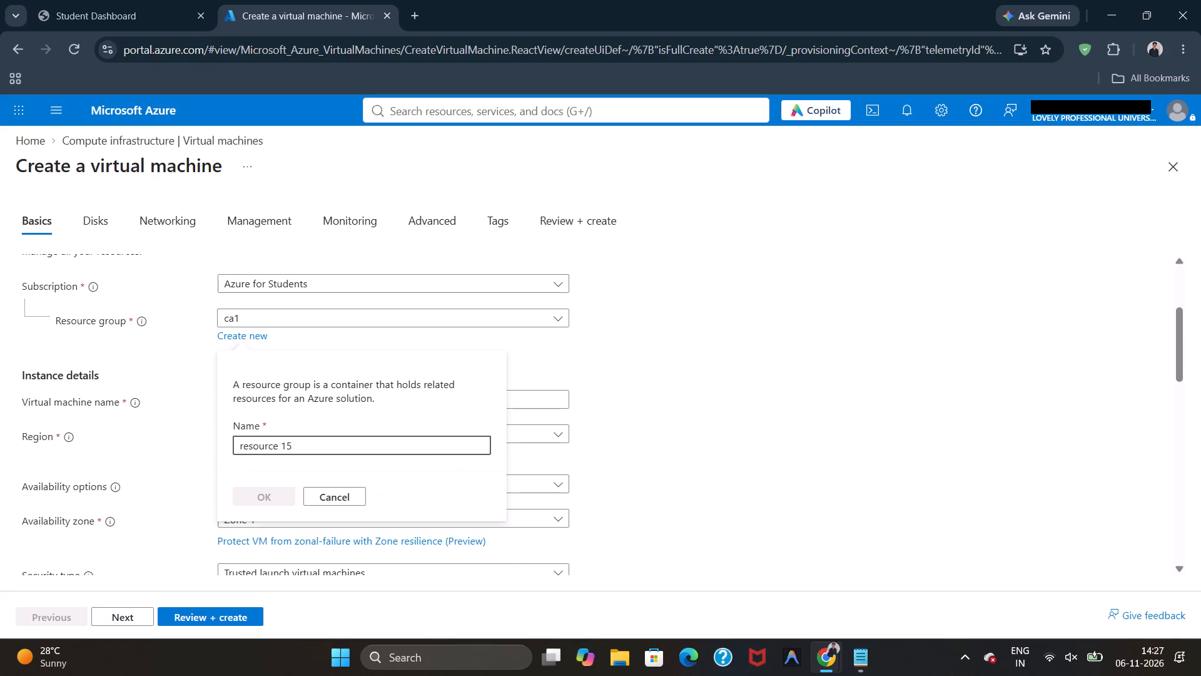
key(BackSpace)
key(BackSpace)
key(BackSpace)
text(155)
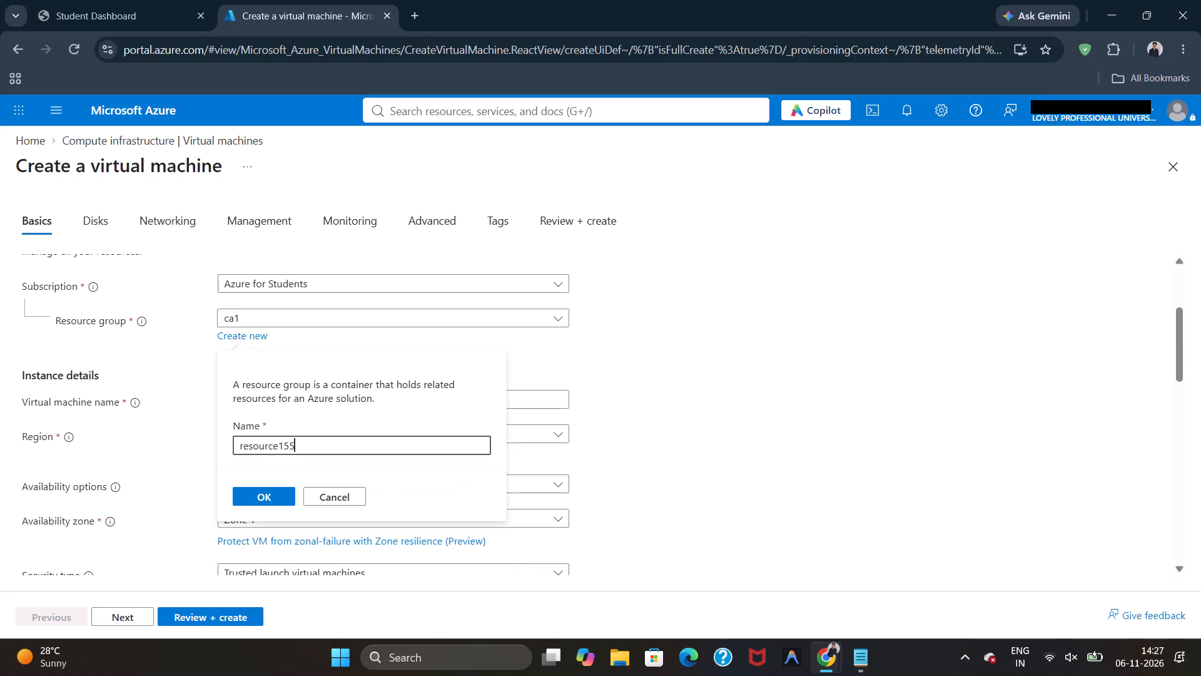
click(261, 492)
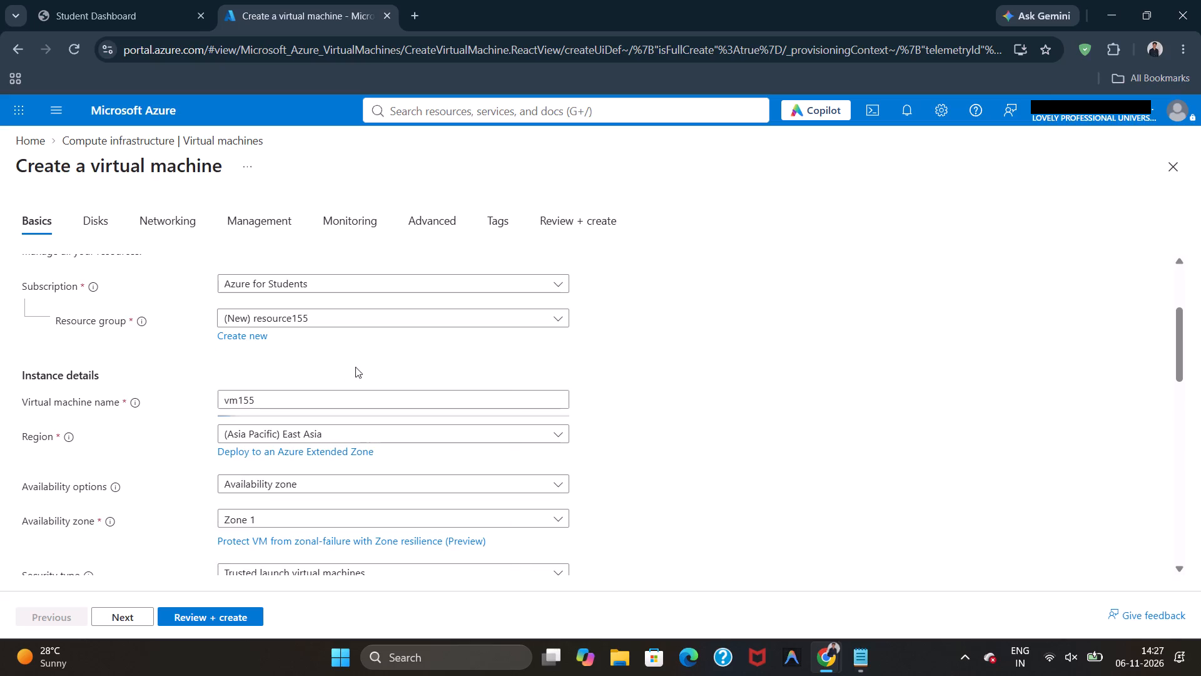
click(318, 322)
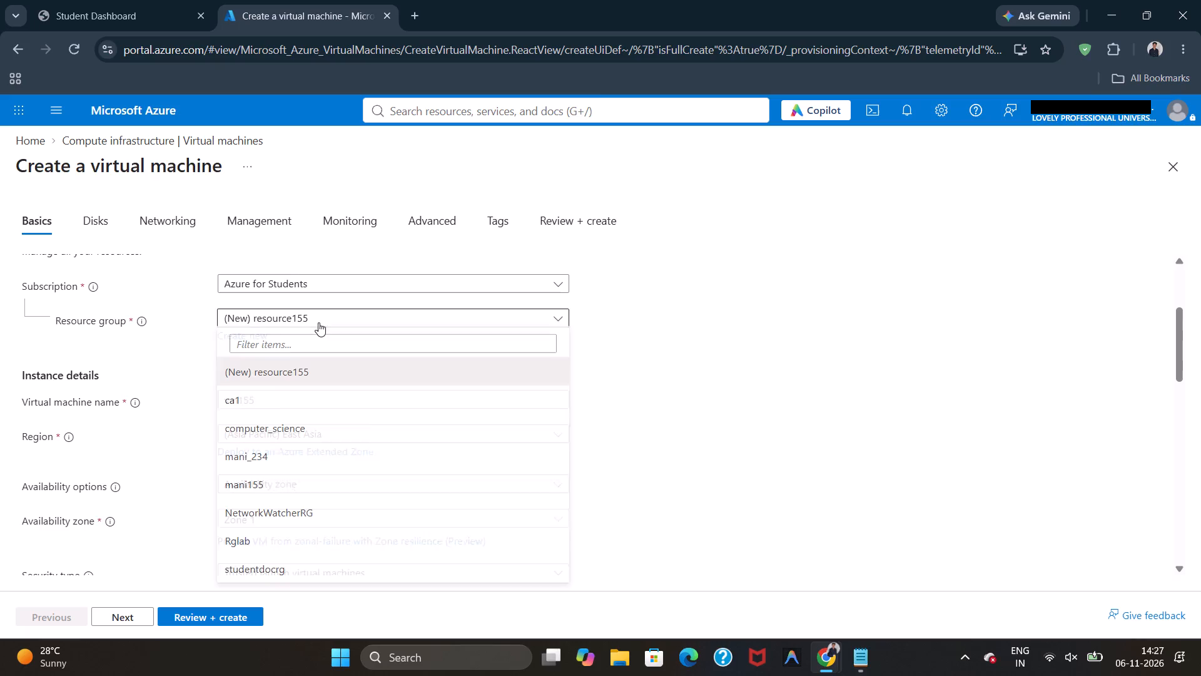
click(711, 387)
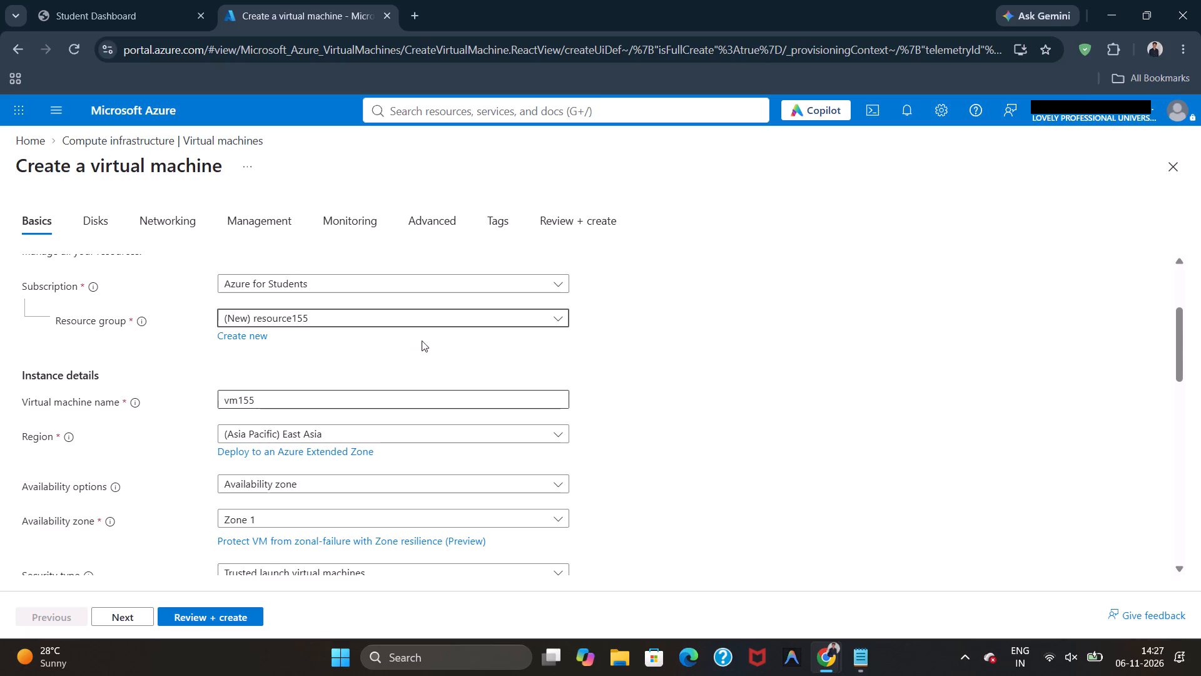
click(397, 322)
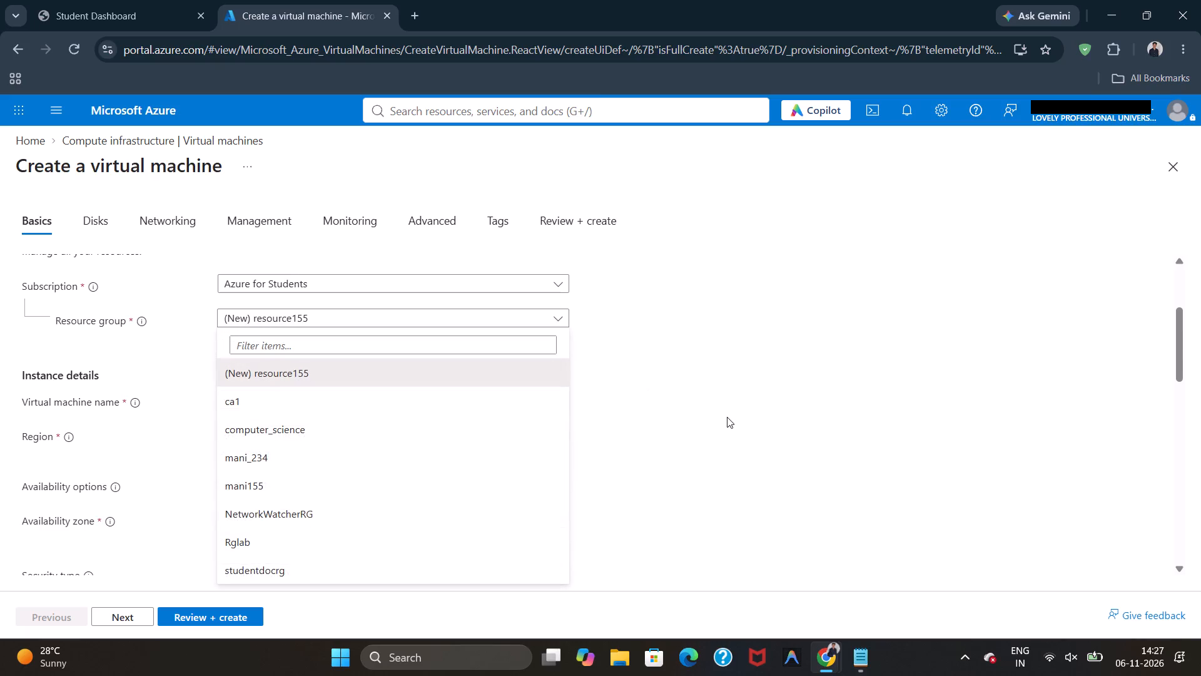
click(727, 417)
Validate the configuration, look through the review summary and open the validation error details.
scroll(509, 409, down, 4)
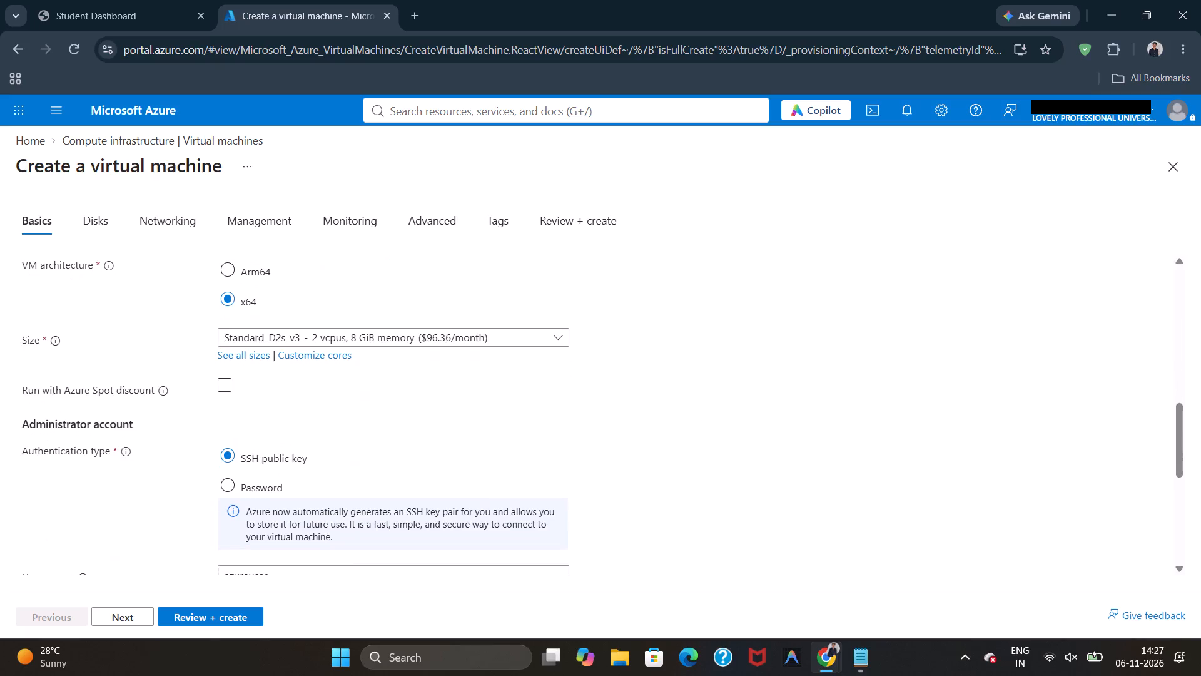
click(215, 622)
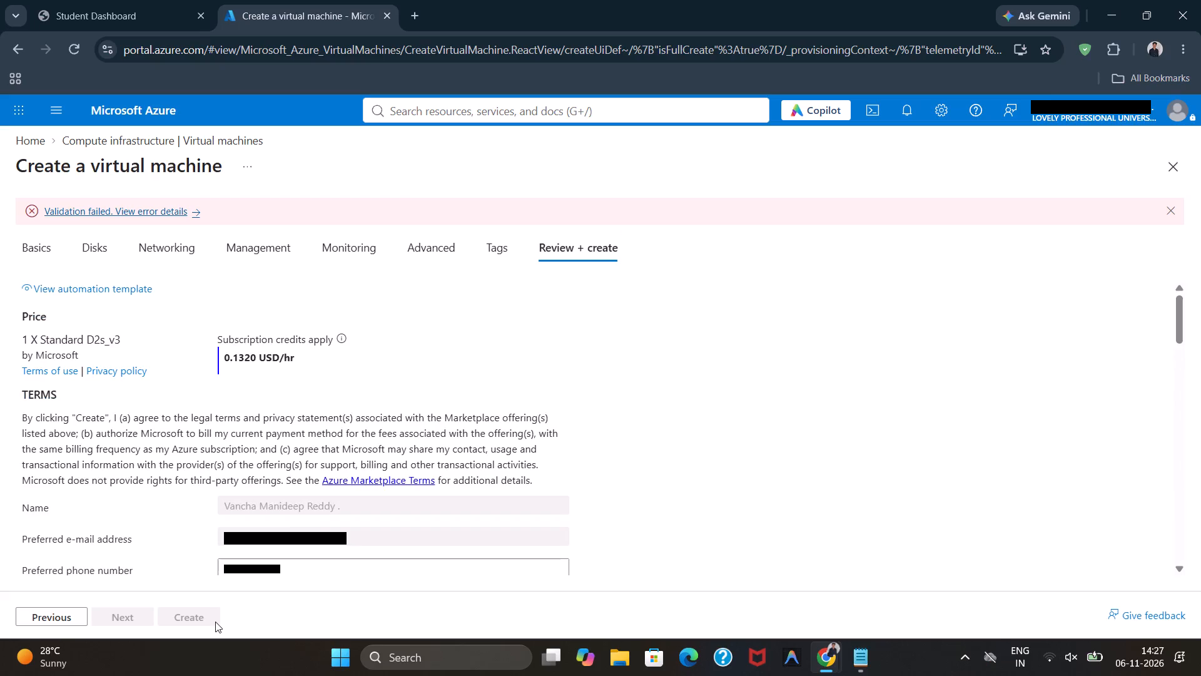
scroll(308, 421, down, 2)
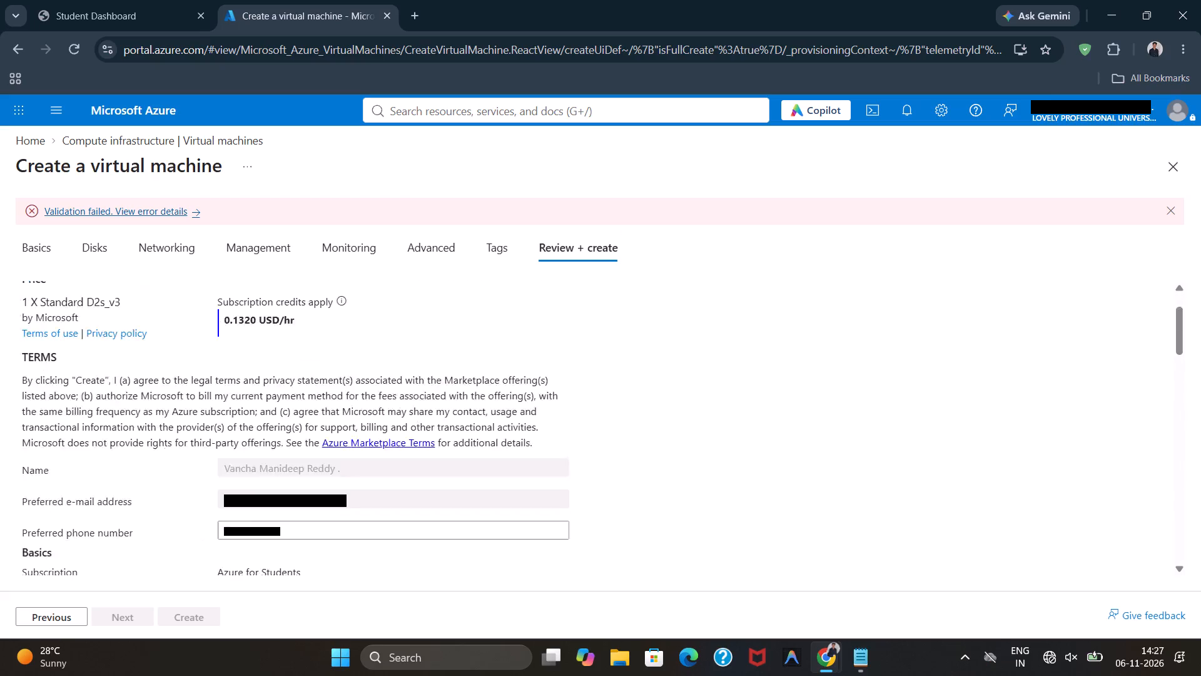
scroll(308, 421, down, 6)
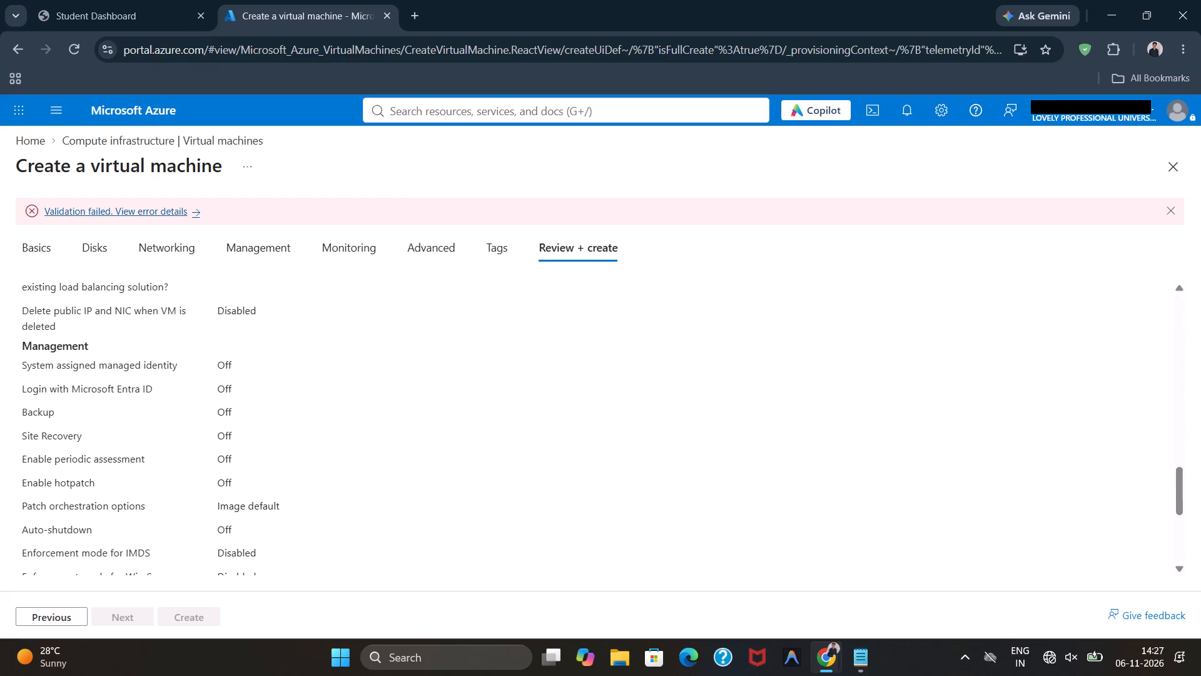
scroll(308, 421, down, 5)
scroll(308, 421, up, 12)
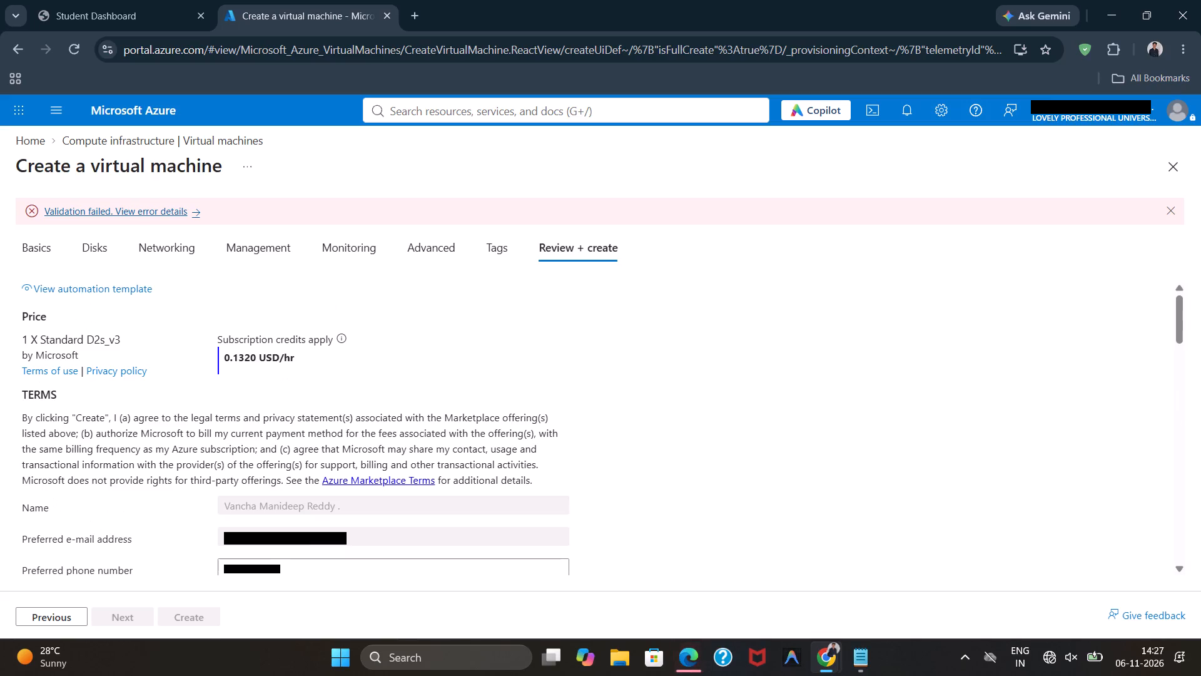
click(117, 215)
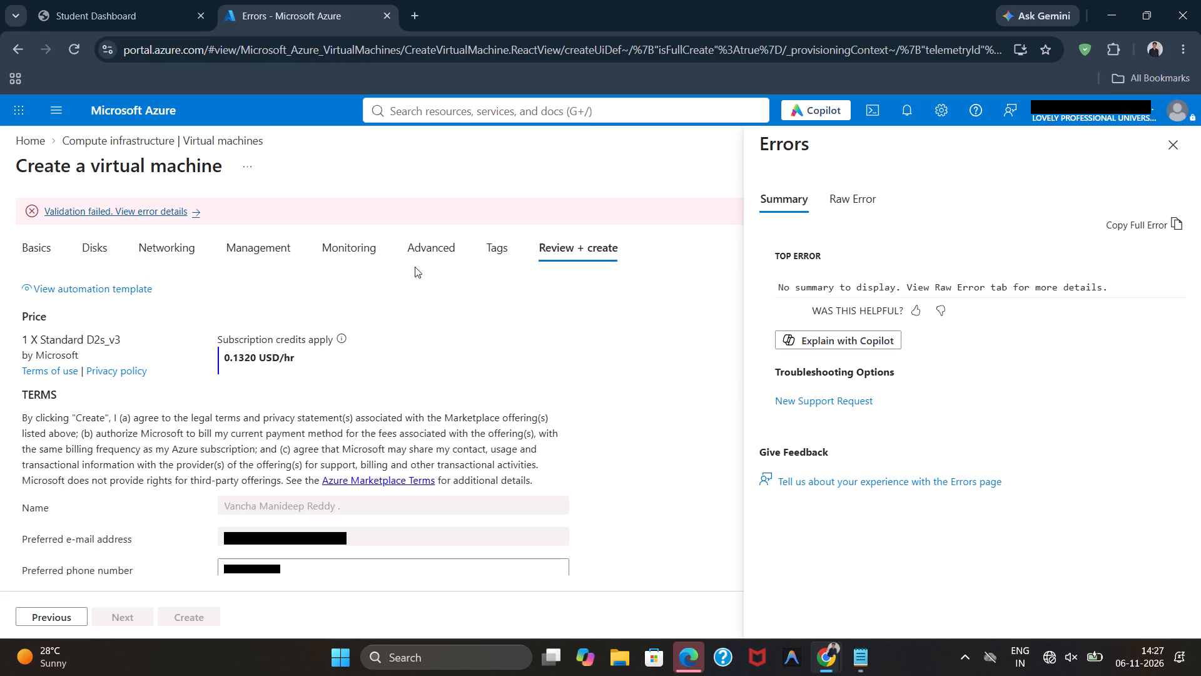
Return to the basic settings and assign the virtual machine to the existing resource group ca1.
click(56, 248)
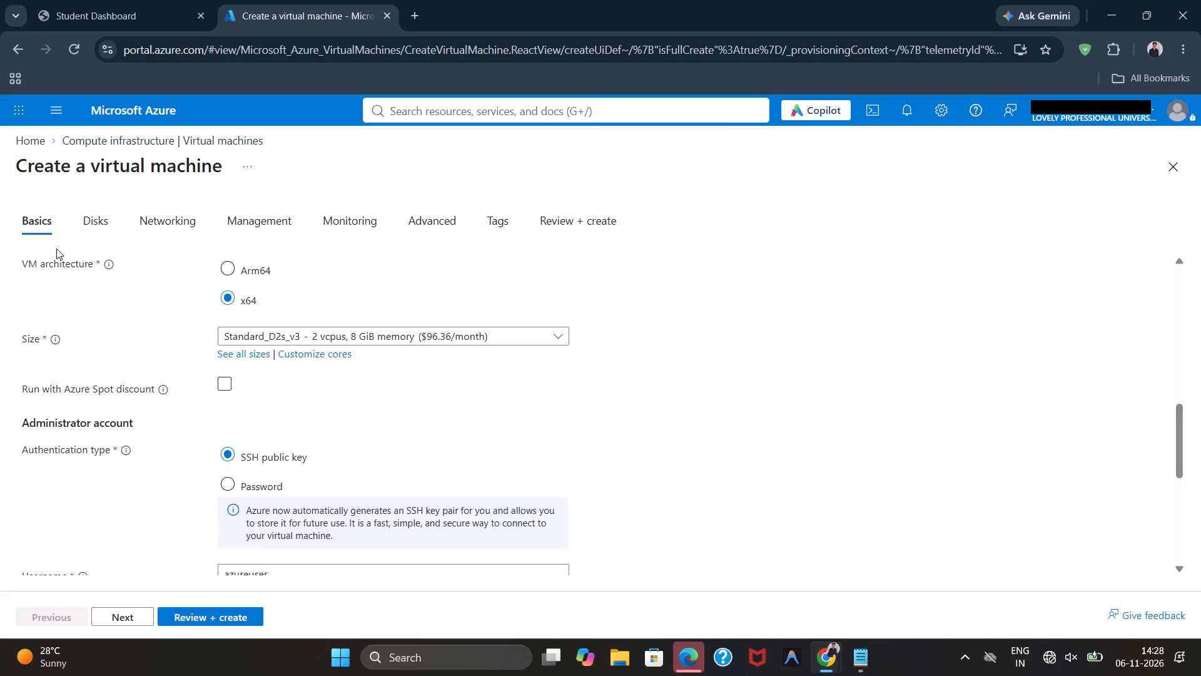
scroll(381, 431, down, 2)
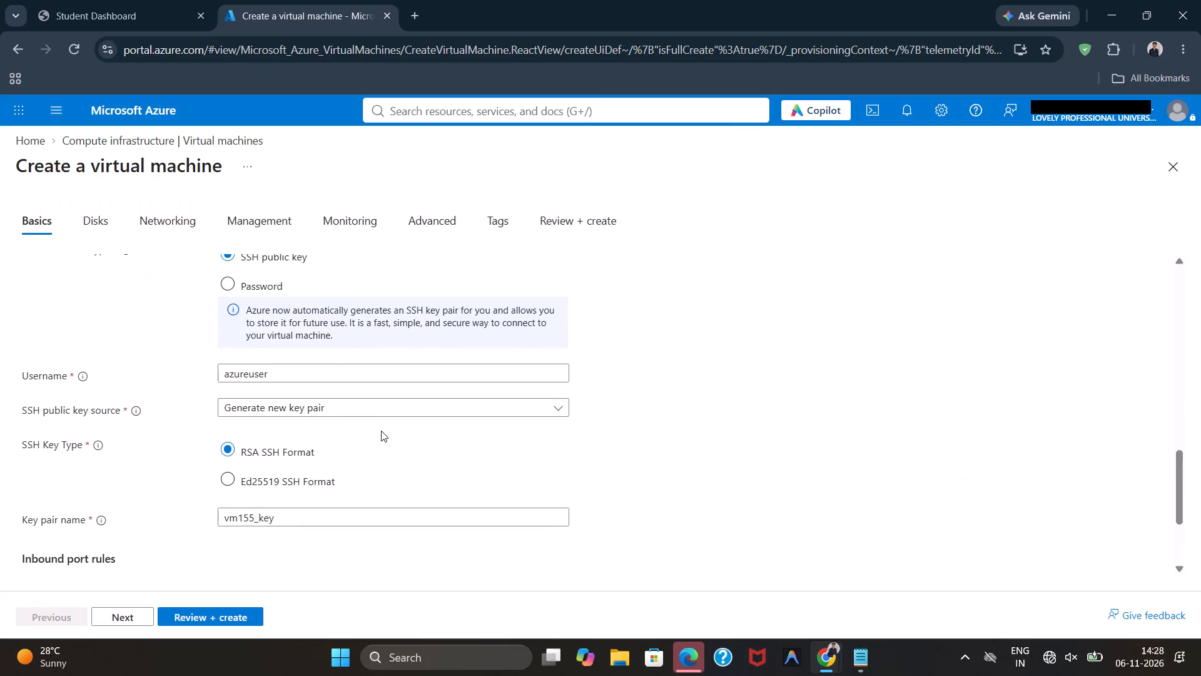
scroll(381, 431, up, 5)
scroll(381, 431, down, 9)
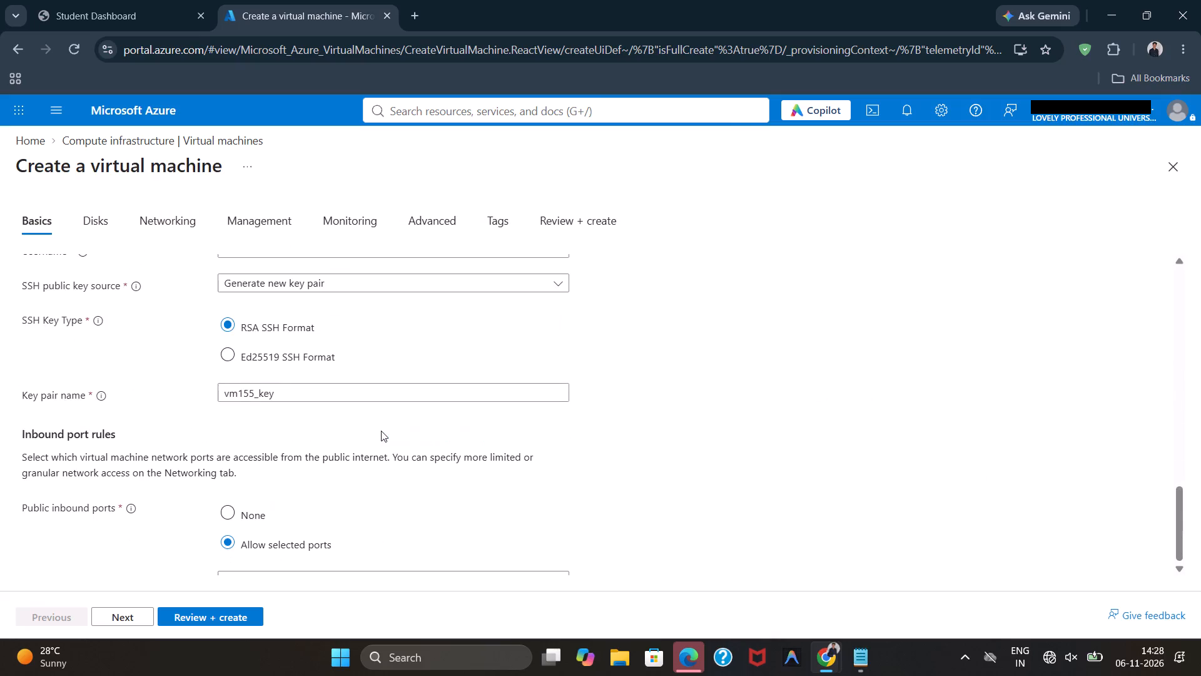
scroll(381, 431, up, 20)
click(307, 483)
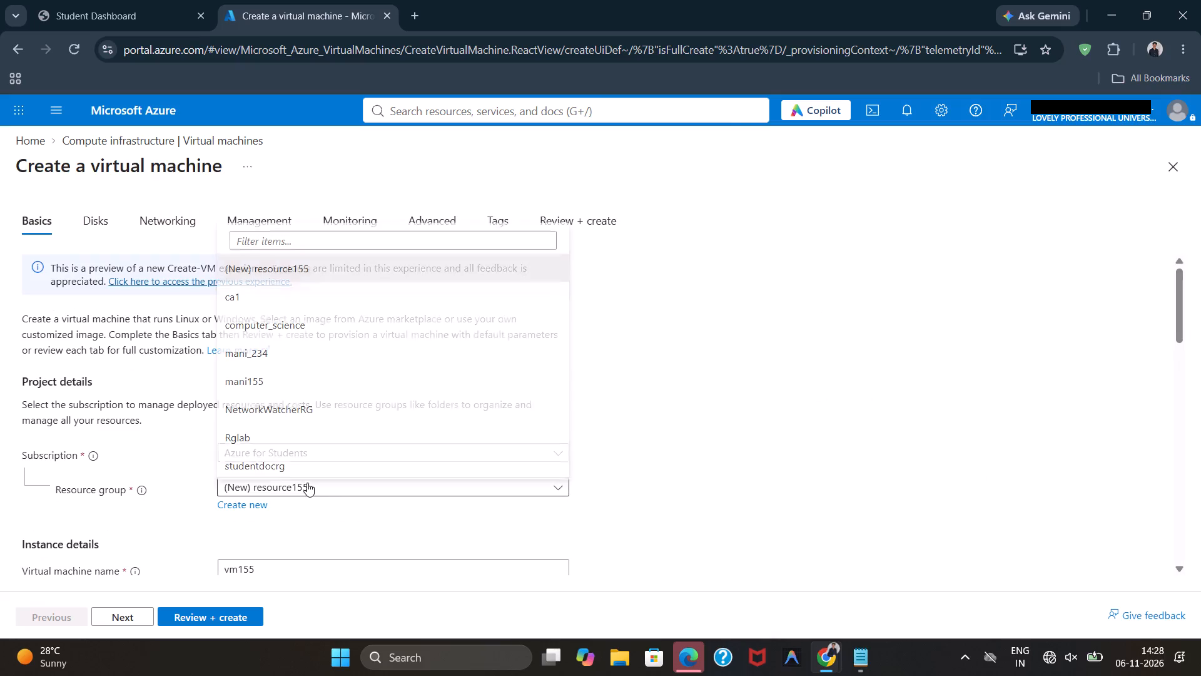
click(376, 304)
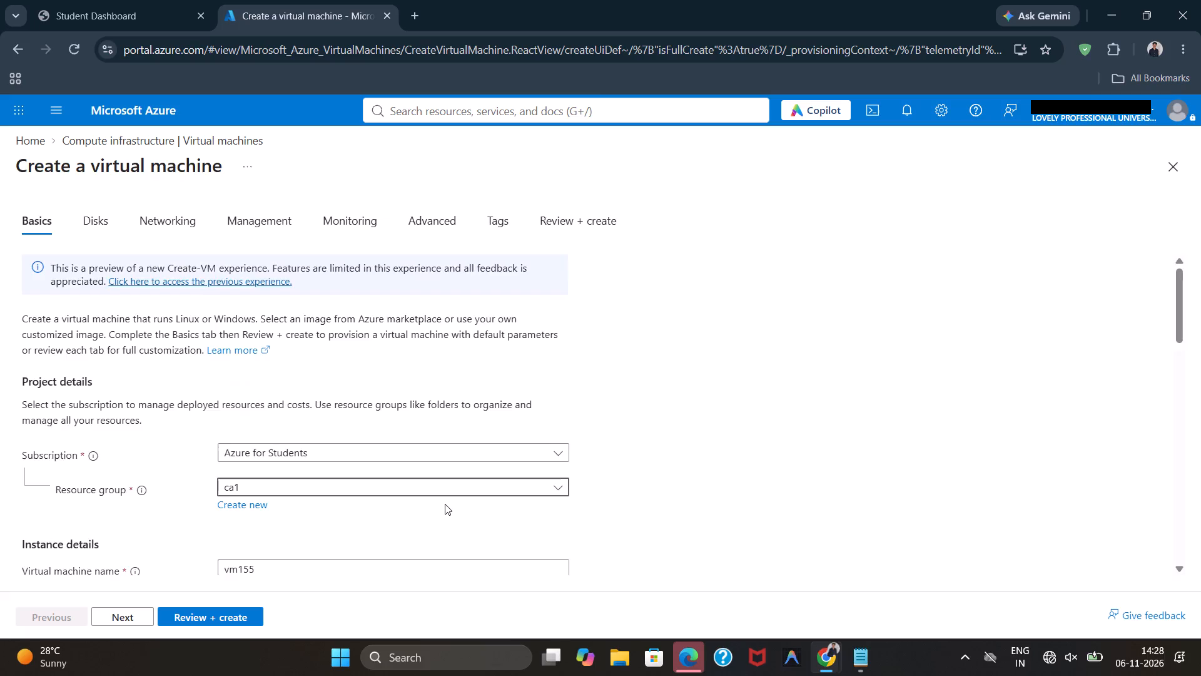
Examine the basic settings of vm155, from the subscription choices through the administrator account to the inbound port rules.
scroll(445, 504, down, 1)
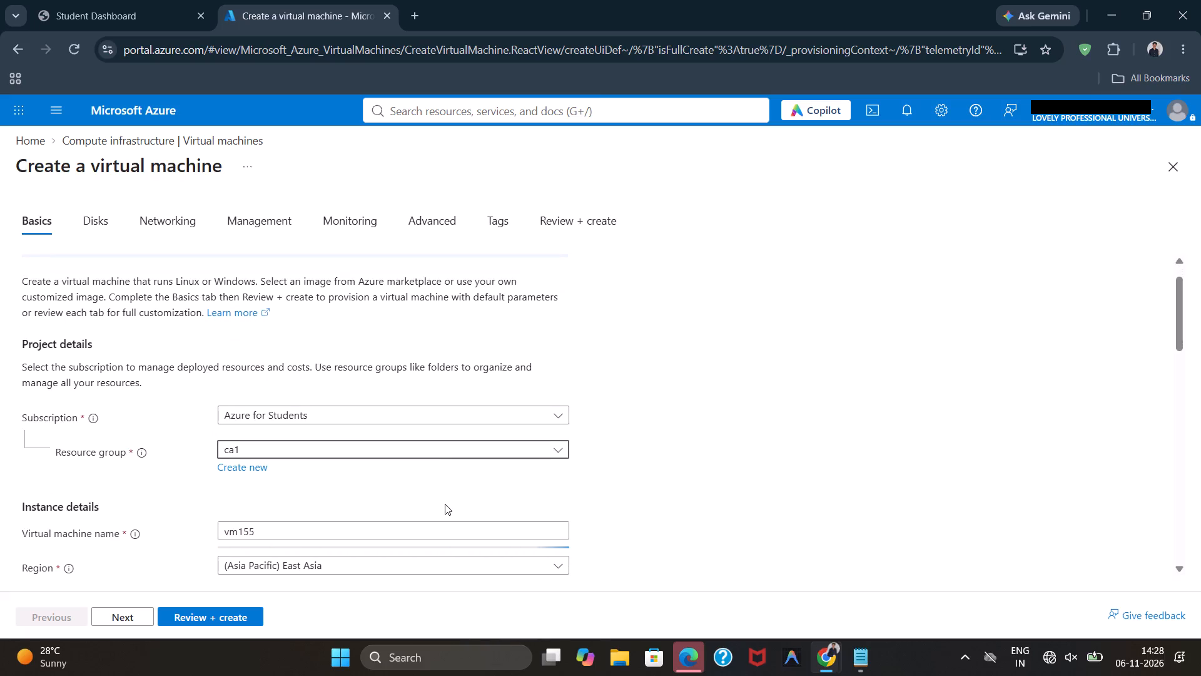
scroll(445, 504, up, 1)
click(420, 457)
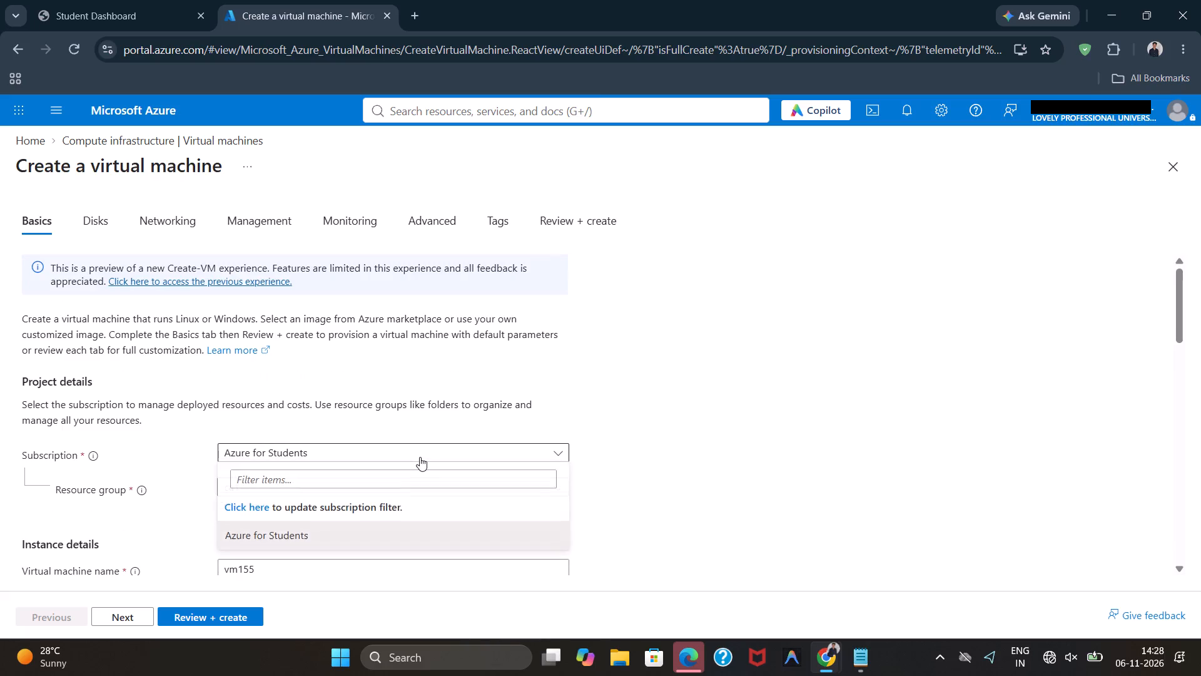
click(420, 457)
click(420, 457)
click(420, 457)
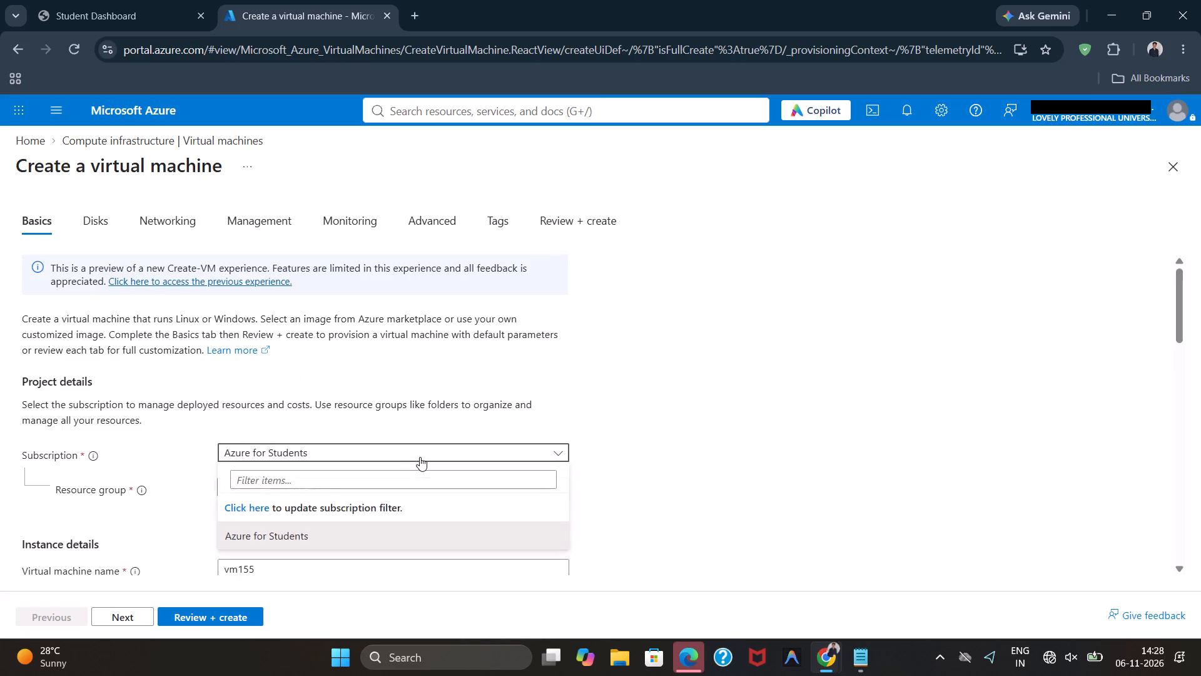
scroll(420, 457, down, 3)
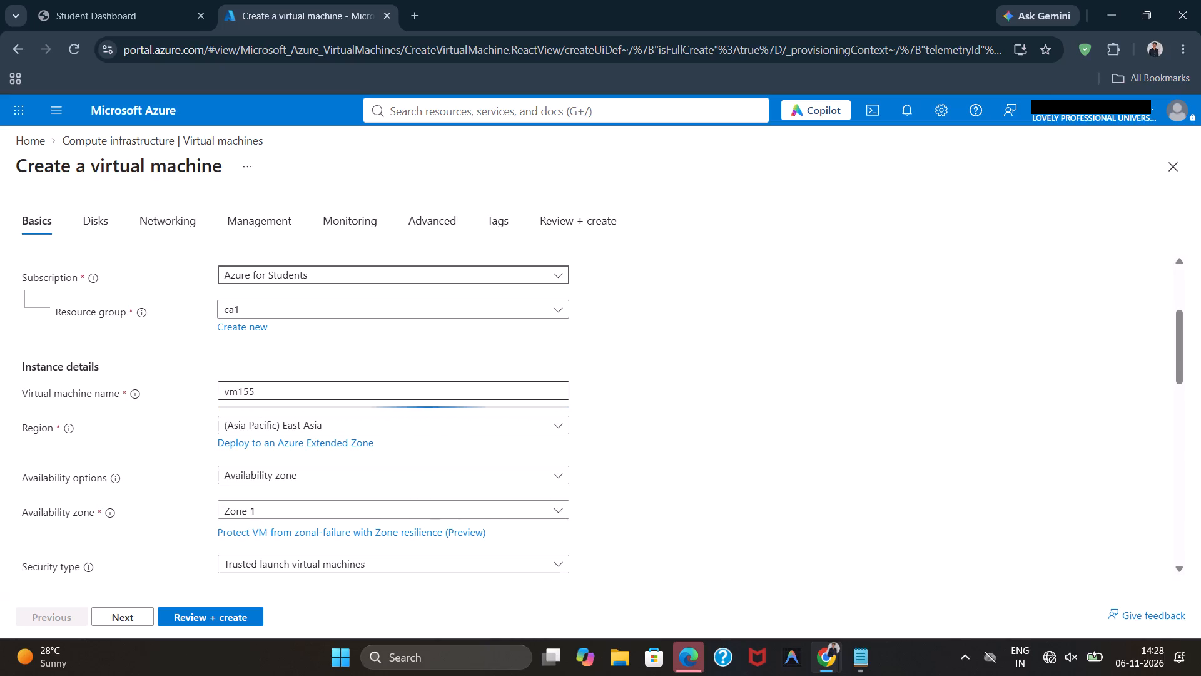
scroll(393, 397, down, 3)
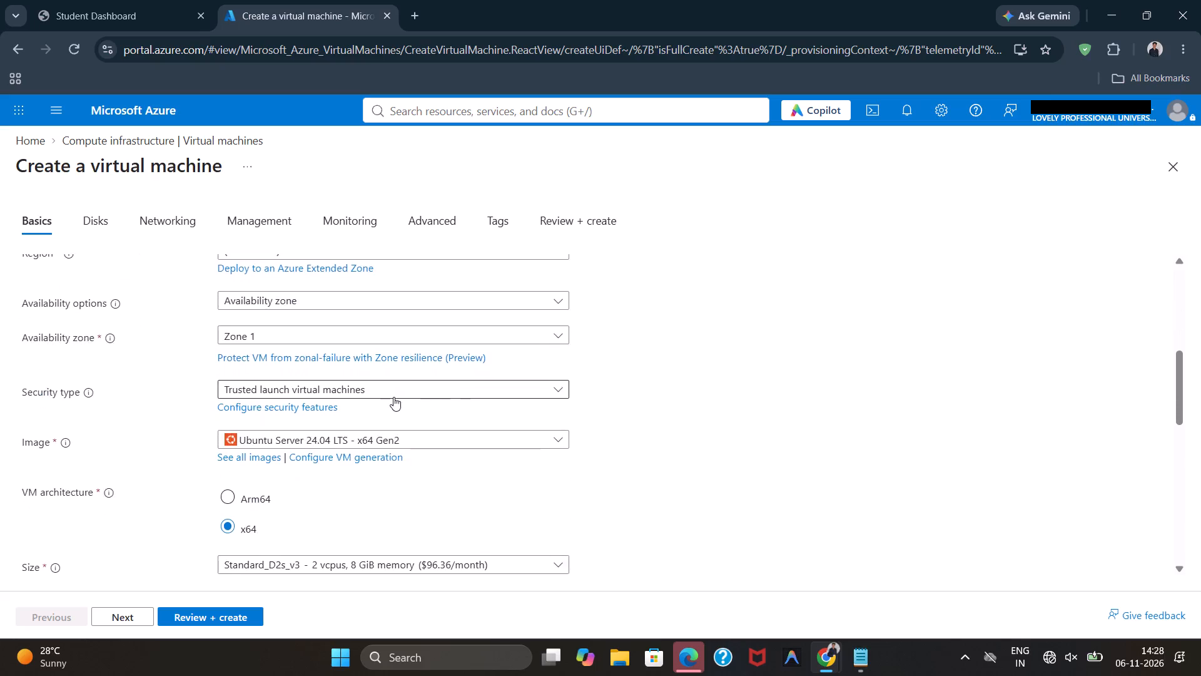
scroll(393, 397, down, 2)
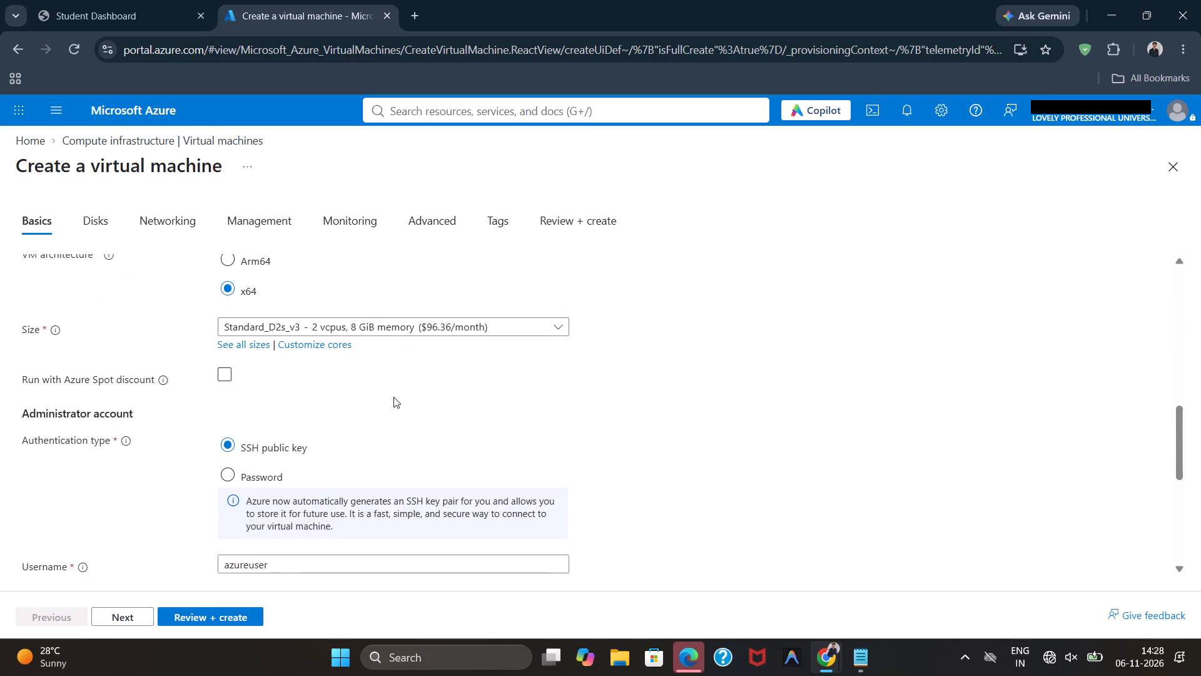
scroll(393, 397, down, 3)
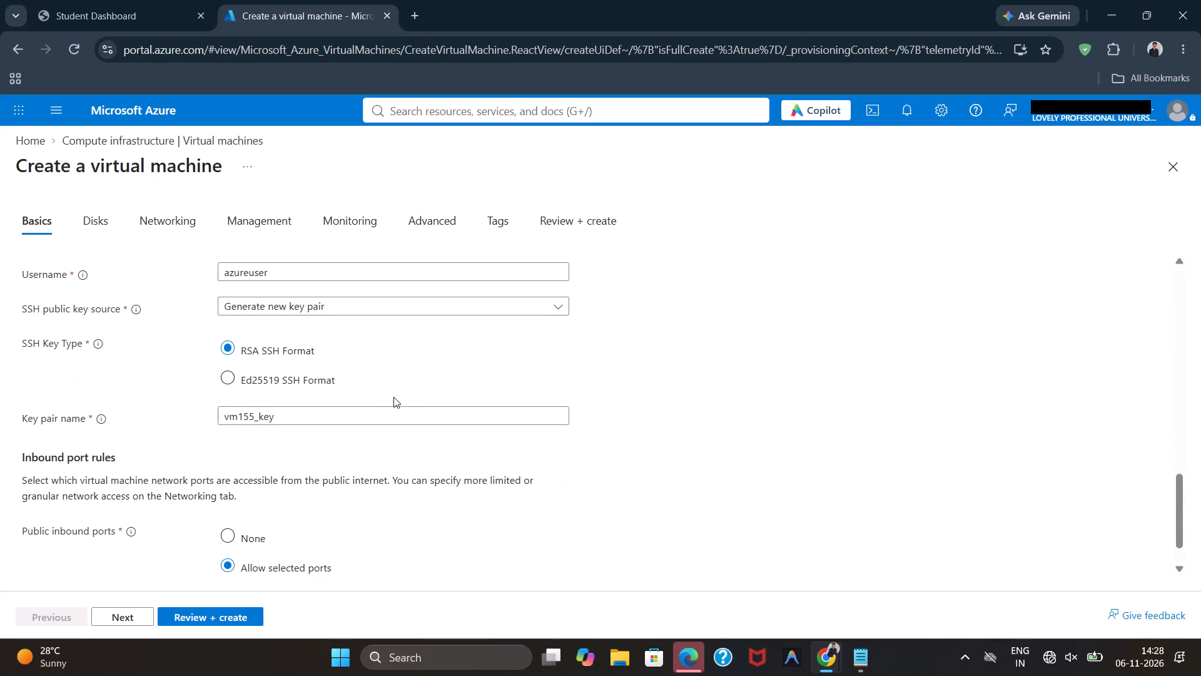
scroll(393, 397, down, 5)
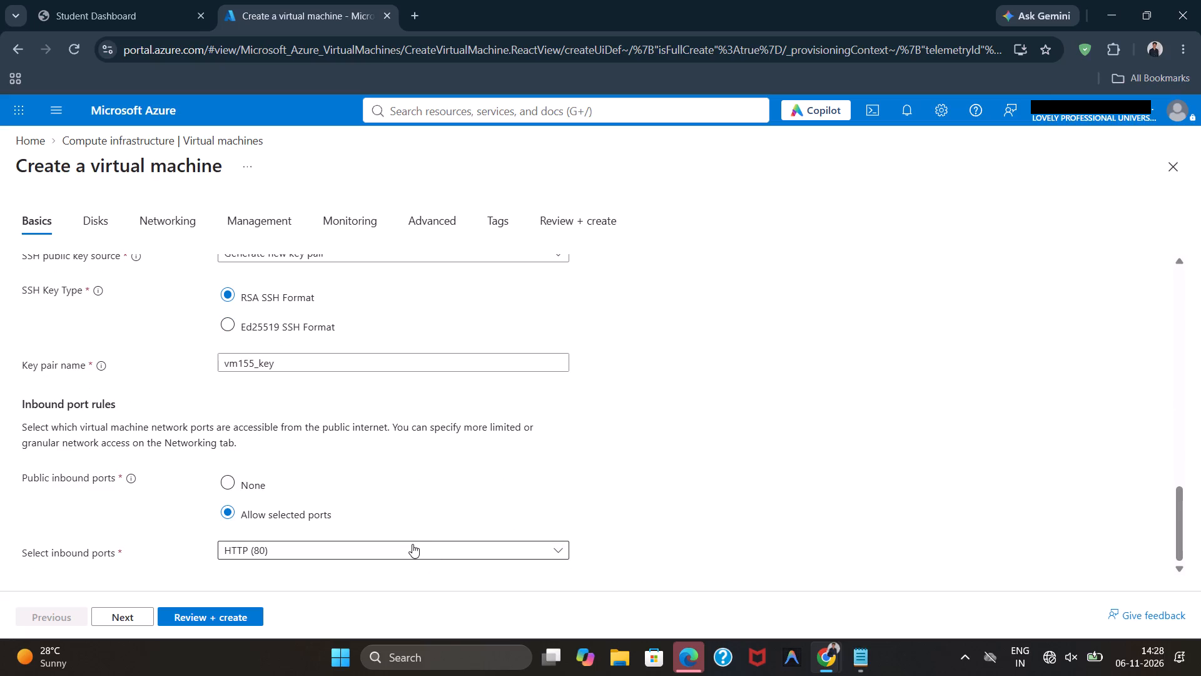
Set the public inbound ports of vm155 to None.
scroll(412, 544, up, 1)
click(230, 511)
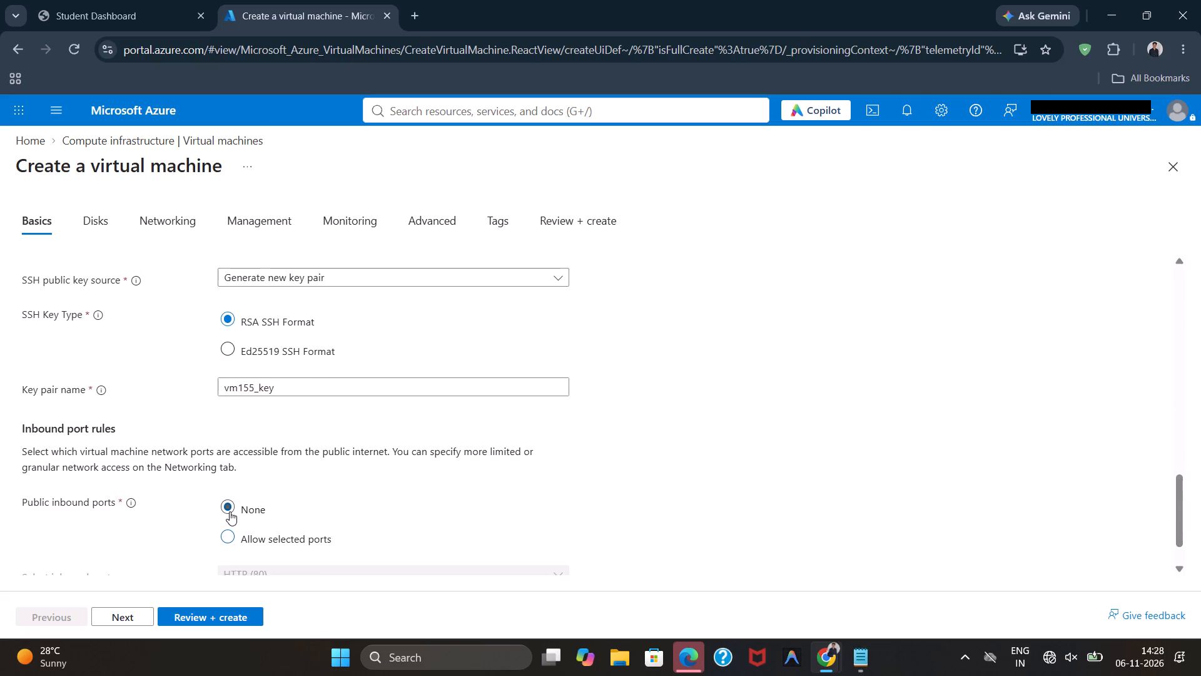
Submit the virtual machine configuration for validation.
click(230, 611)
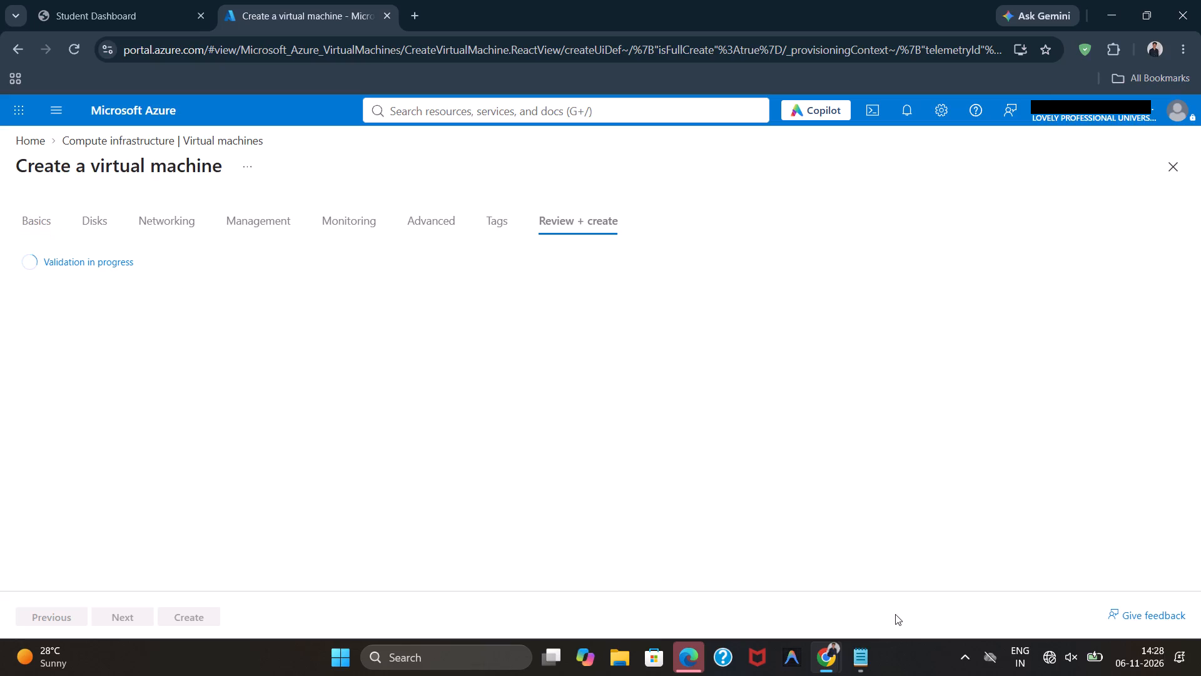
Switch the computer's Wi-Fi connection to the LPU Block-33 network.
click(1068, 658)
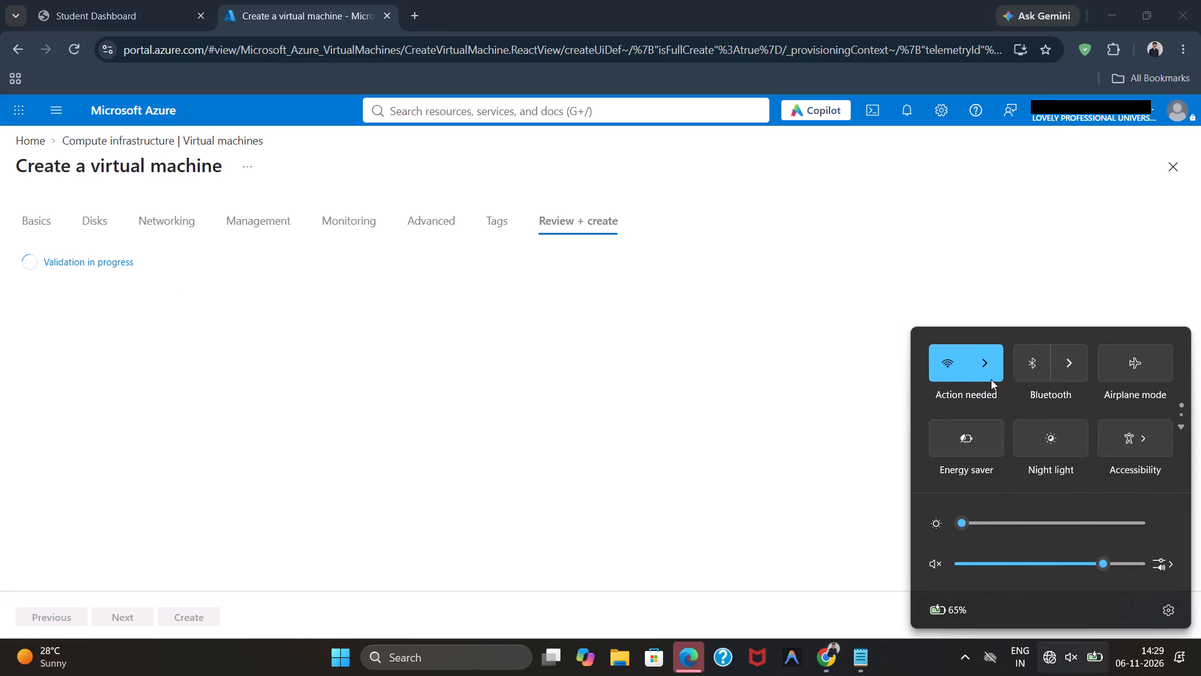
click(990, 377)
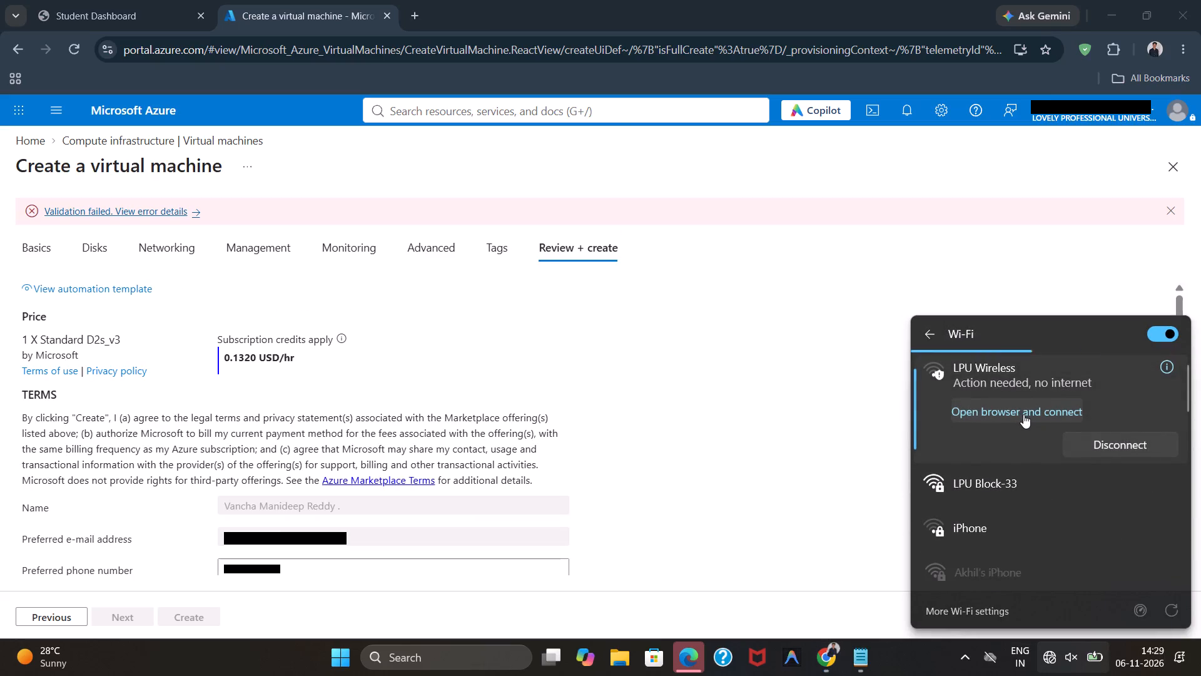
click(1030, 472)
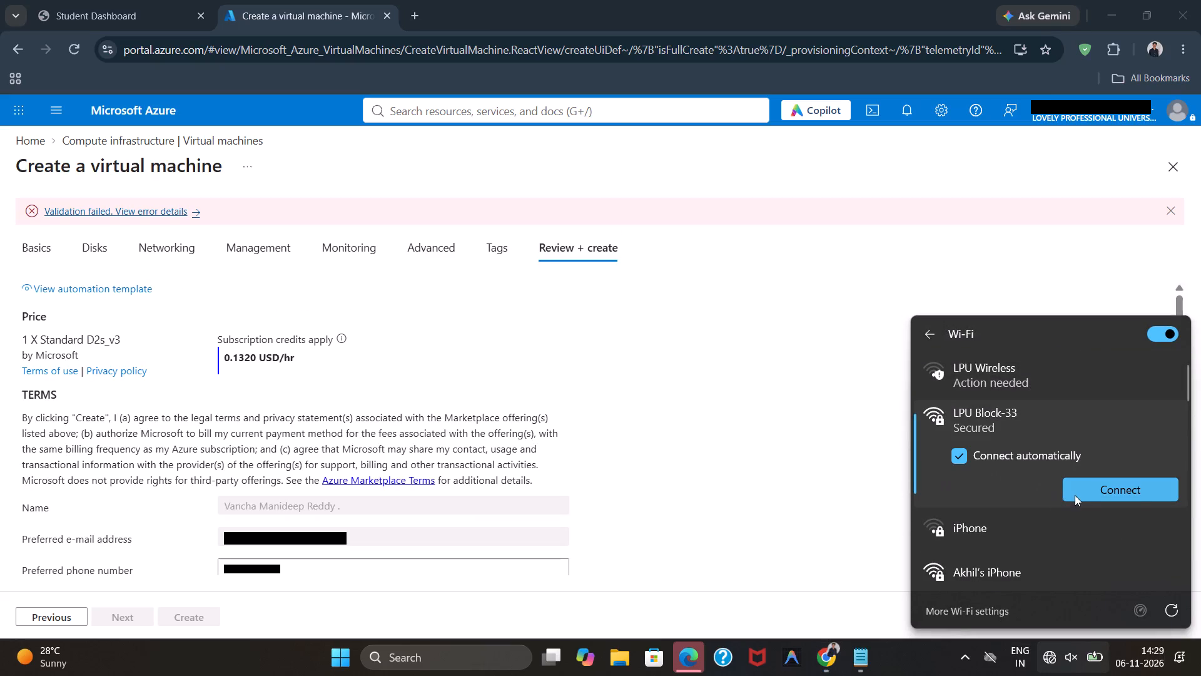
click(1075, 493)
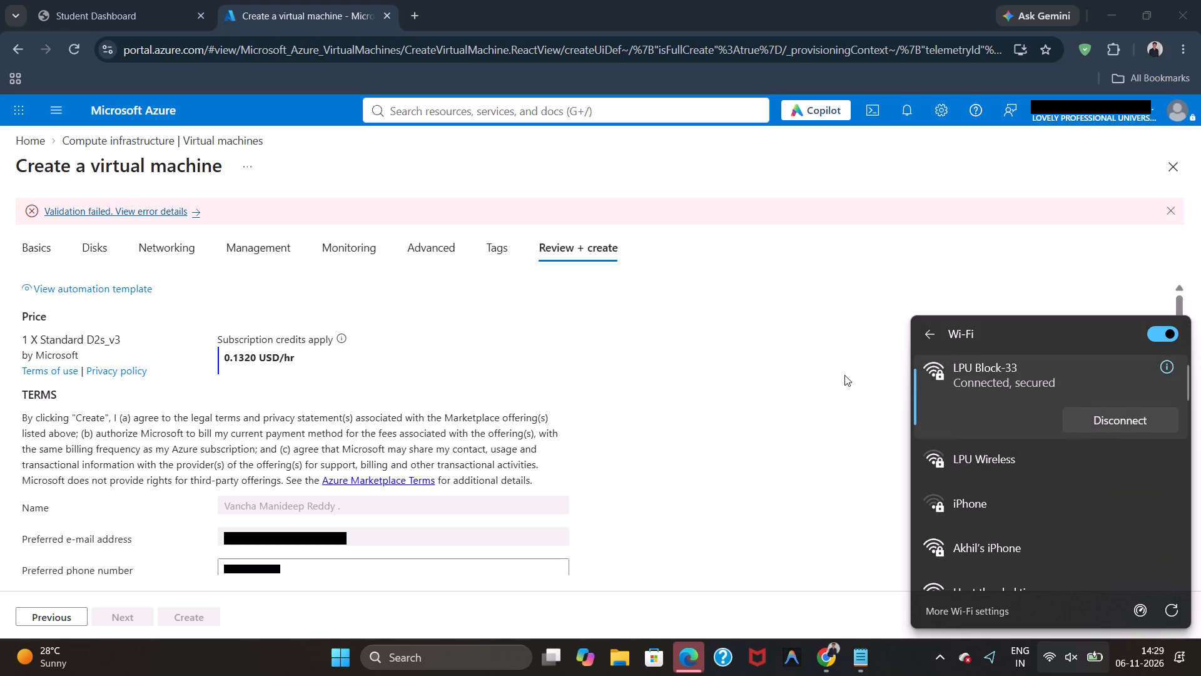
click(699, 379)
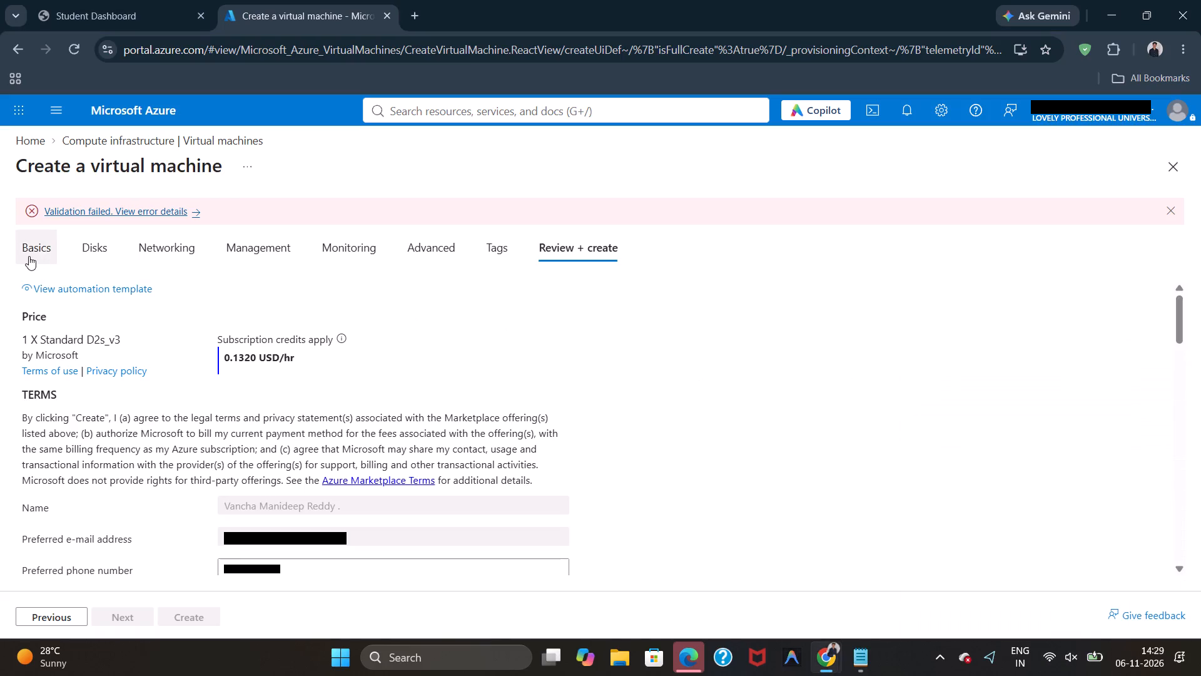
Return to the basic settings, validate the virtual machine configuration again, and open and close the validation error details.
click(29, 256)
click(199, 615)
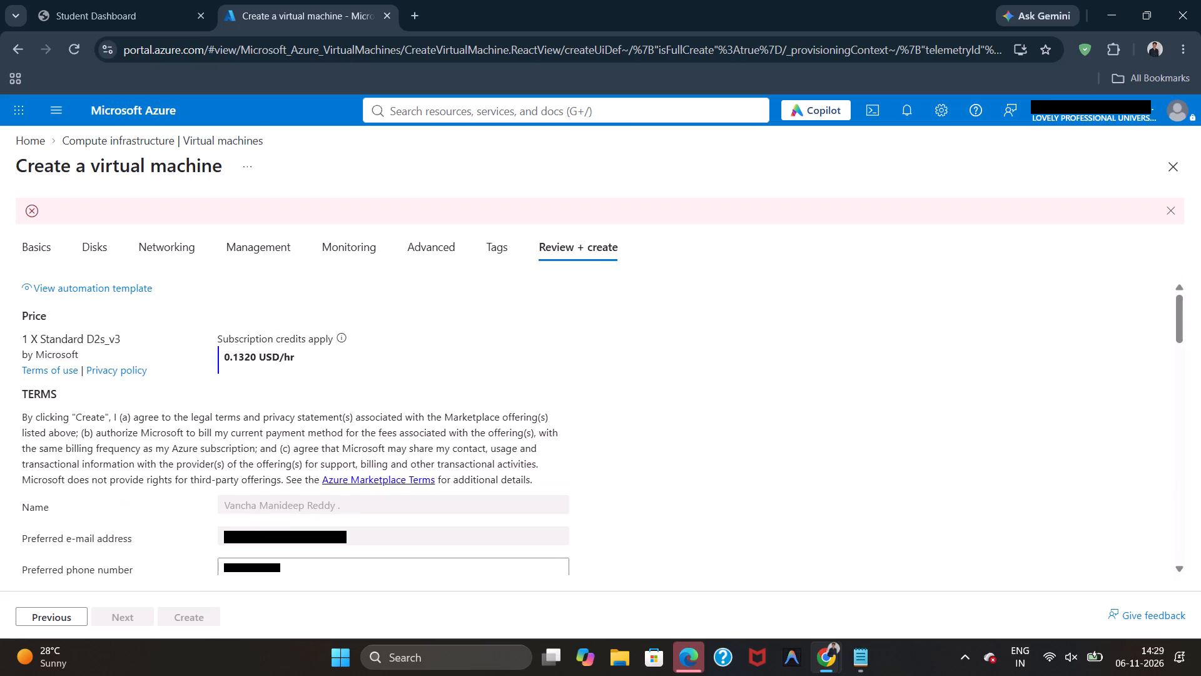
click(152, 207)
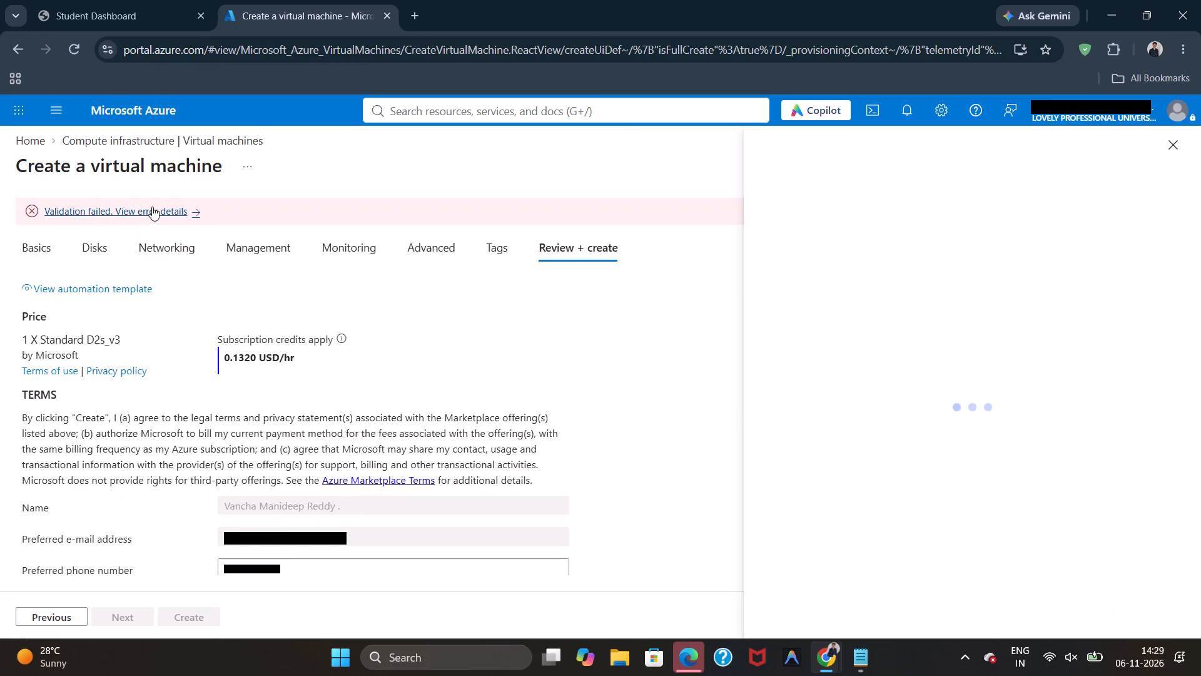
click(1172, 153)
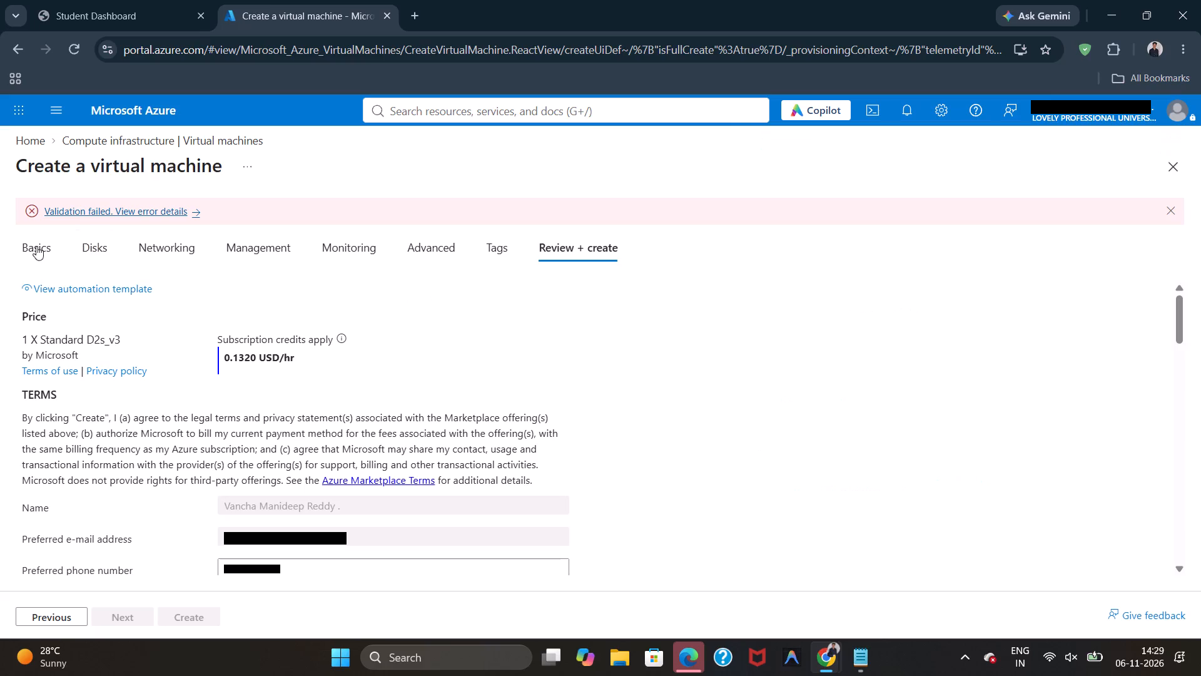
Return to the basic settings and examine the administrator account settings and the SSH public key source options.
click(22, 243)
double_click(22, 243)
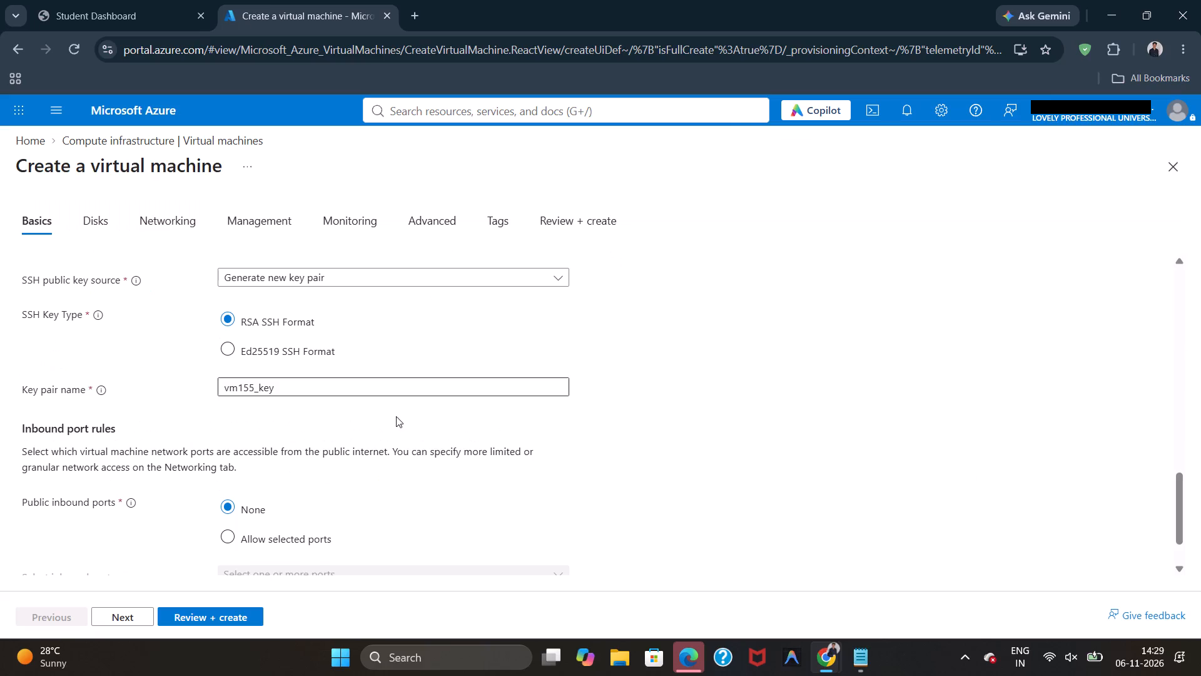
scroll(294, 369, up, 3)
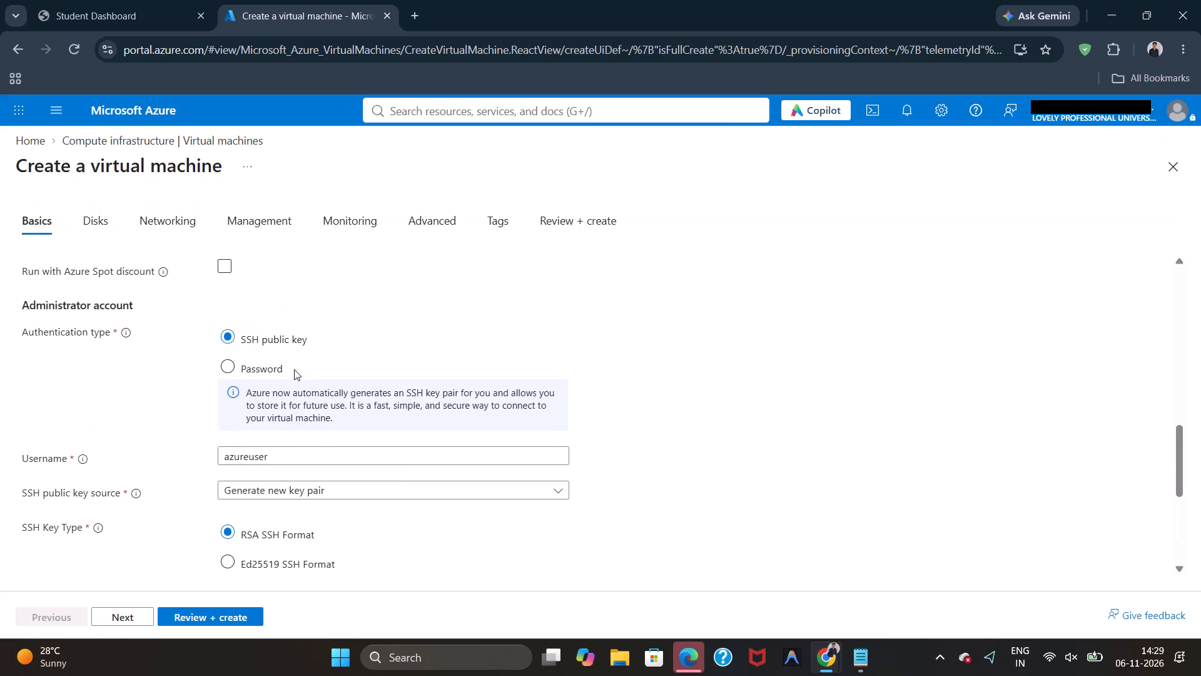
scroll(294, 369, up, 1)
scroll(294, 369, down, 3)
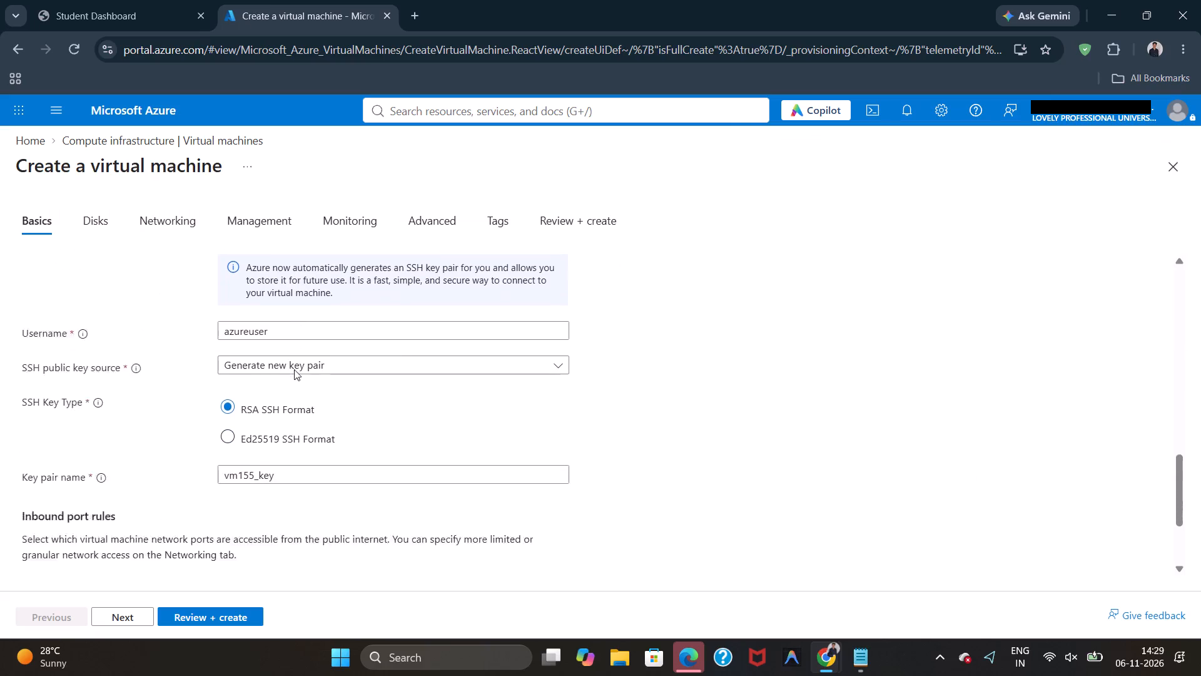
scroll(294, 369, down, 1)
click(278, 330)
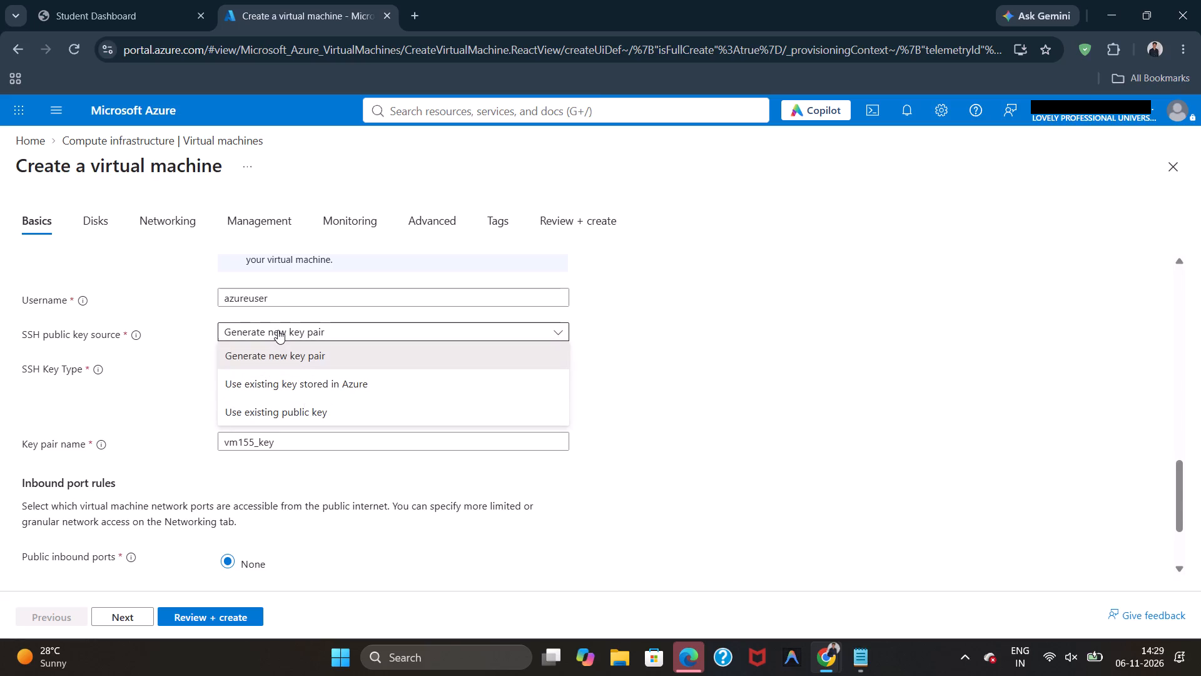
click(278, 330)
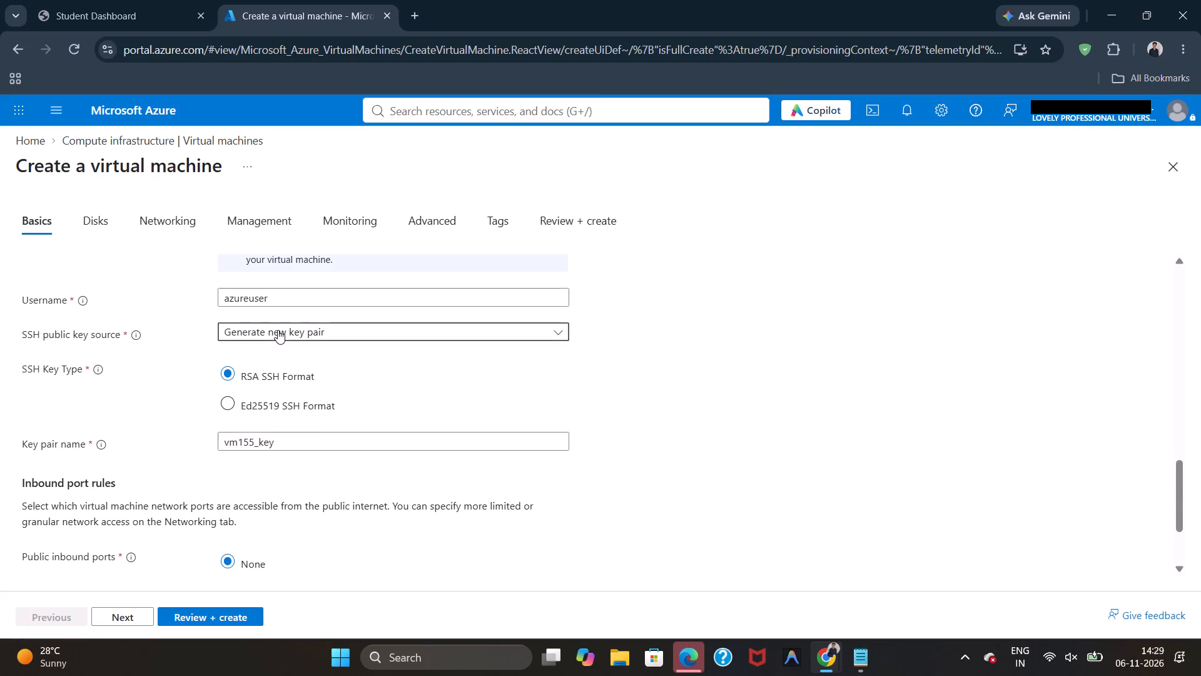
Allow selected public inbound ports with only HTTP (80) chosen, and validate the configuration.
scroll(278, 330, down, 3)
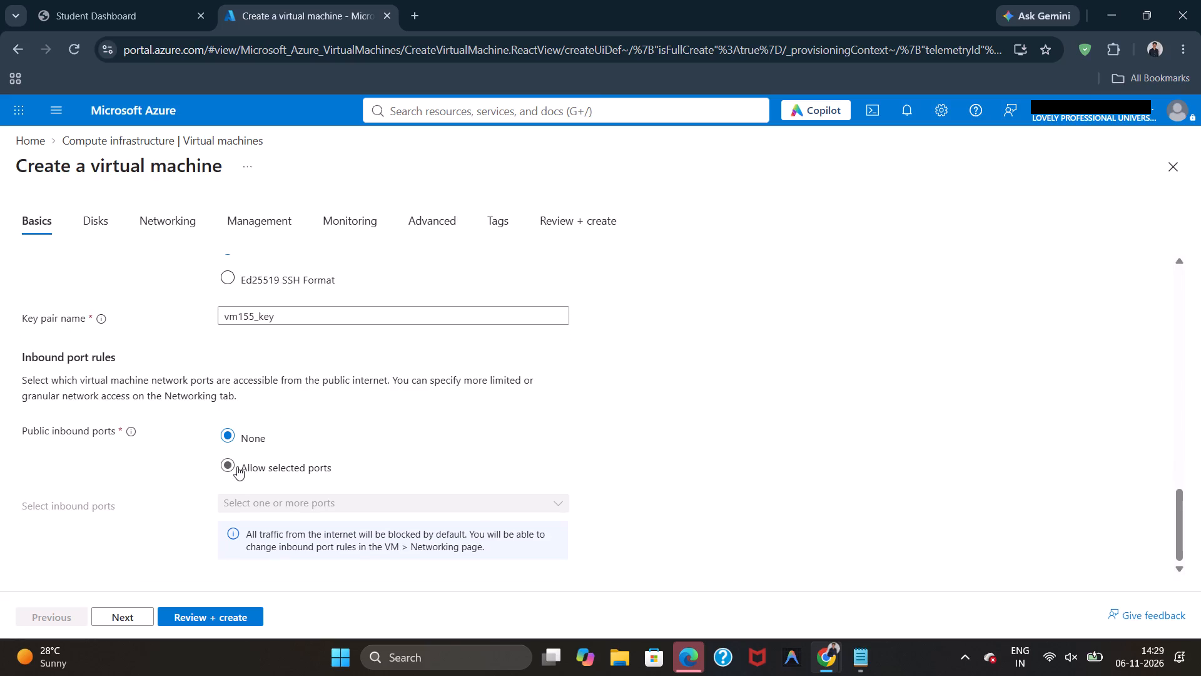
click(237, 466)
scroll(253, 531, down, 1)
click(253, 531)
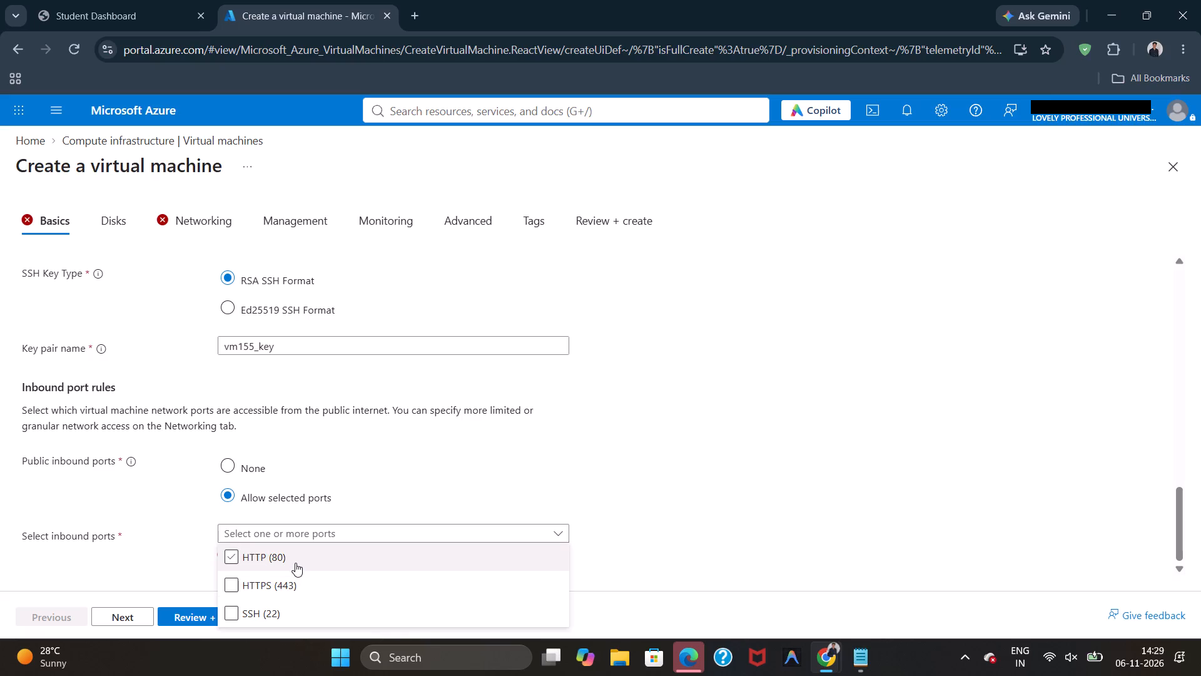
click(295, 563)
click(193, 616)
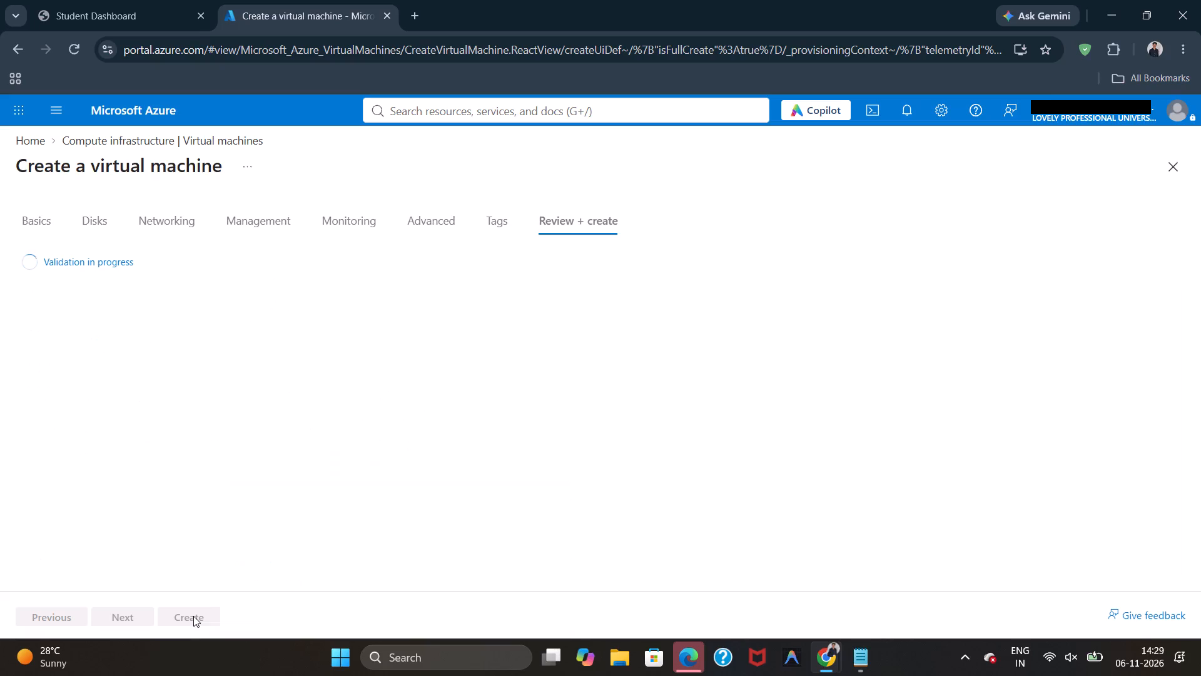
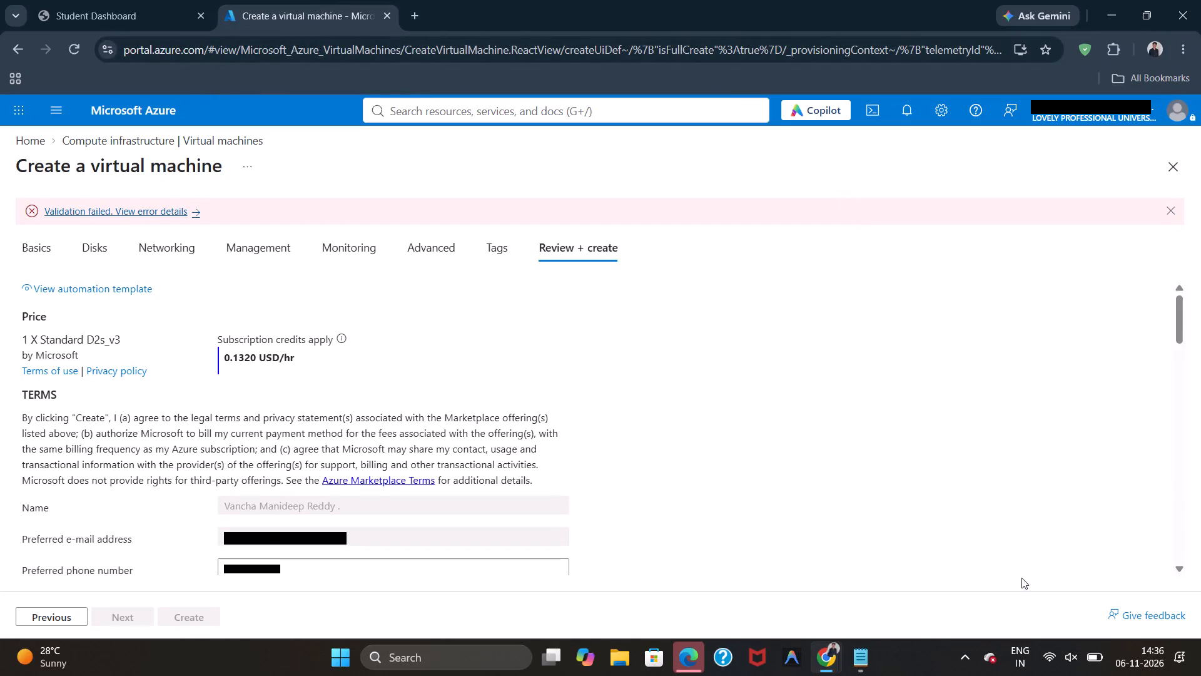
Switch the computer's Wi-Fi connection to the "Let's connect" network.
click(1068, 675)
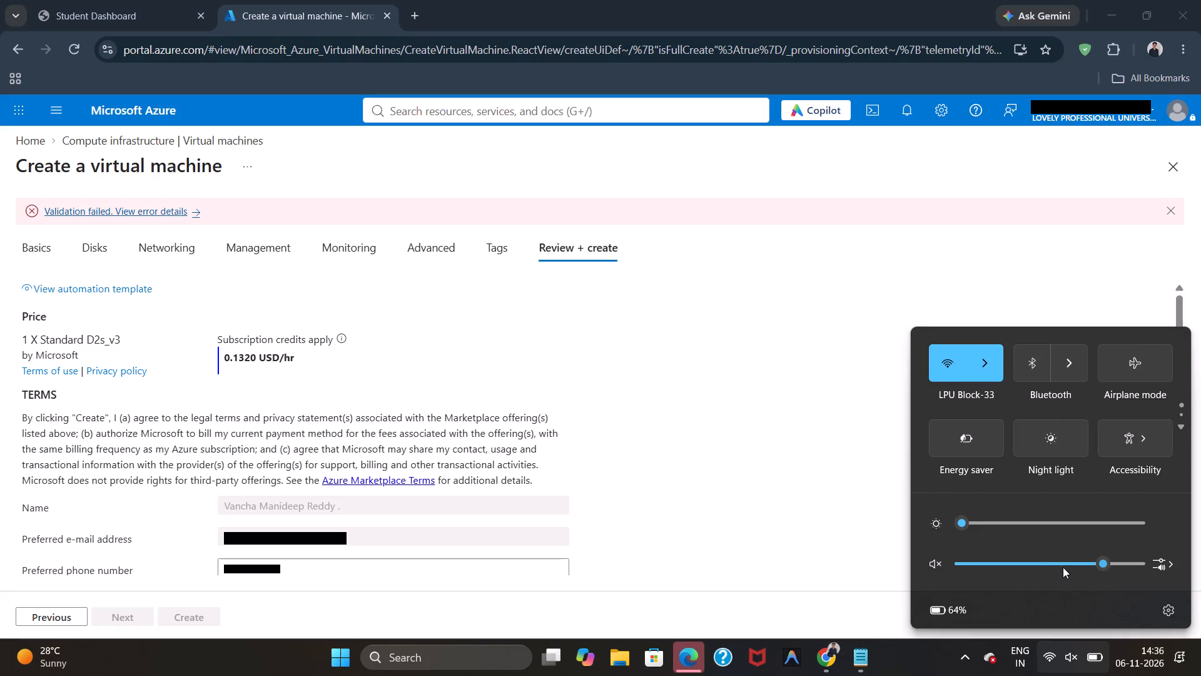
click(991, 353)
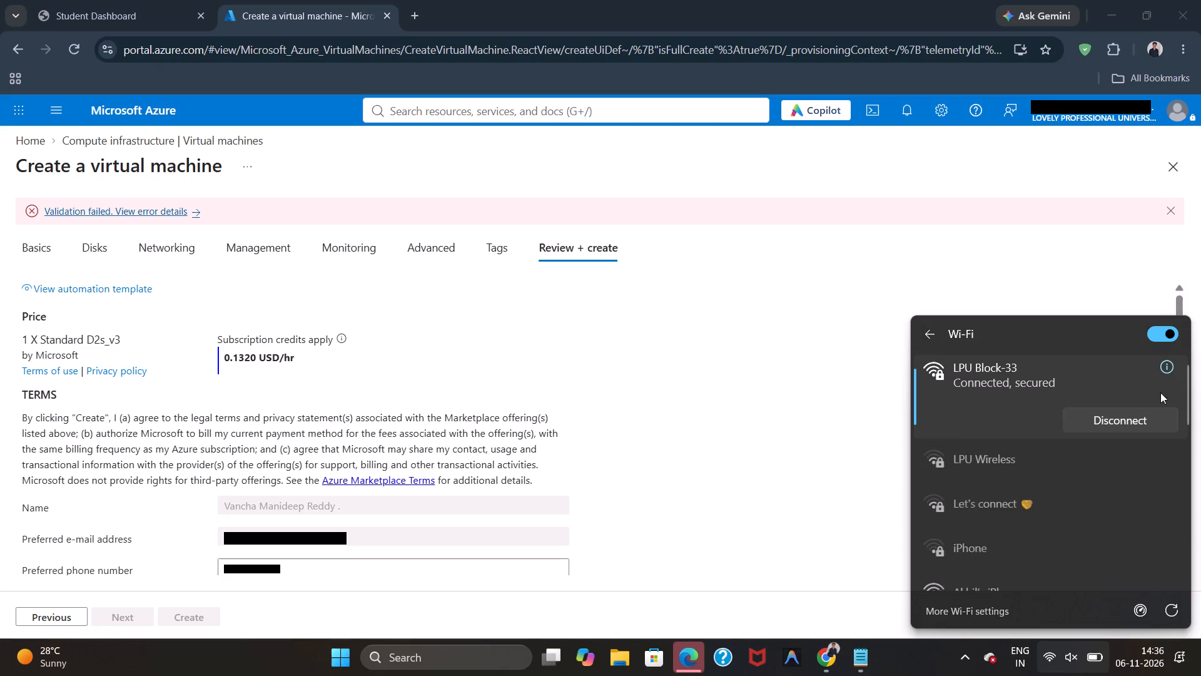
click(1065, 514)
click(1103, 532)
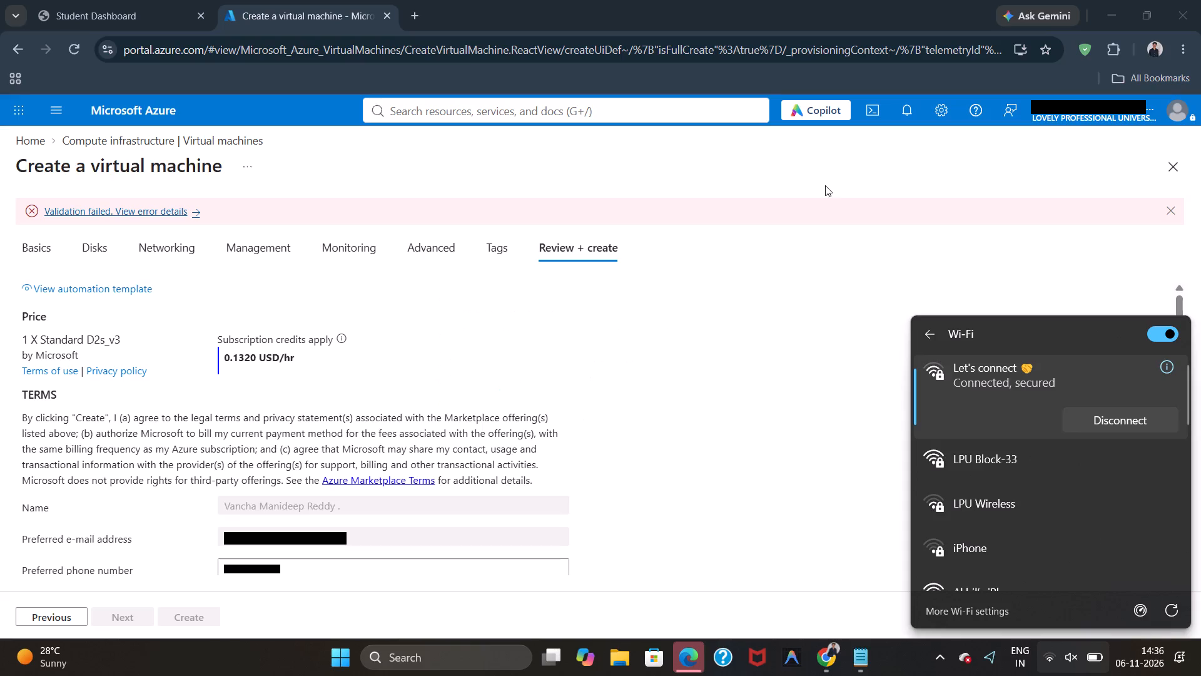
click(763, 262)
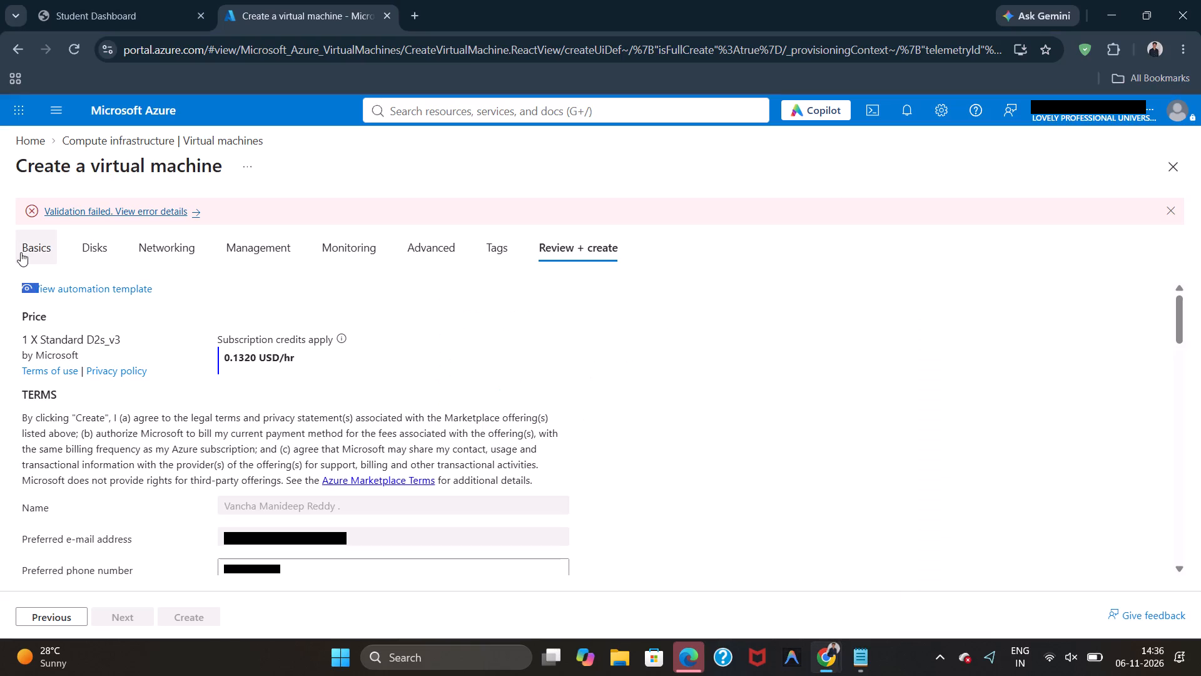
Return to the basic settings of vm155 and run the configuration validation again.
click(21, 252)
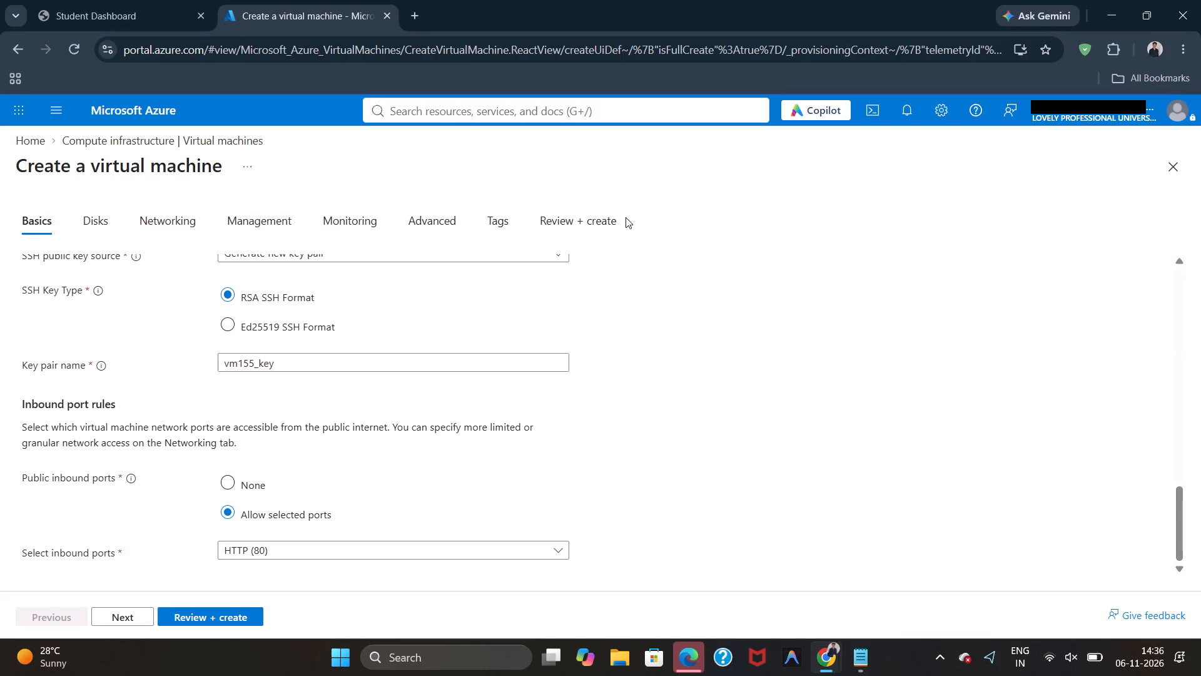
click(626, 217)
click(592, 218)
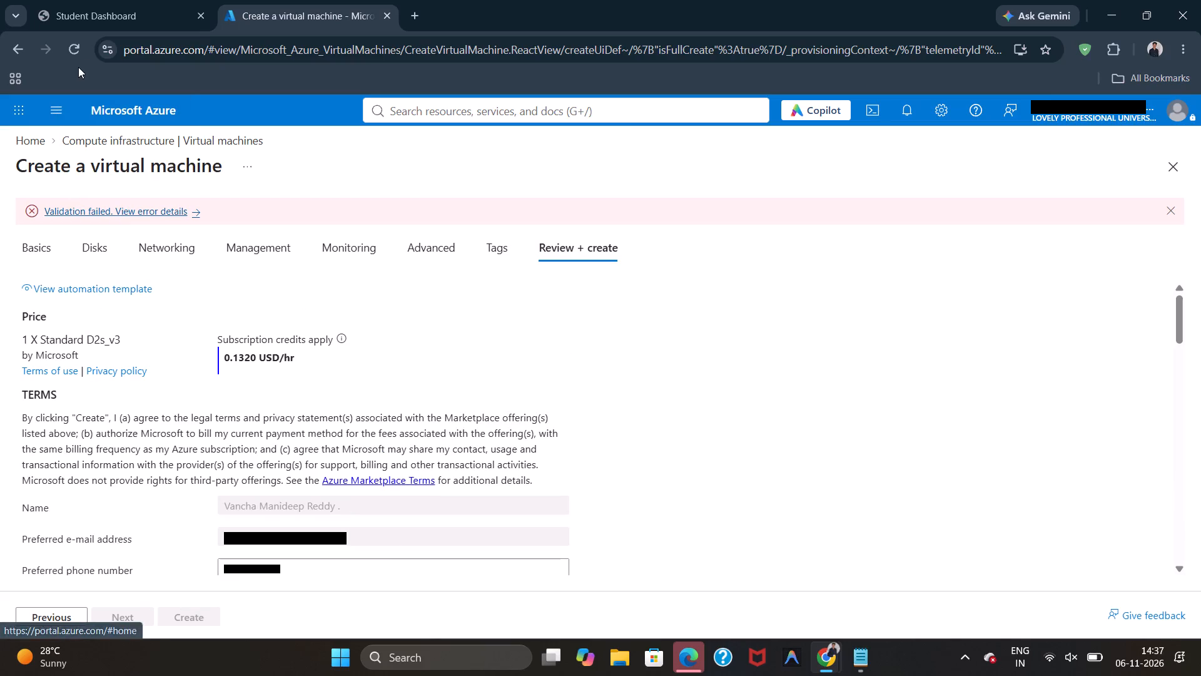
Close the virtual machine creation page and open a new blank browser tab.
click(380, 16)
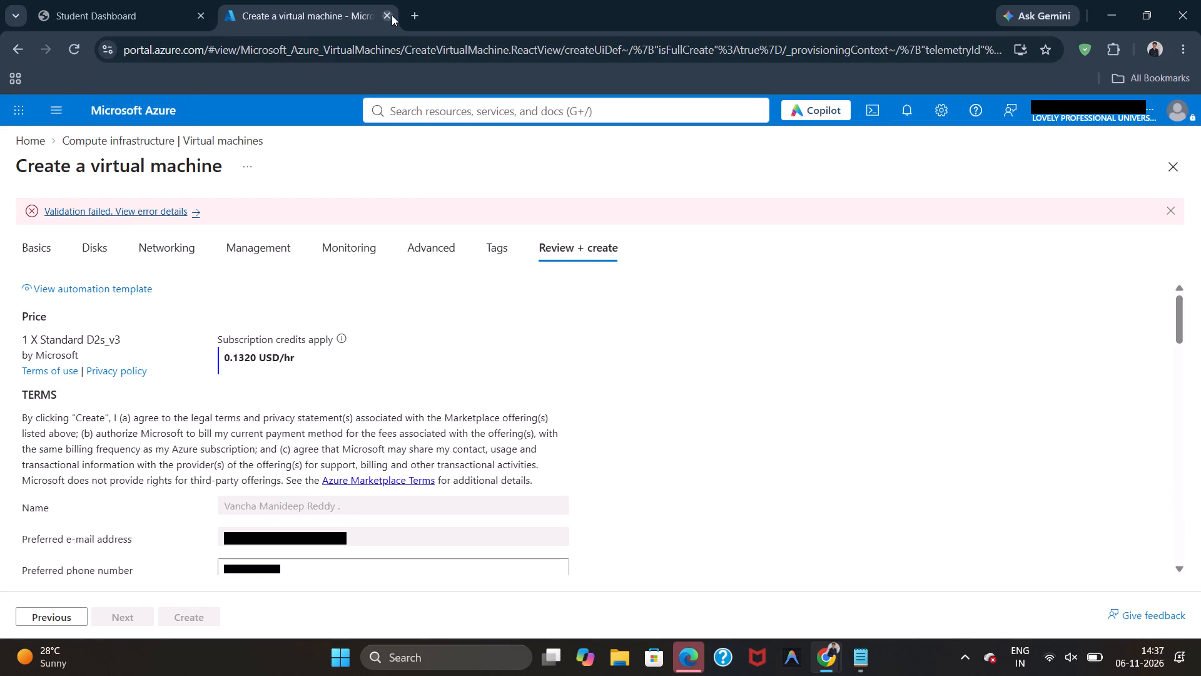
click(392, 15)
click(231, 13)
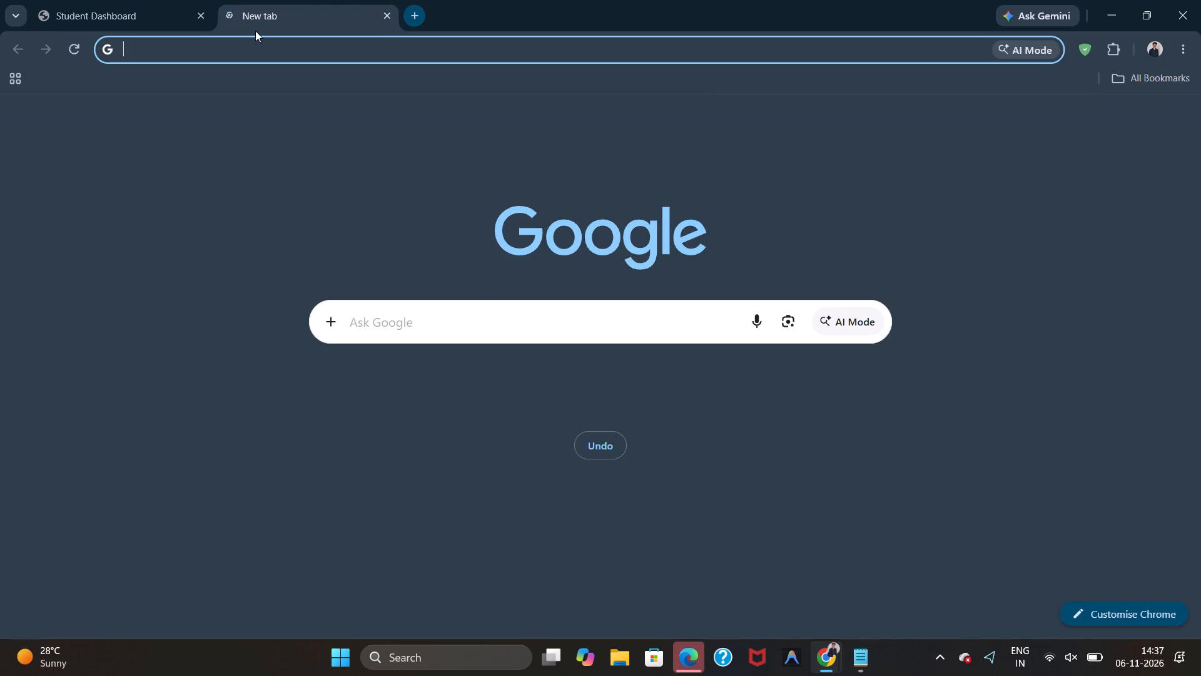
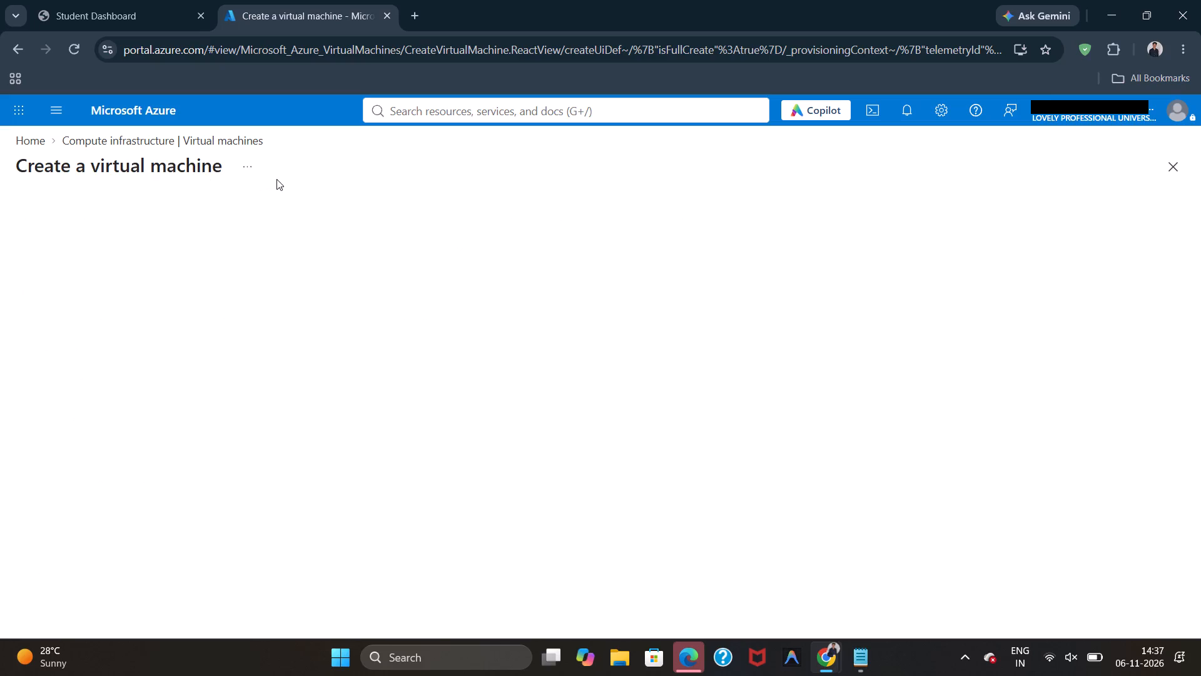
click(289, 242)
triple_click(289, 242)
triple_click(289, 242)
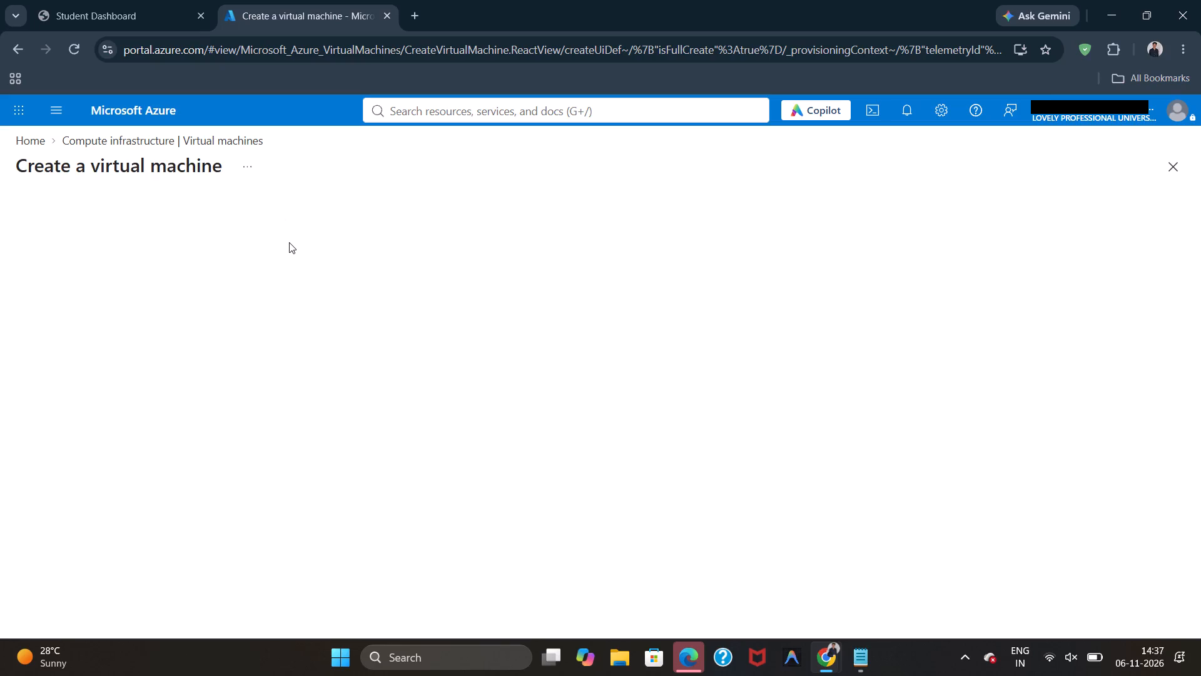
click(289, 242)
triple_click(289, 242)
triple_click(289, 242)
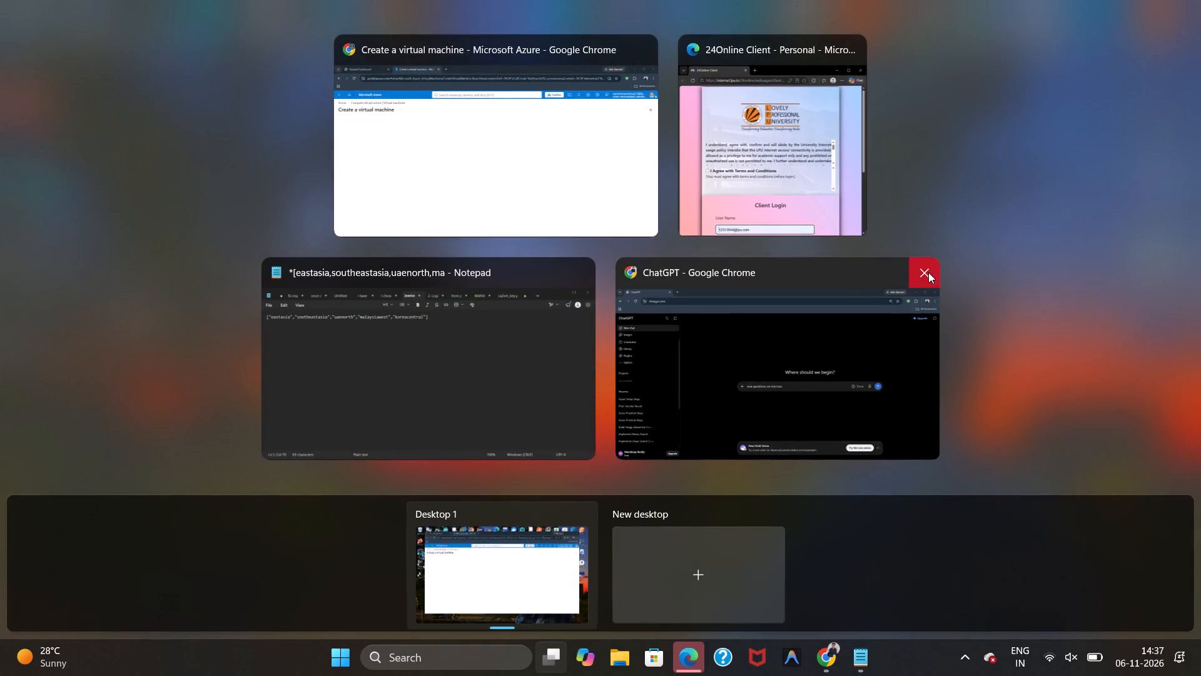
Close the ChatGPT browser window and return to the Azure portal window.
click(928, 272)
click(594, 147)
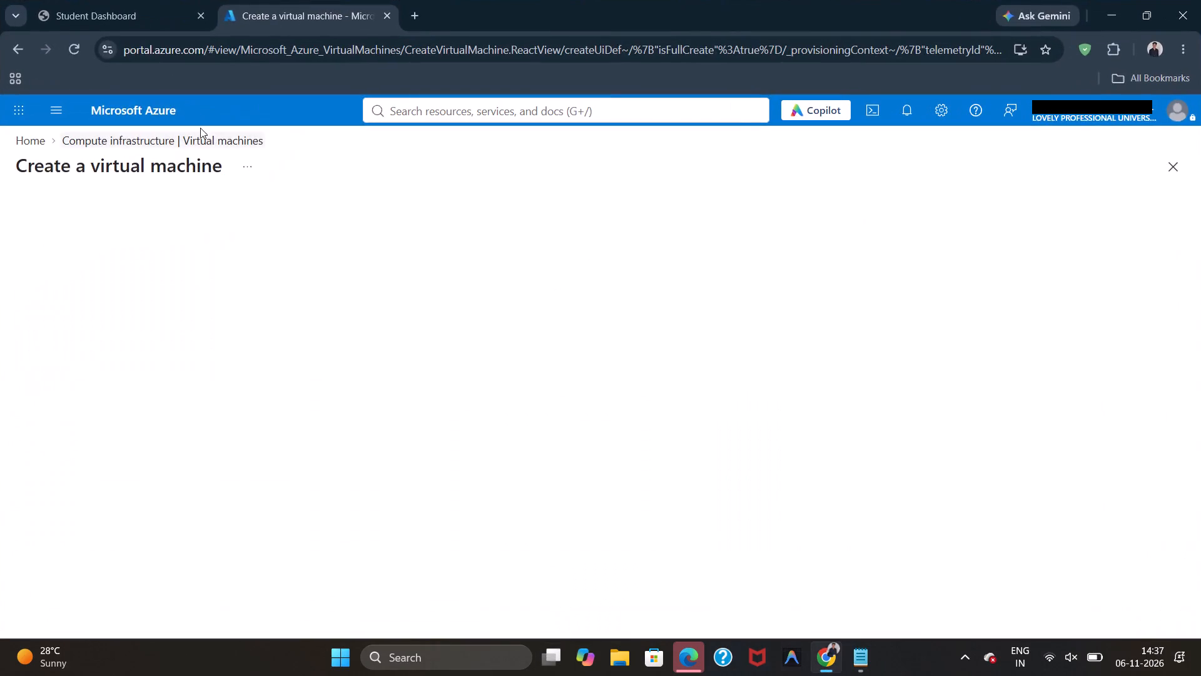
Leave the blank creation page and start a new virtual machine from the Virtual machines list.
click(129, 102)
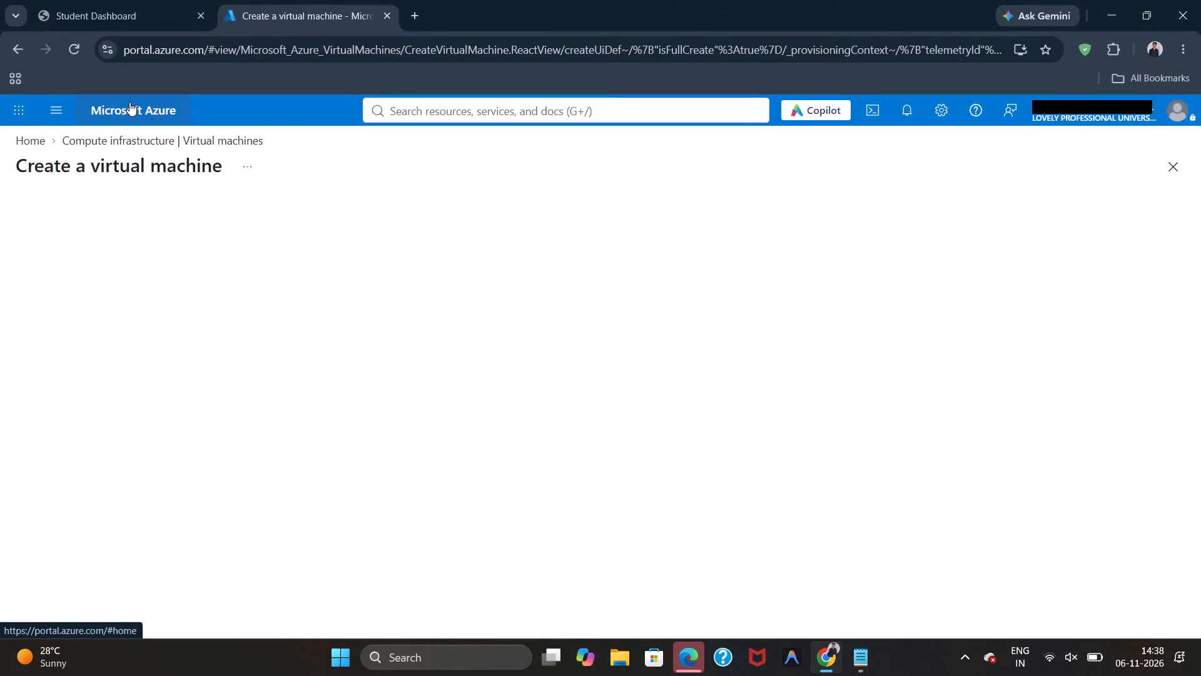
click(298, 223)
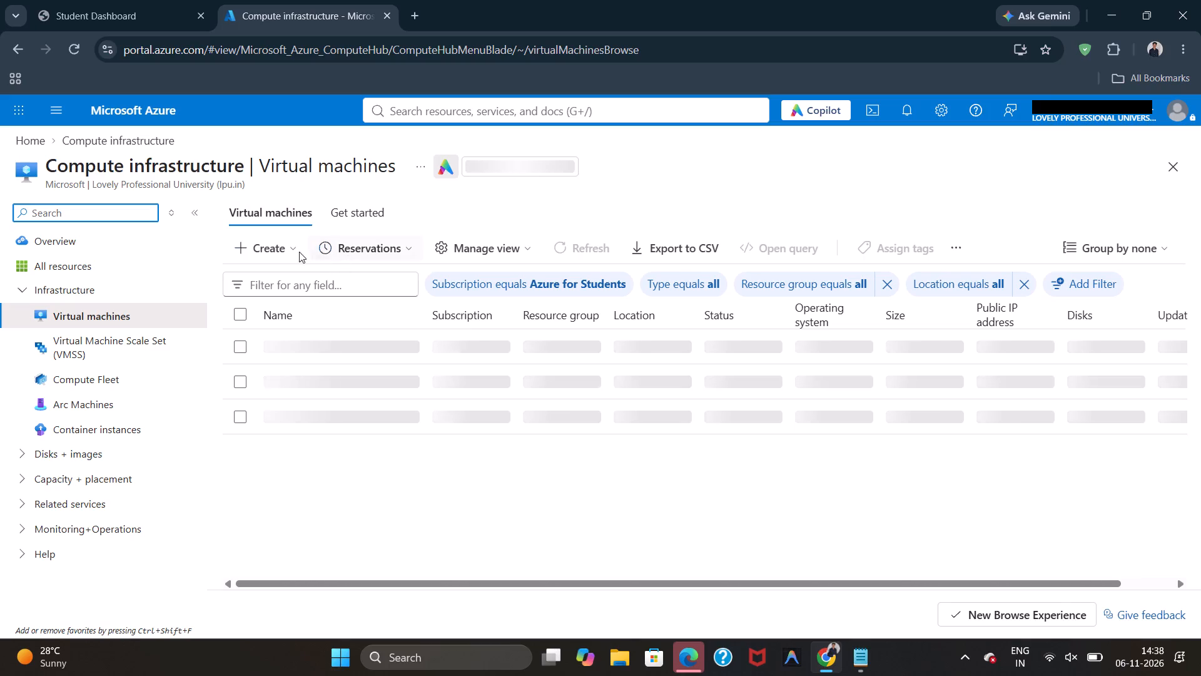
click(257, 247)
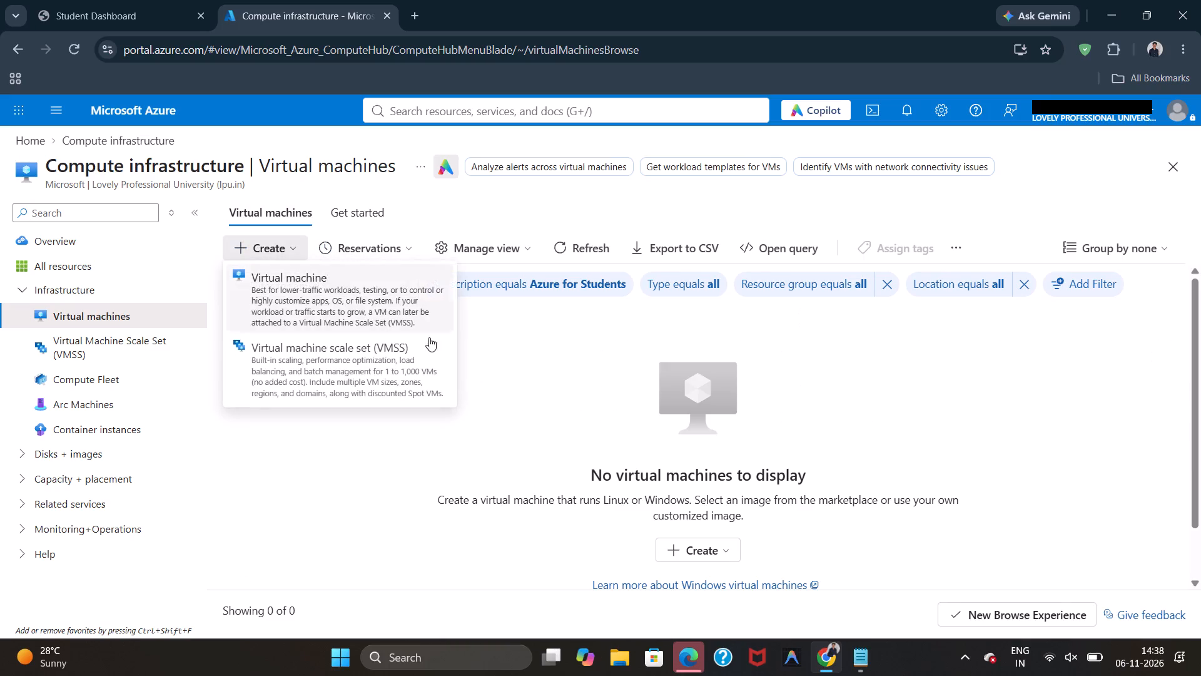
click(695, 562)
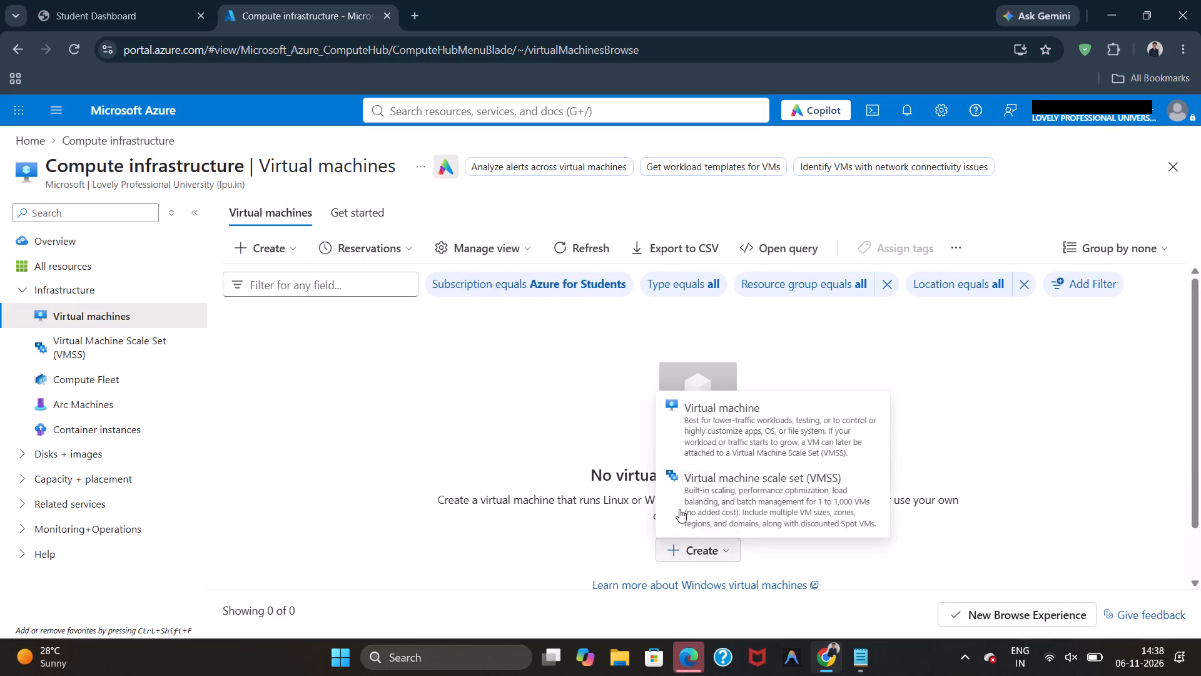
click(678, 431)
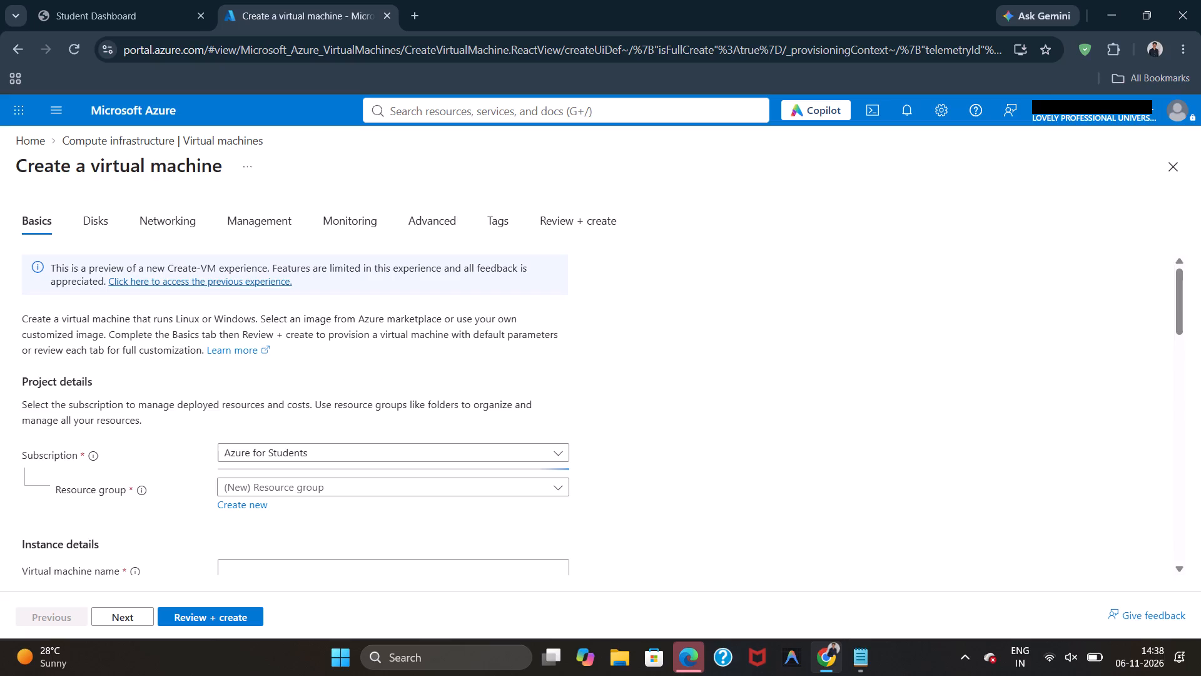
Select ca1 as the resource group for the new virtual machine.
scroll(250, 347, down, 2)
click(281, 321)
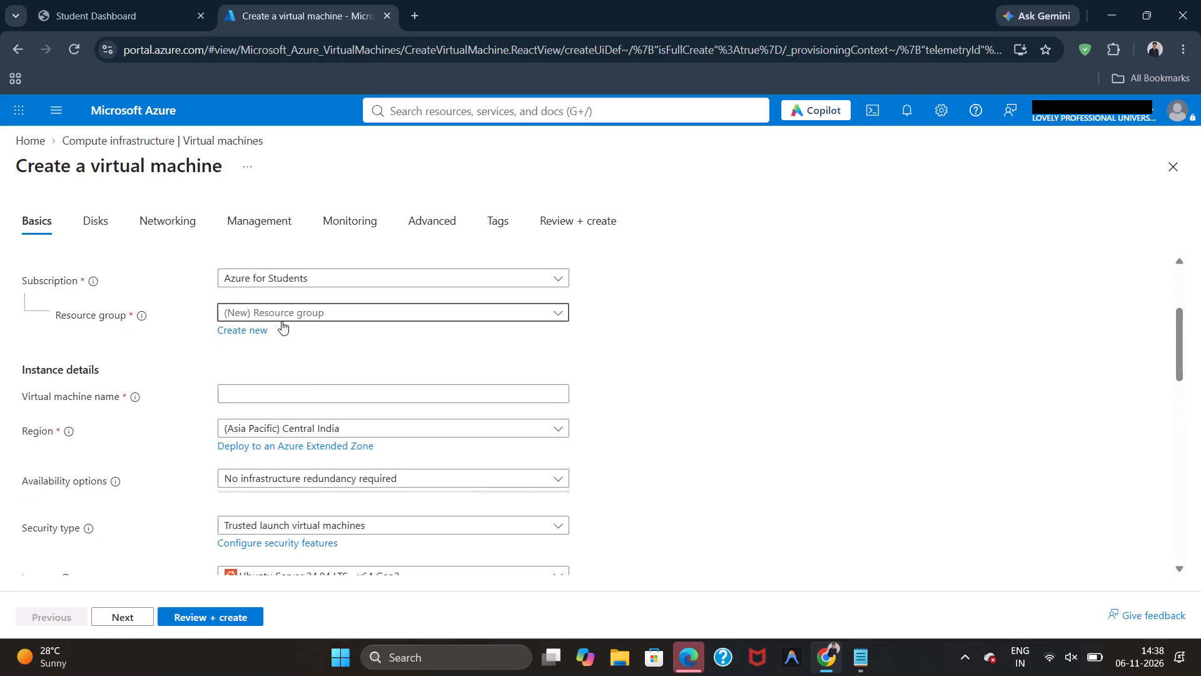
click(308, 369)
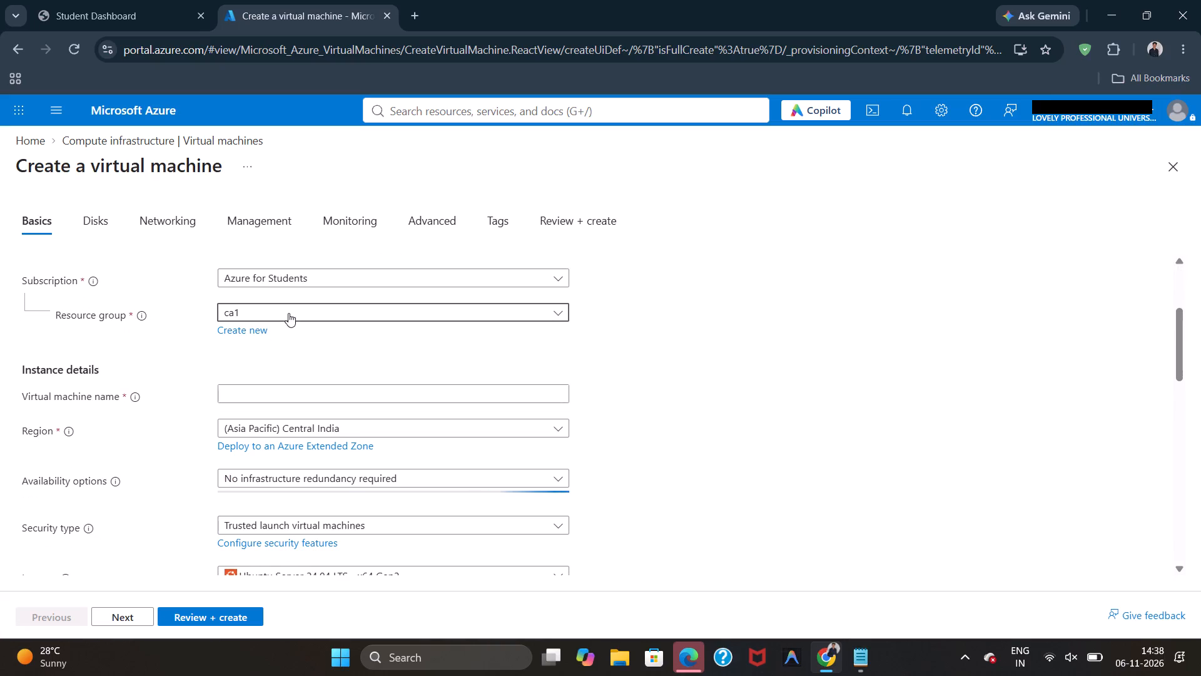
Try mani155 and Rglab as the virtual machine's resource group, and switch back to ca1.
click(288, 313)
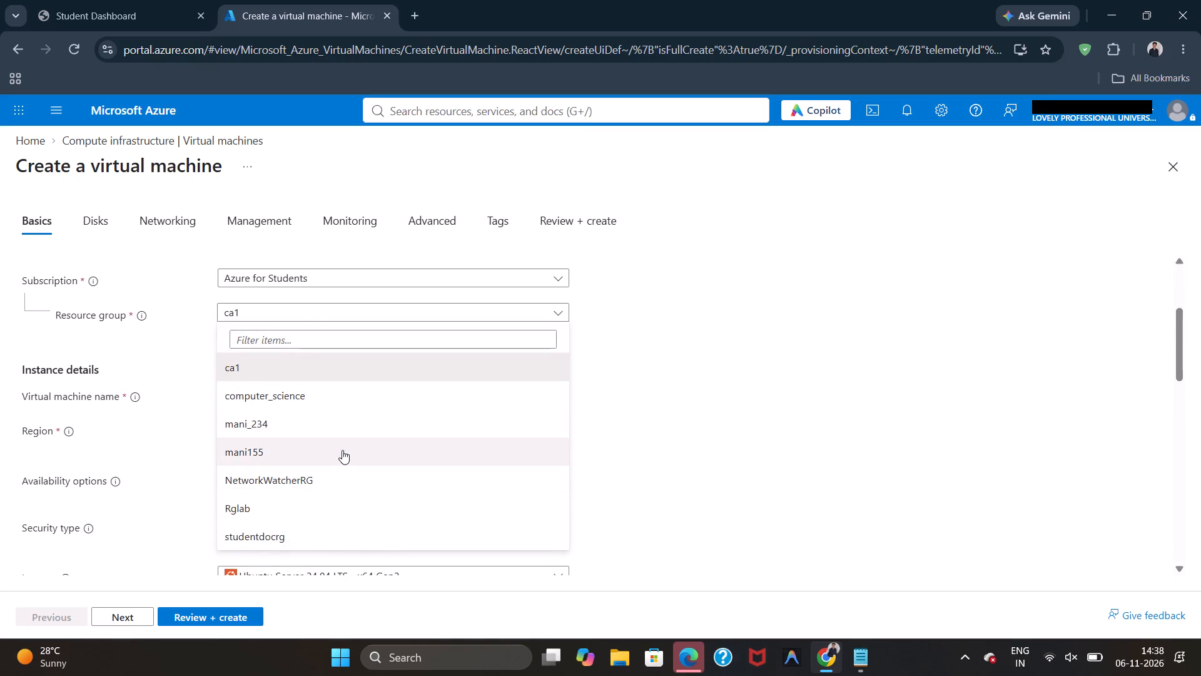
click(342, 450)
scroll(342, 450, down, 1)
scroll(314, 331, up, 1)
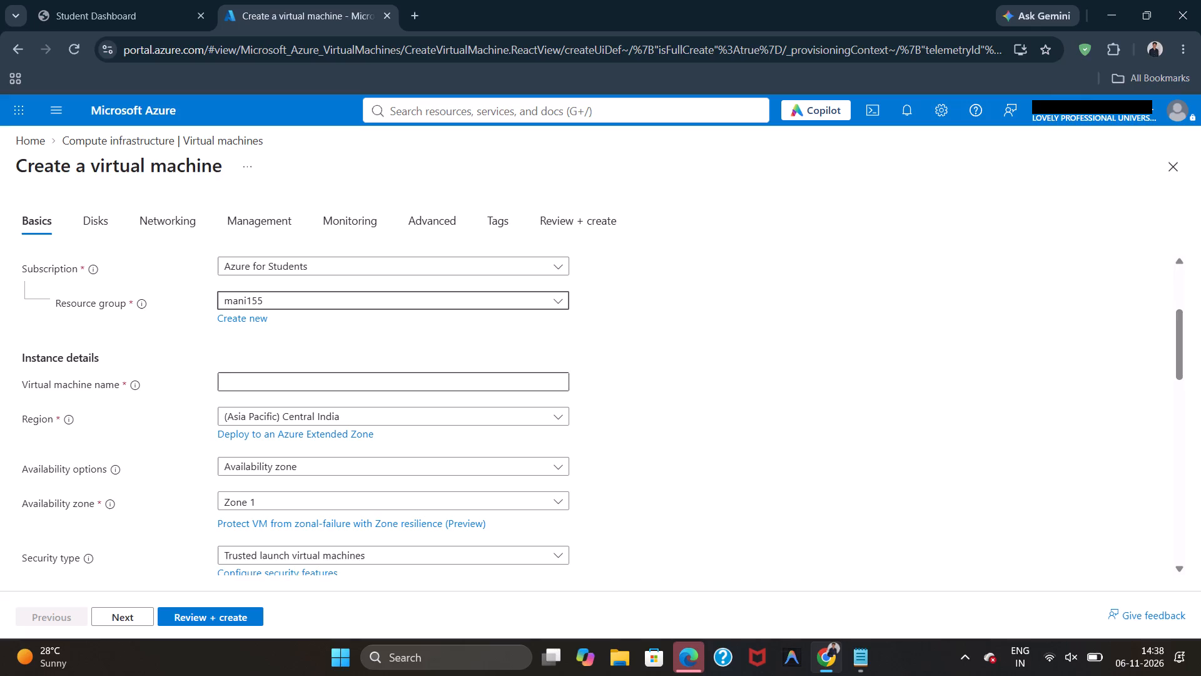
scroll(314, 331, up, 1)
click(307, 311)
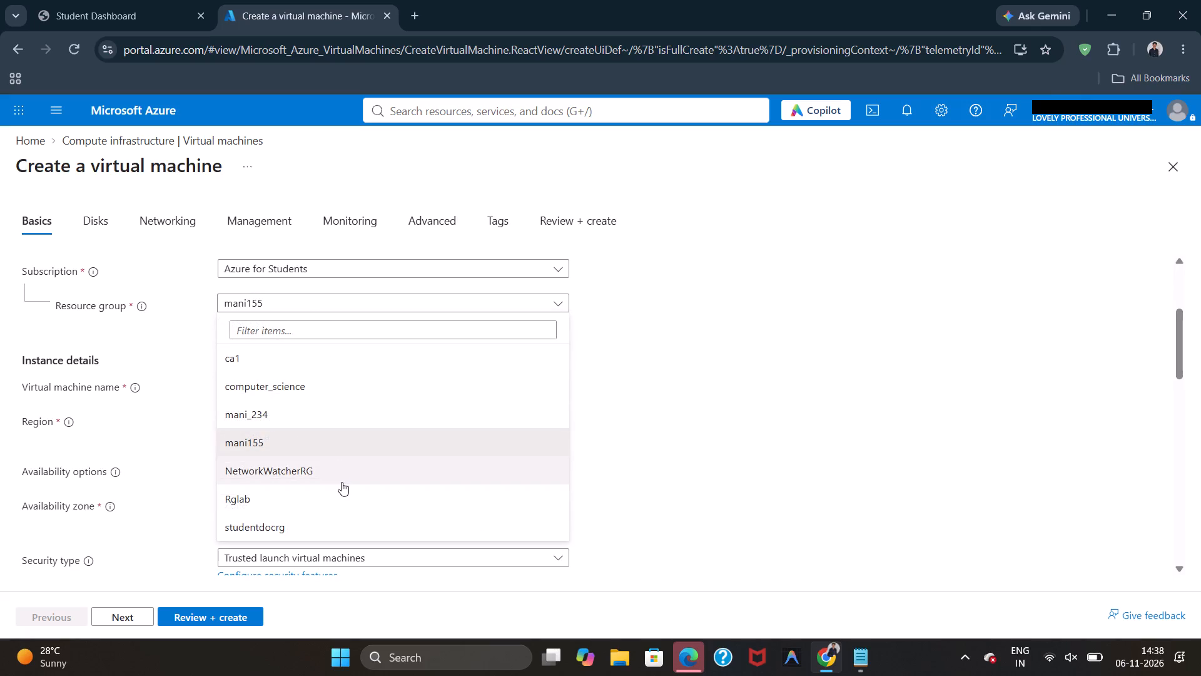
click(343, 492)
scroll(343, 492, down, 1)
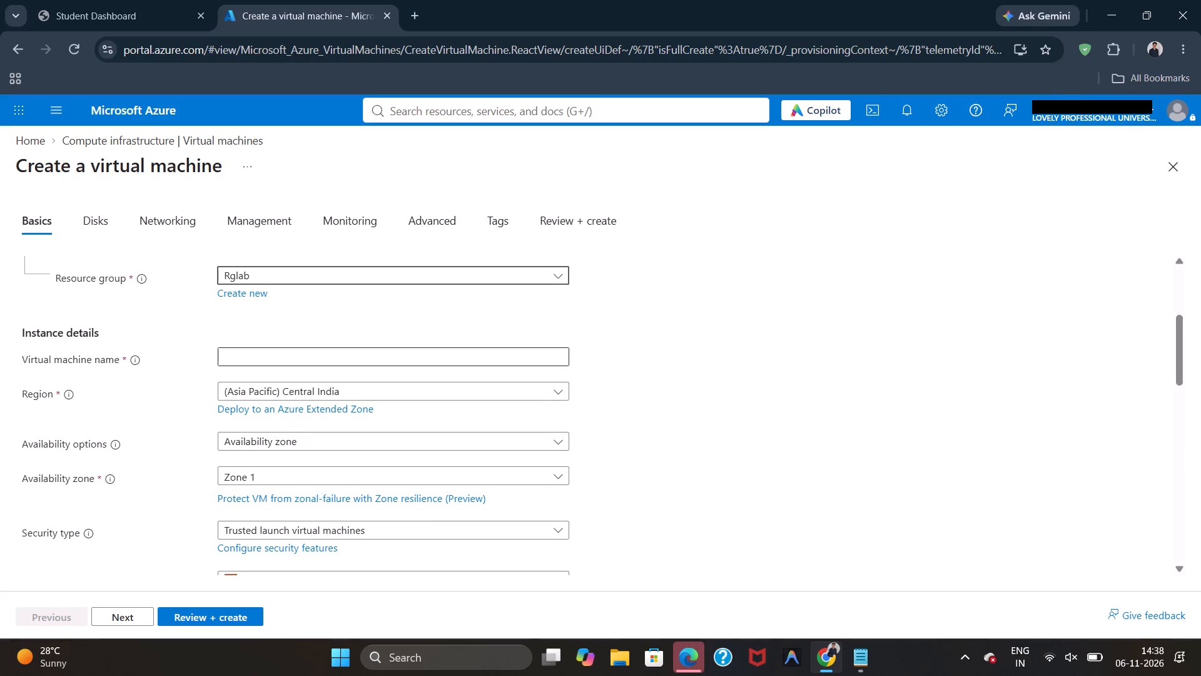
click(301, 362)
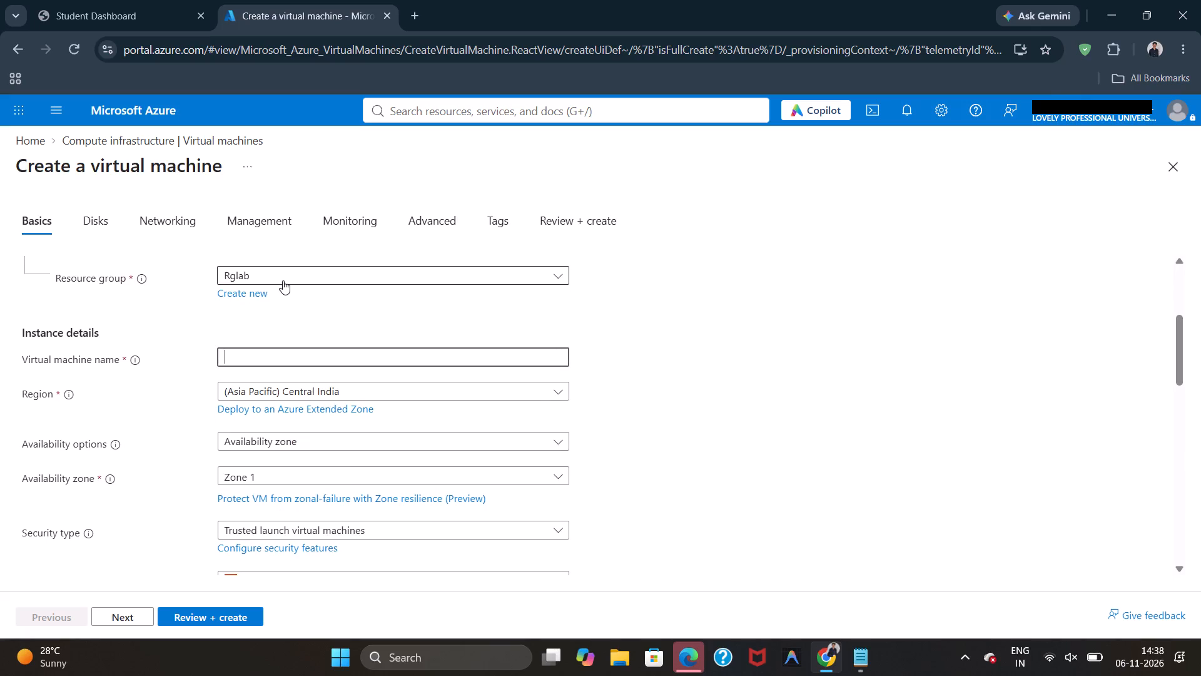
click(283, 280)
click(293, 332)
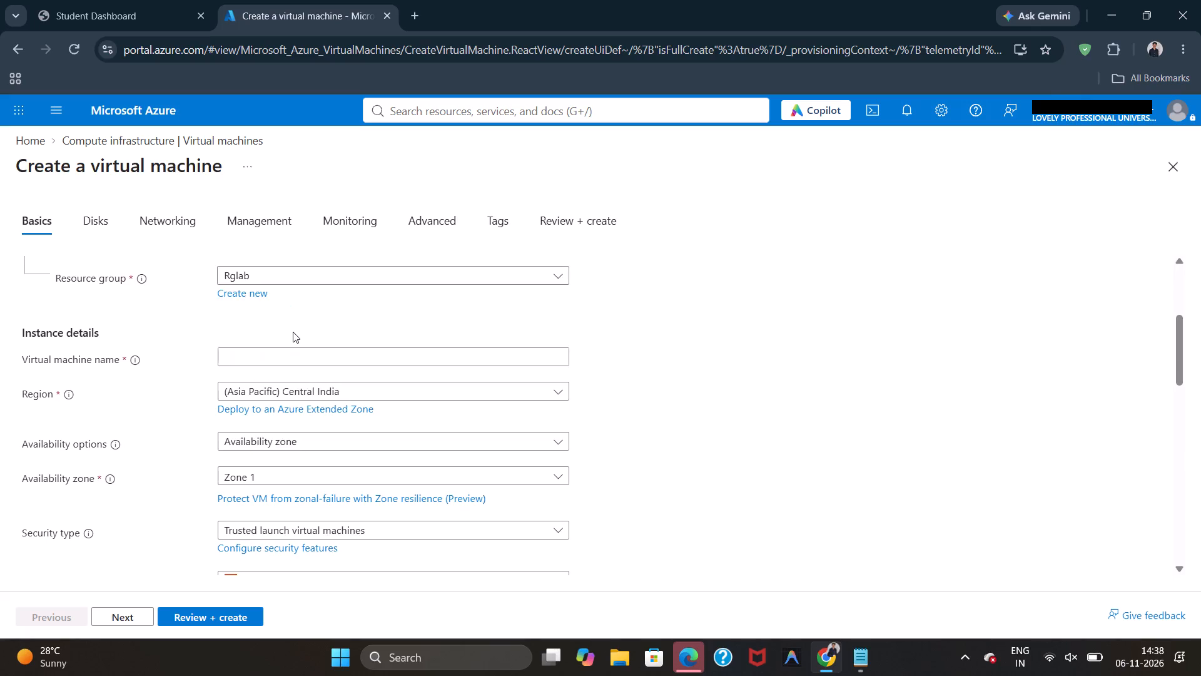
Name the virtual machine vm144 and set its region to (Asia Pacific) East Asia.
click(302, 358)
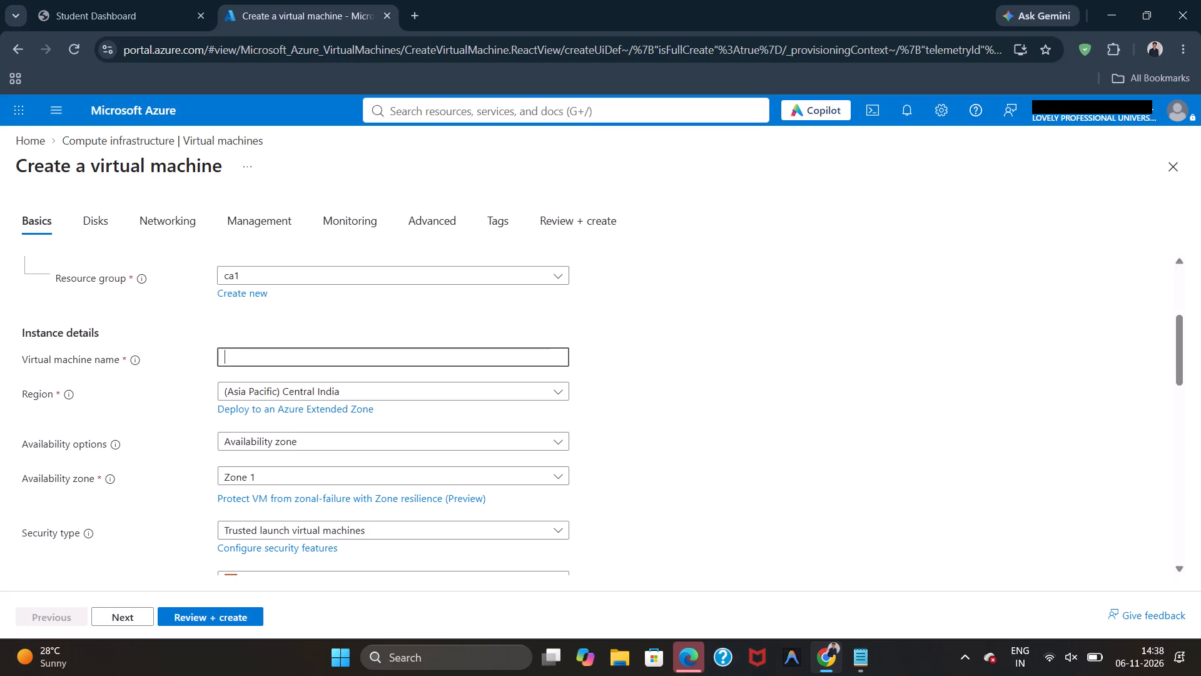
key(v)
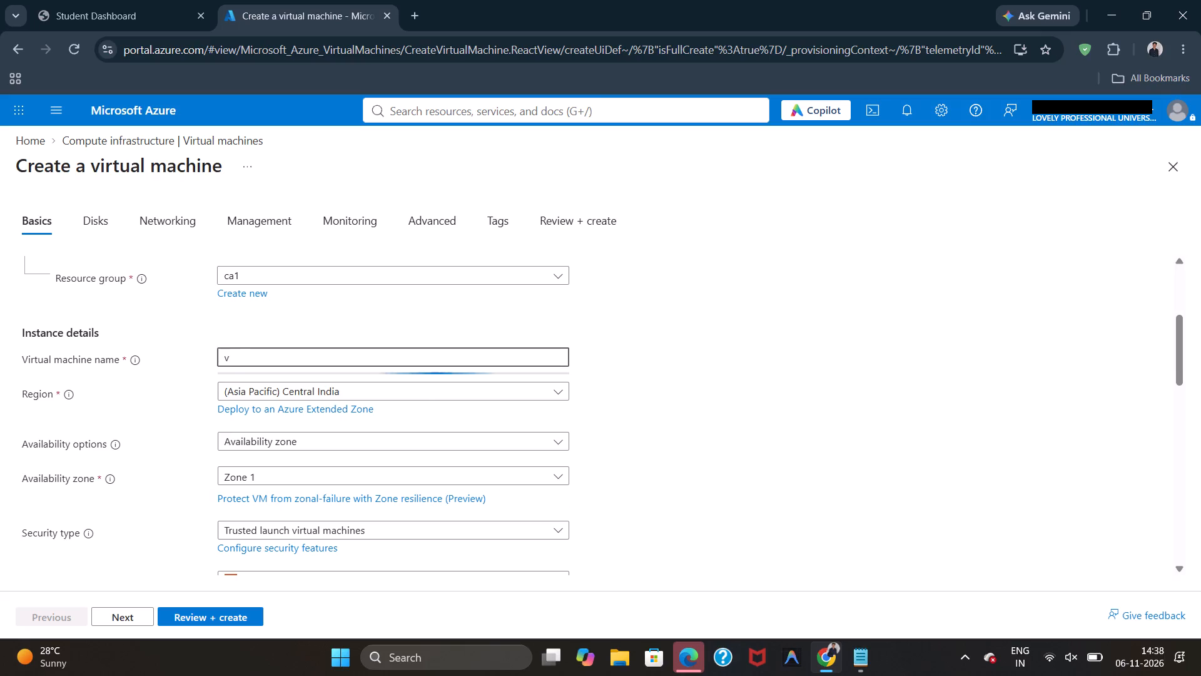
key(m)
key(1)
text(44)
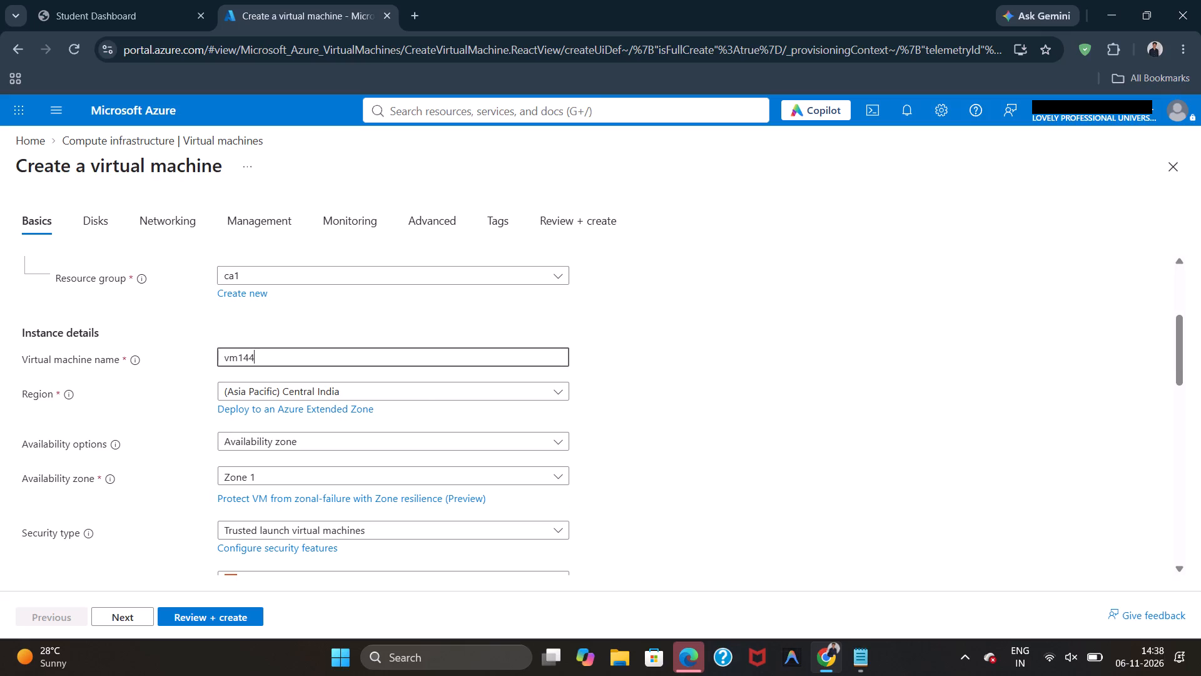
click(342, 392)
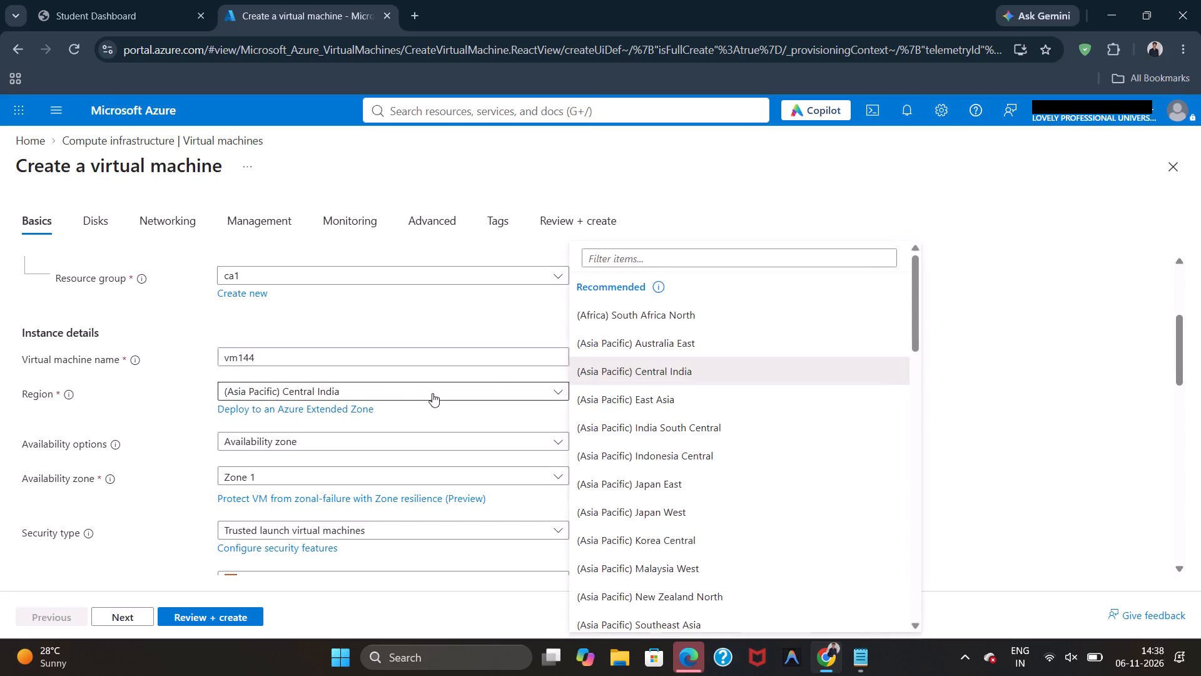
click(672, 392)
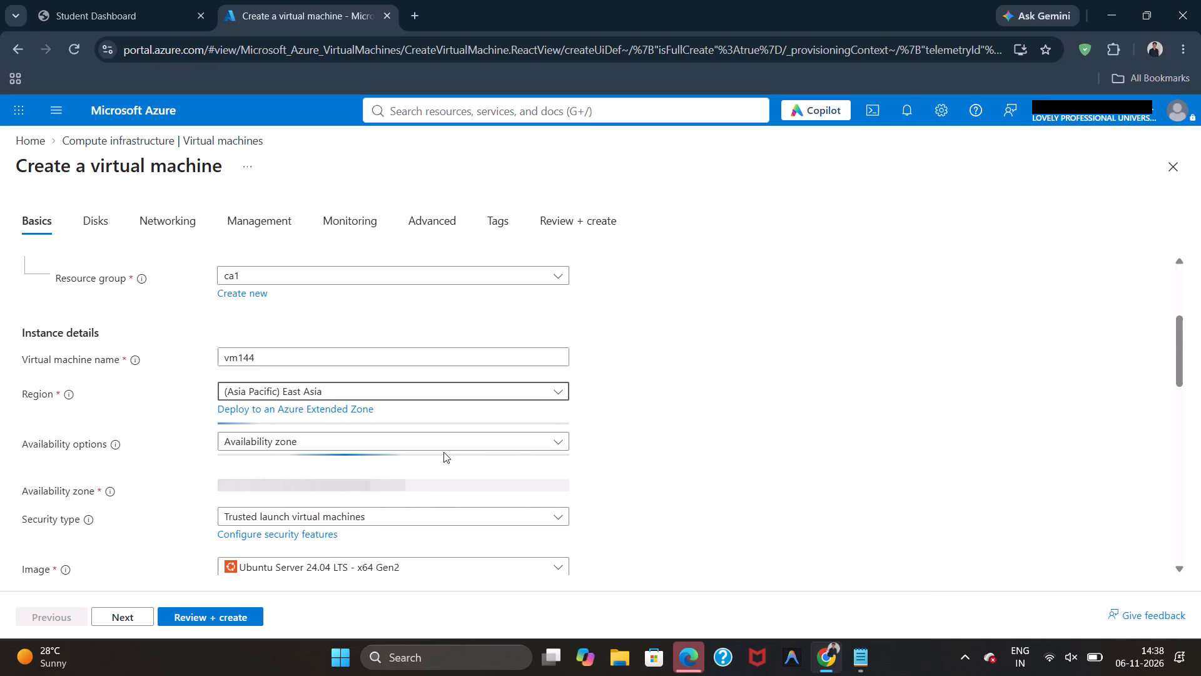
click(443, 452)
click(461, 449)
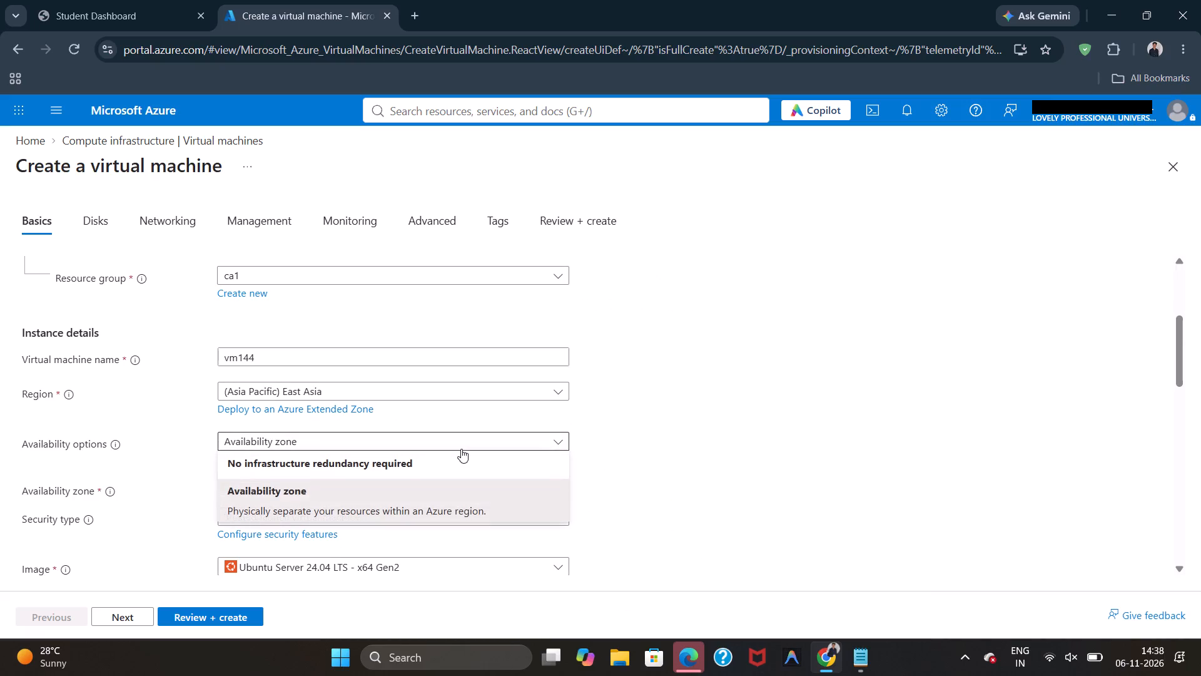
click(461, 449)
Allow only HTTP (80) as the selected public inbound port of vm144, and validate the configuration.
scroll(461, 449, down, 1)
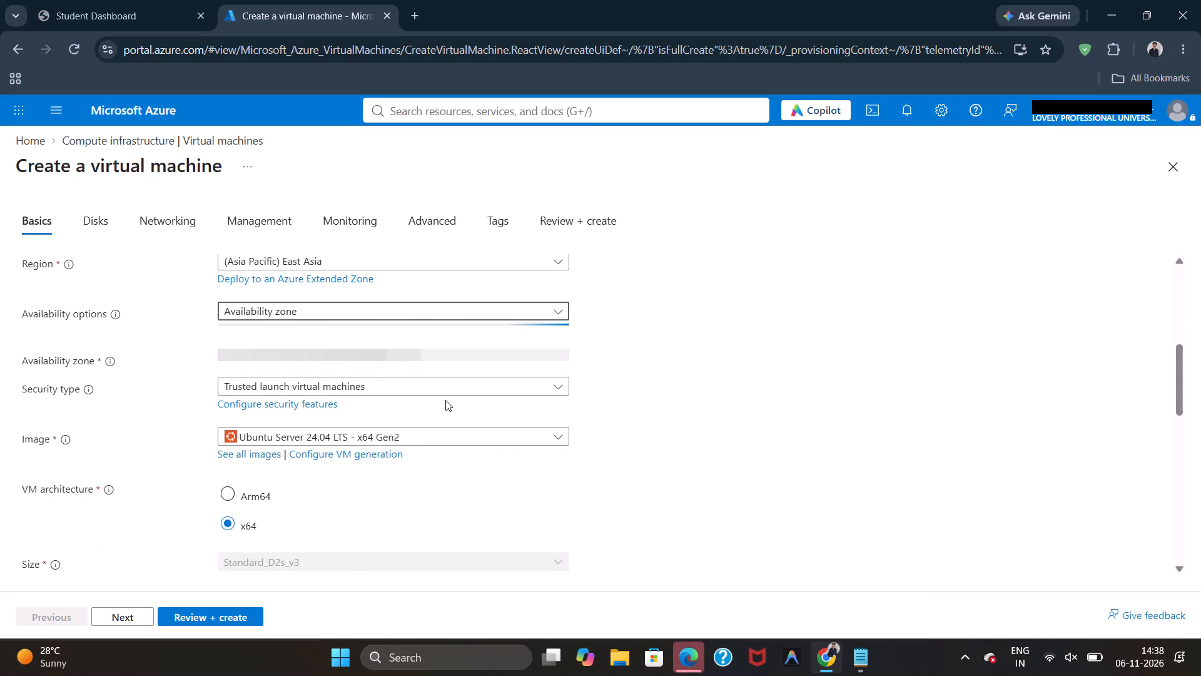
scroll(395, 425, down, 2)
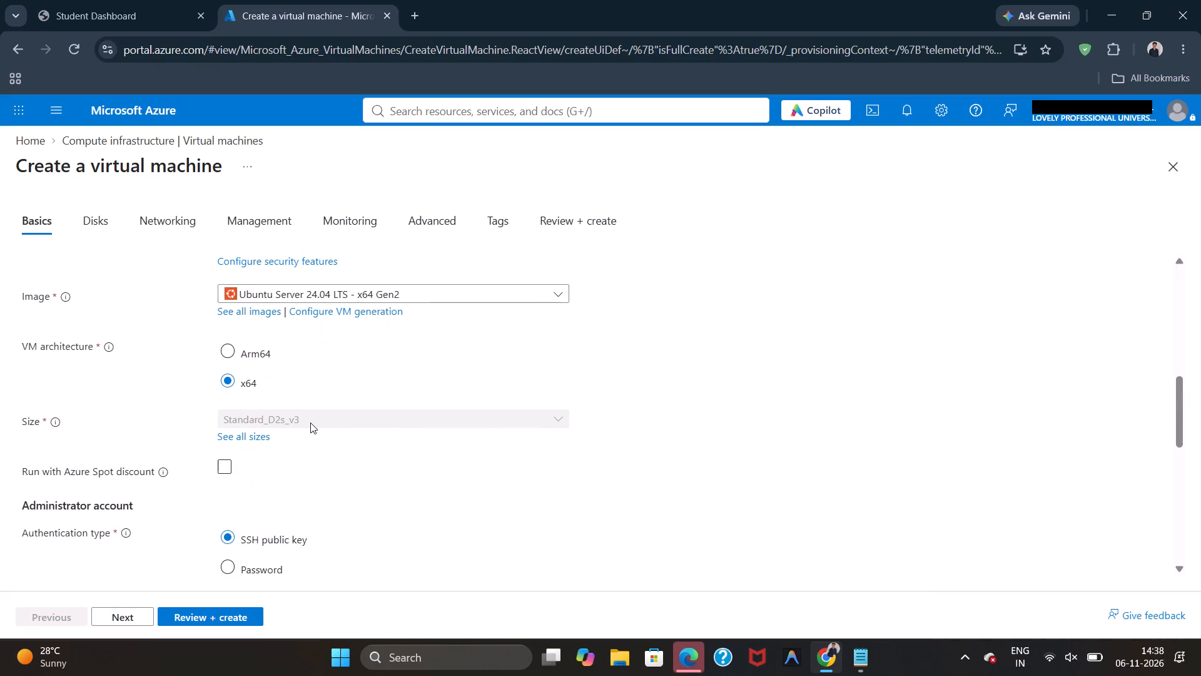
scroll(310, 422, down, 2)
scroll(251, 412, down, 2)
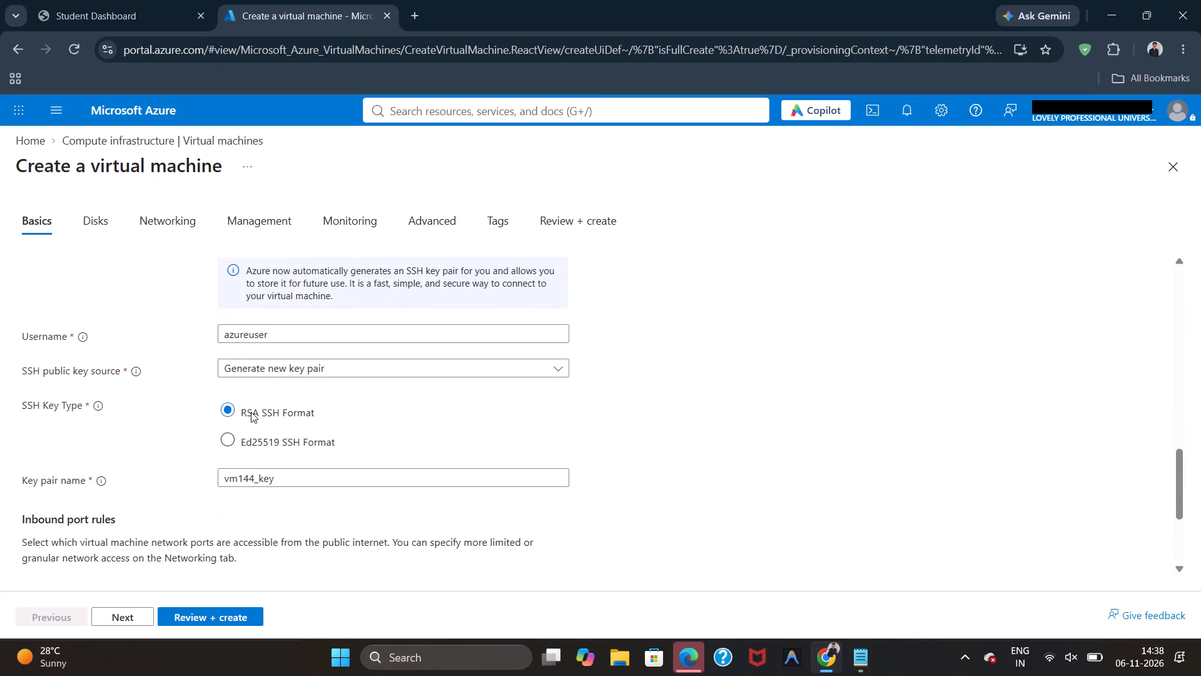
scroll(251, 412, down, 3)
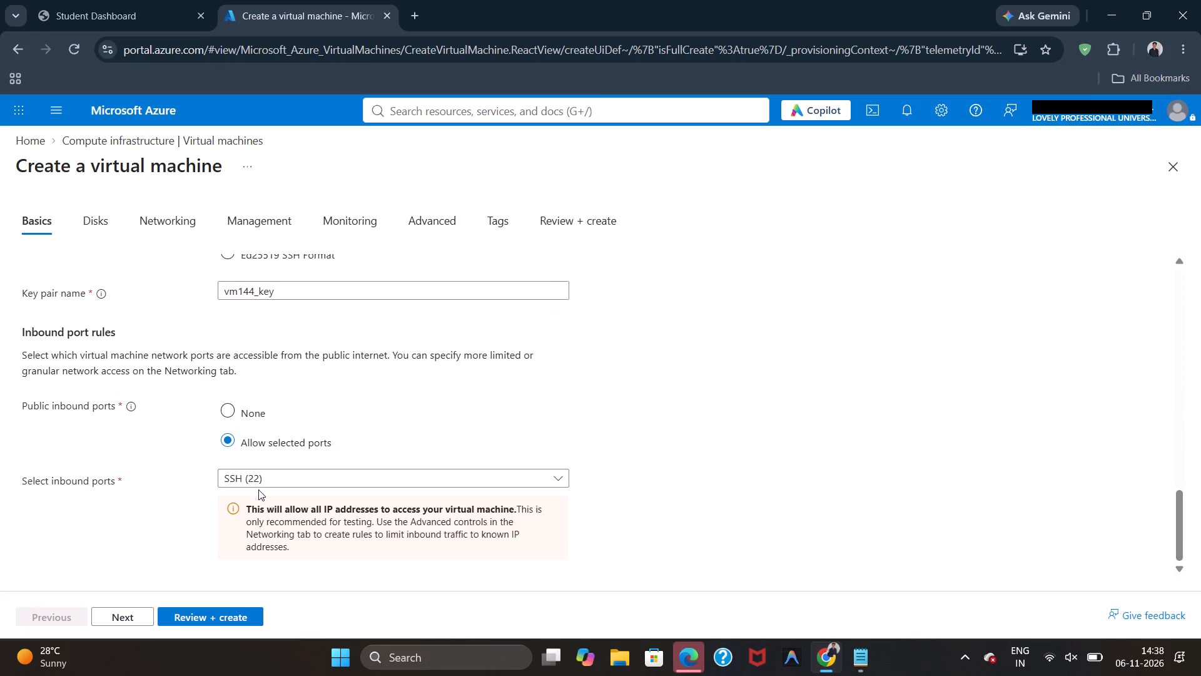
click(254, 480)
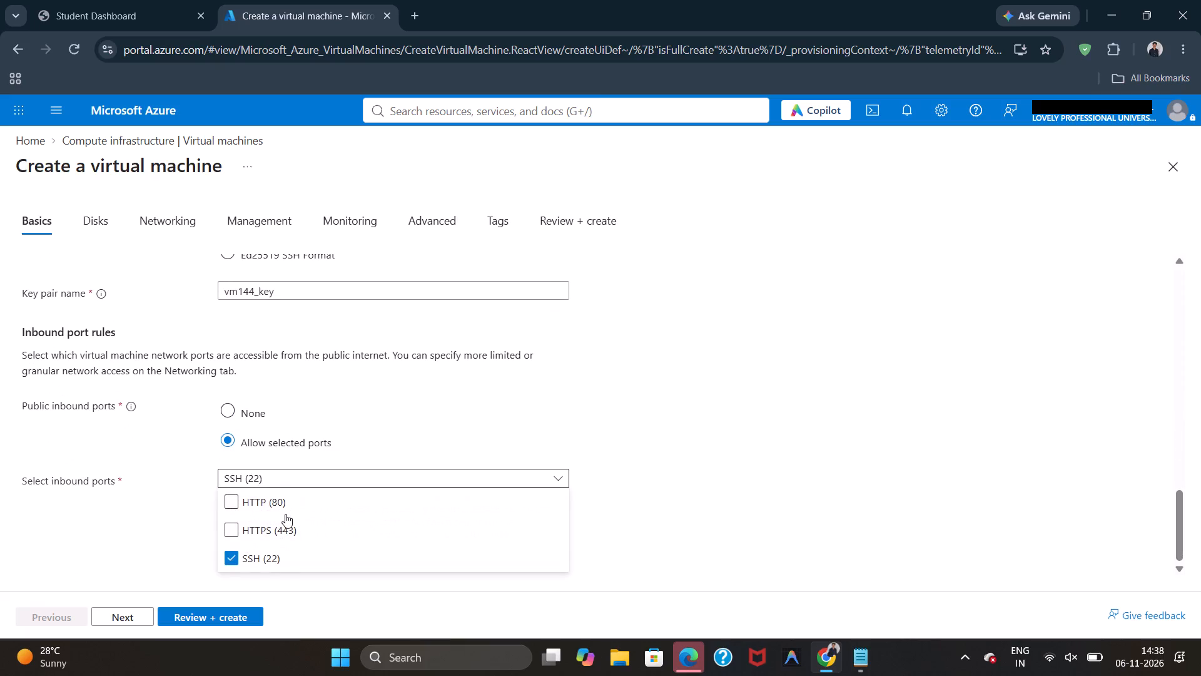
click(285, 514)
click(264, 568)
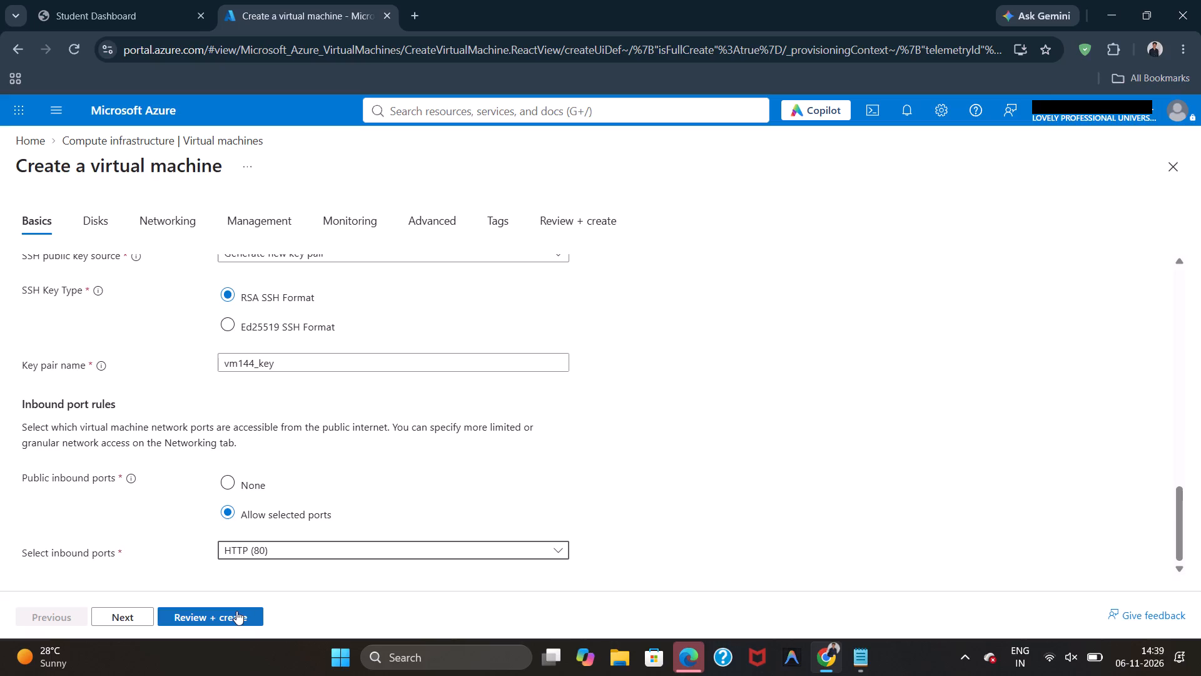
click(233, 611)
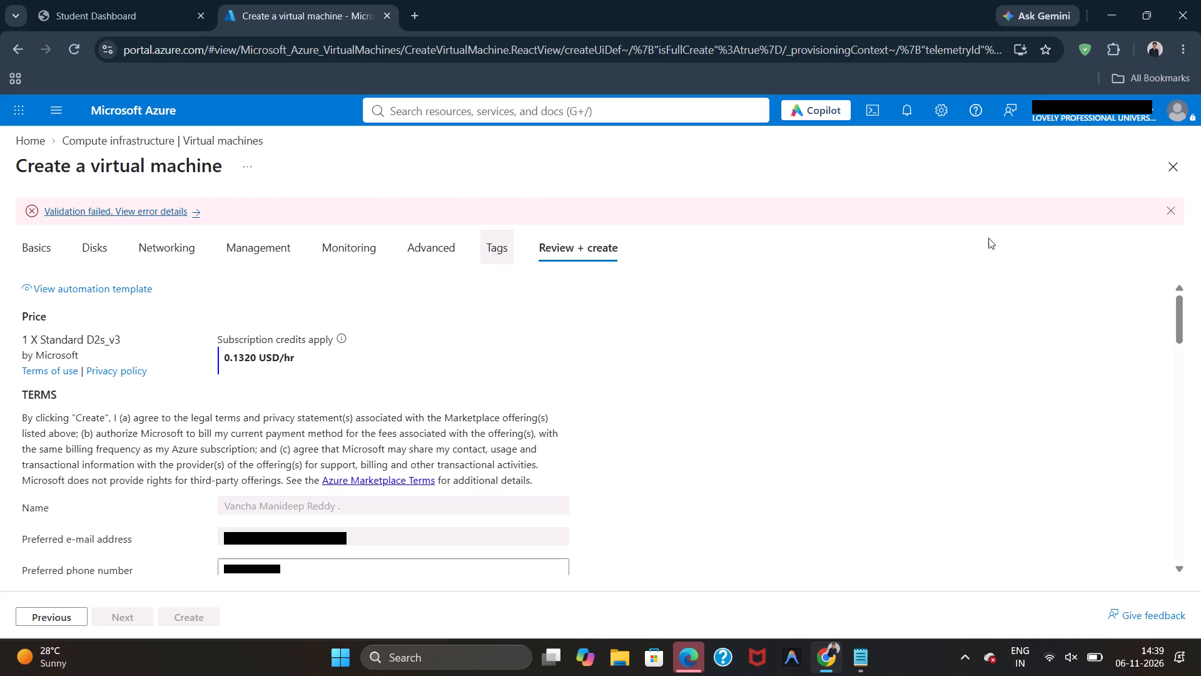
Read the validation error details for vm144 and close them.
click(119, 208)
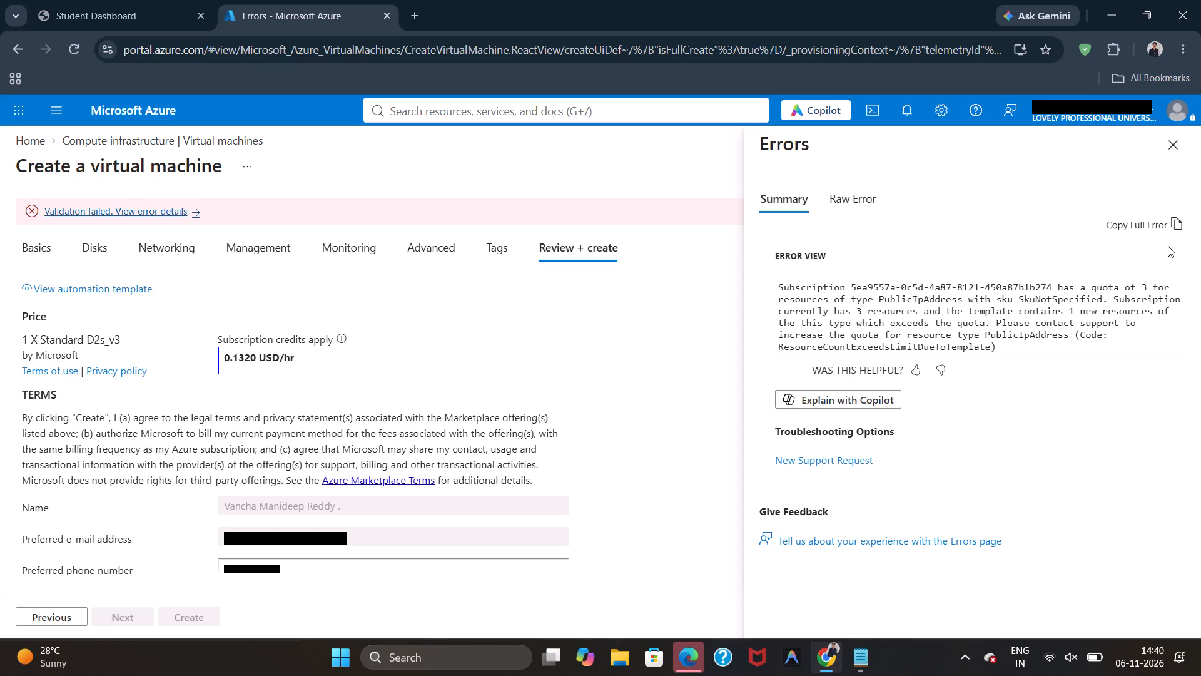
click(1178, 155)
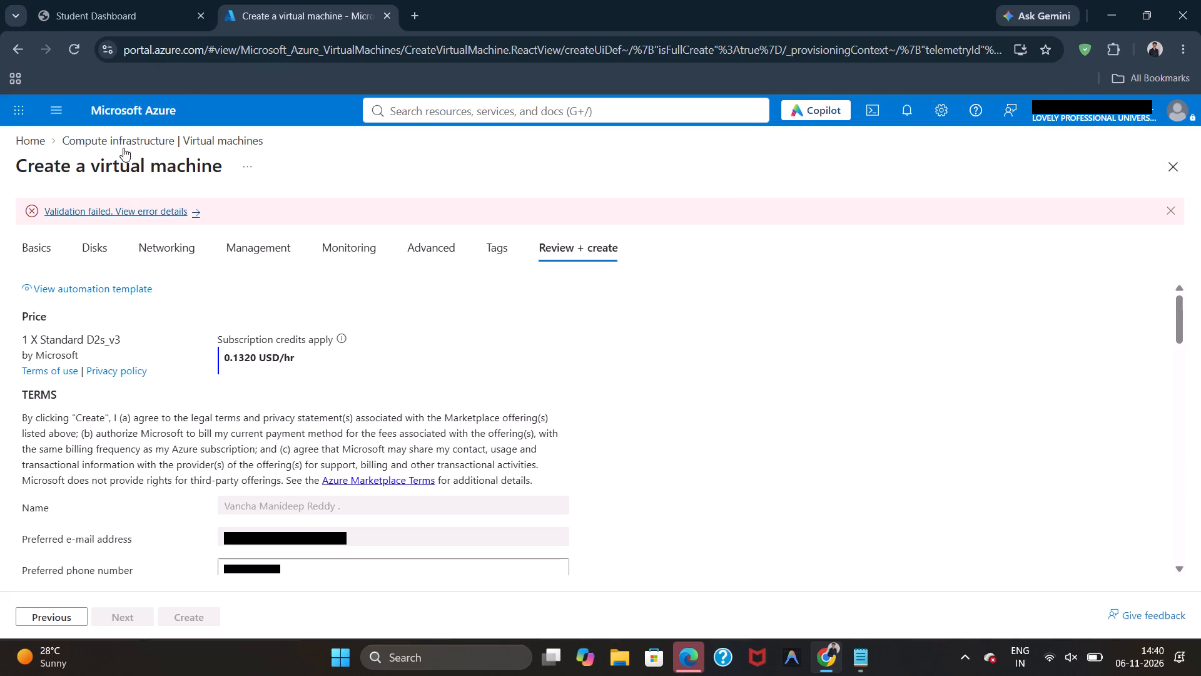
Go to the resource groups list and open computer_science to examine its resources.
click(96, 101)
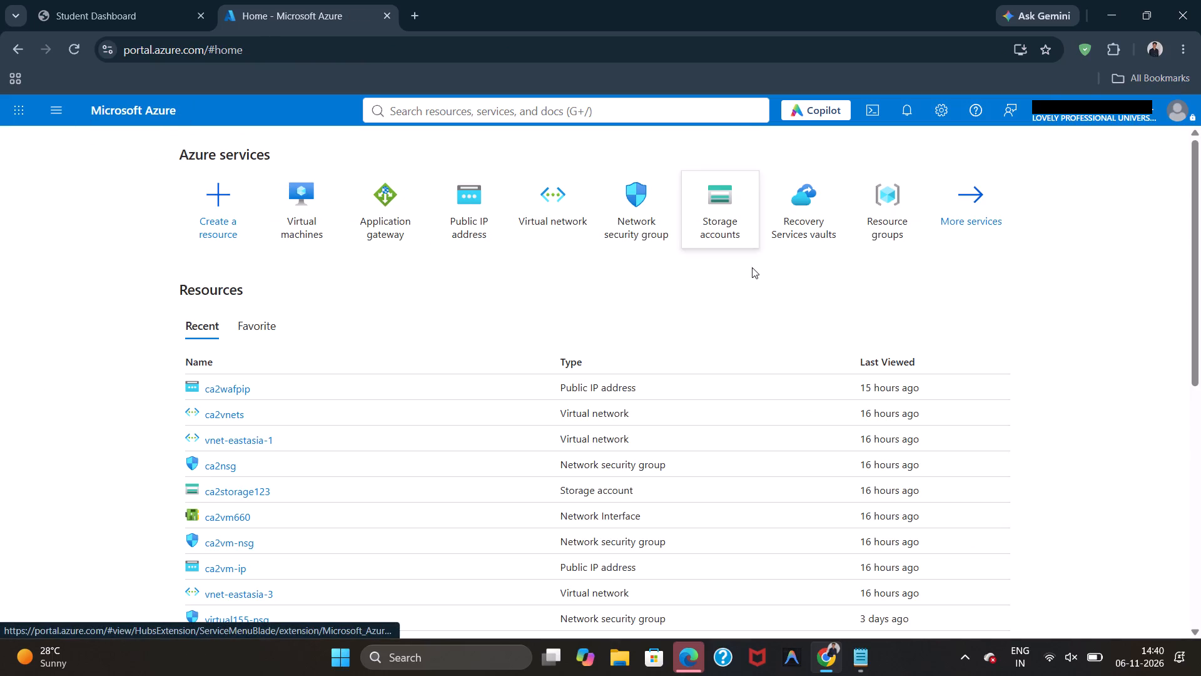
click(876, 224)
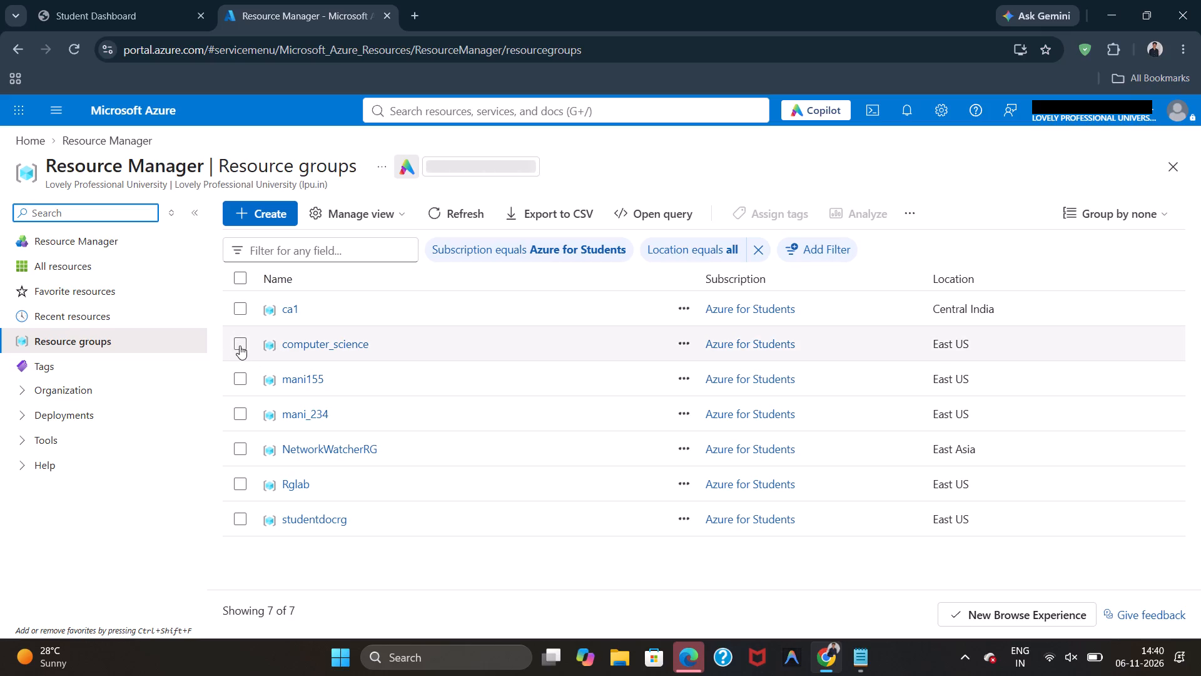
click(240, 346)
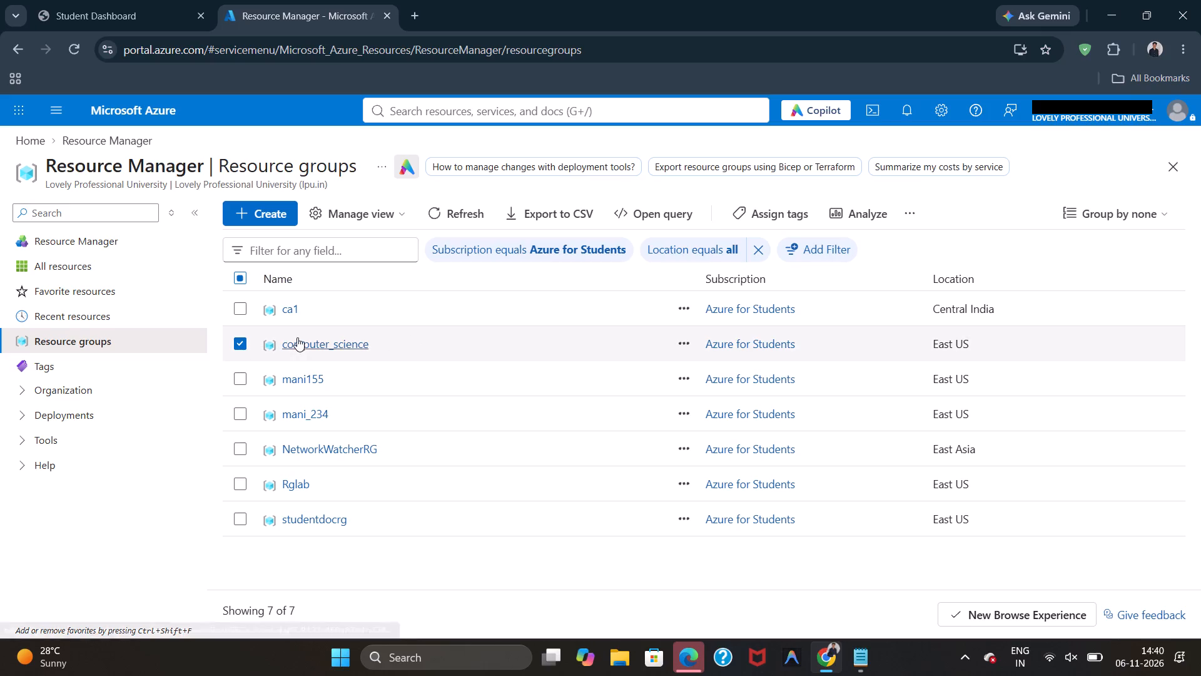
click(300, 342)
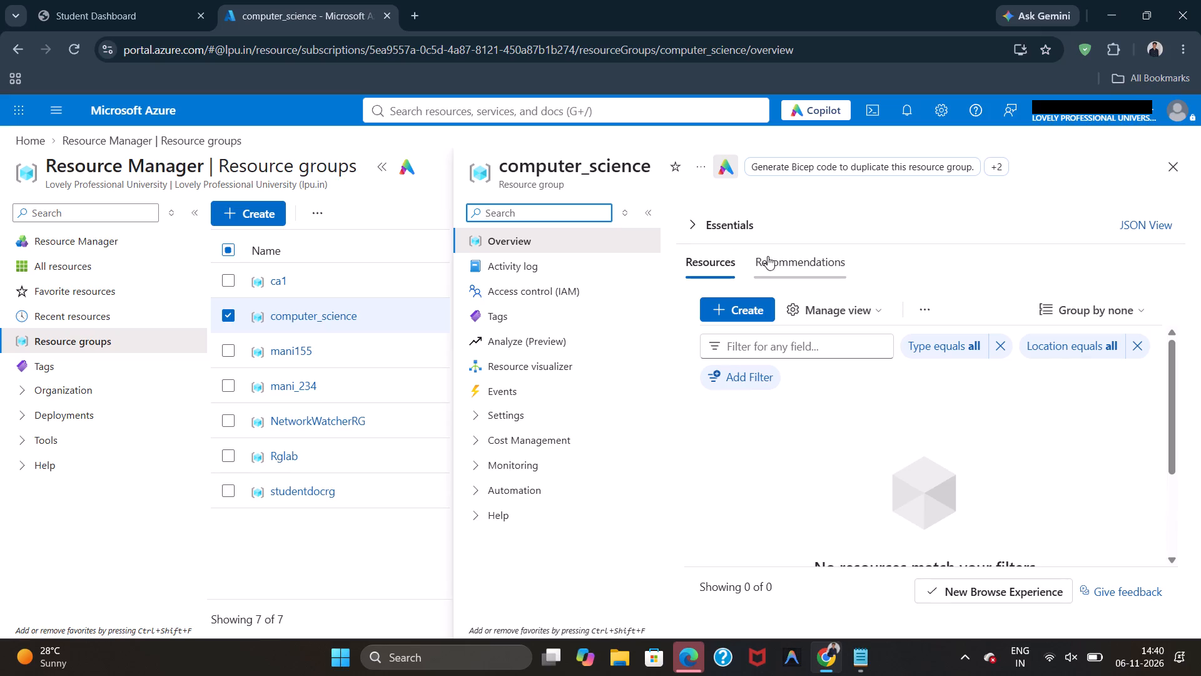
Close computer_science and create a resource group named resource12345 in the (Asia Pacific) East Asia region.
click(1178, 170)
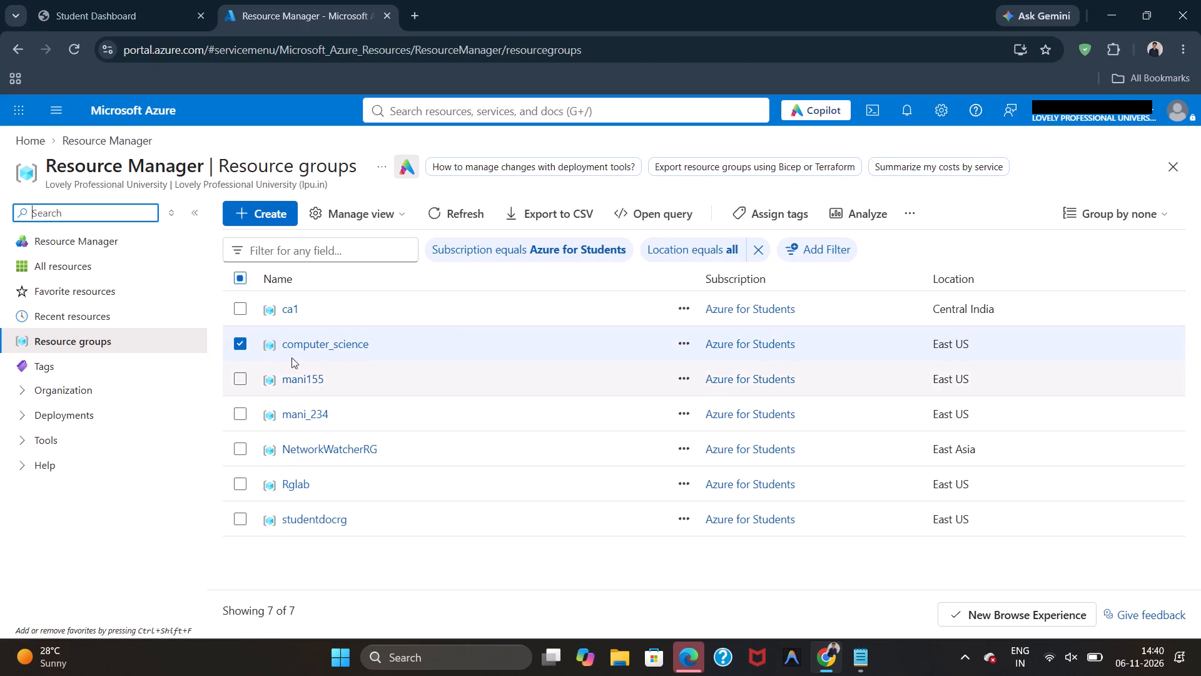
click(255, 221)
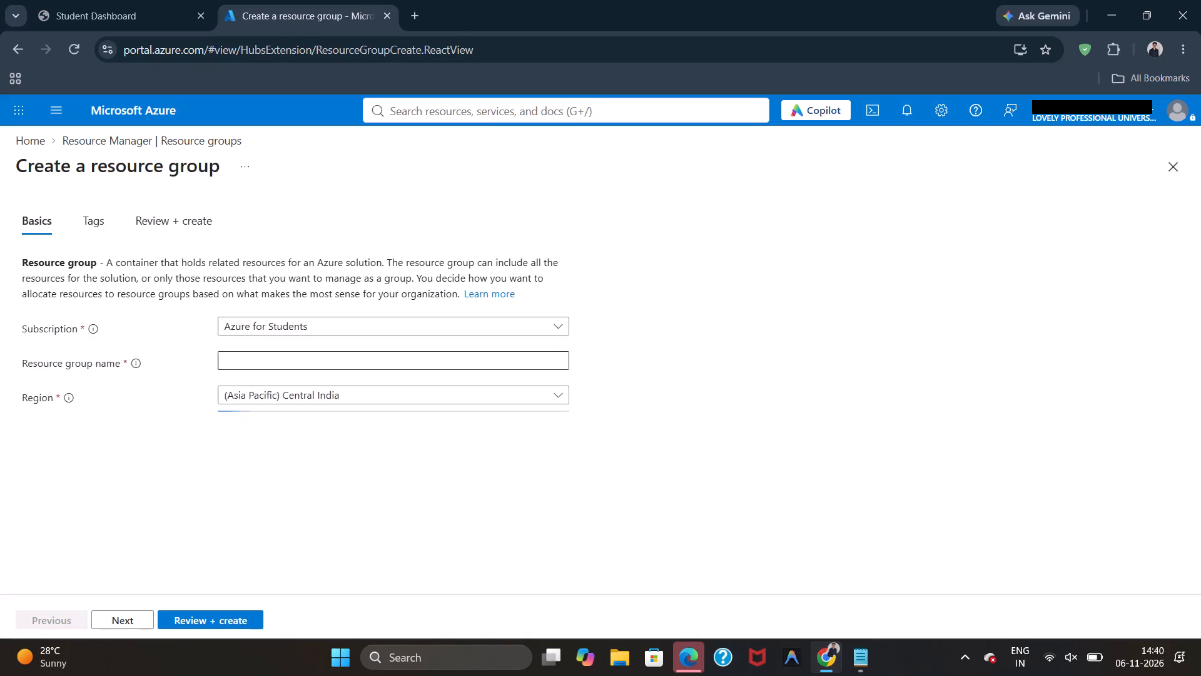
click(274, 365)
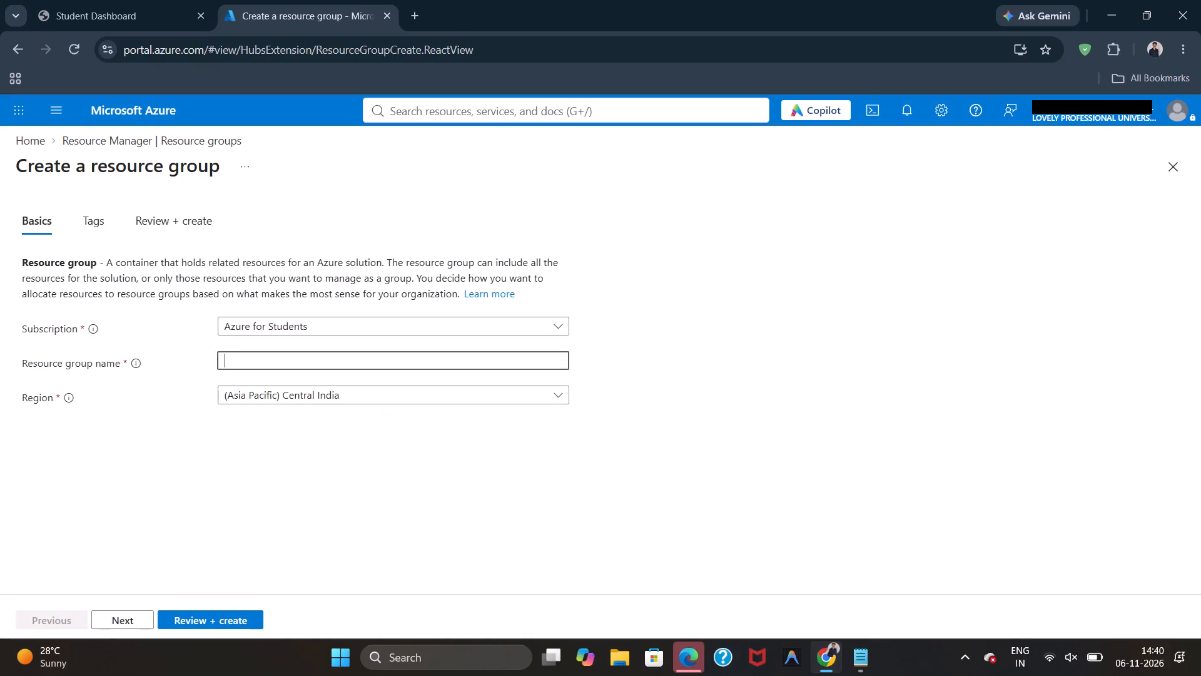
text(re)
text(source)
key(space)
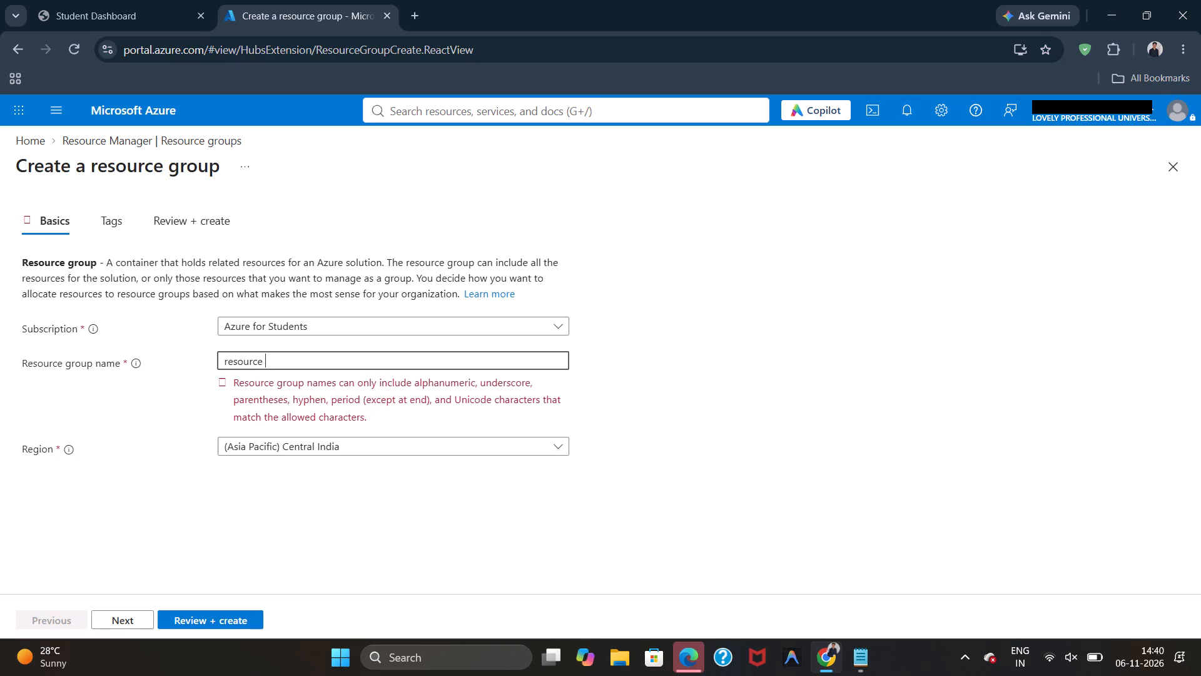
key(BackSpace)
key(1)
key(BackSpace)
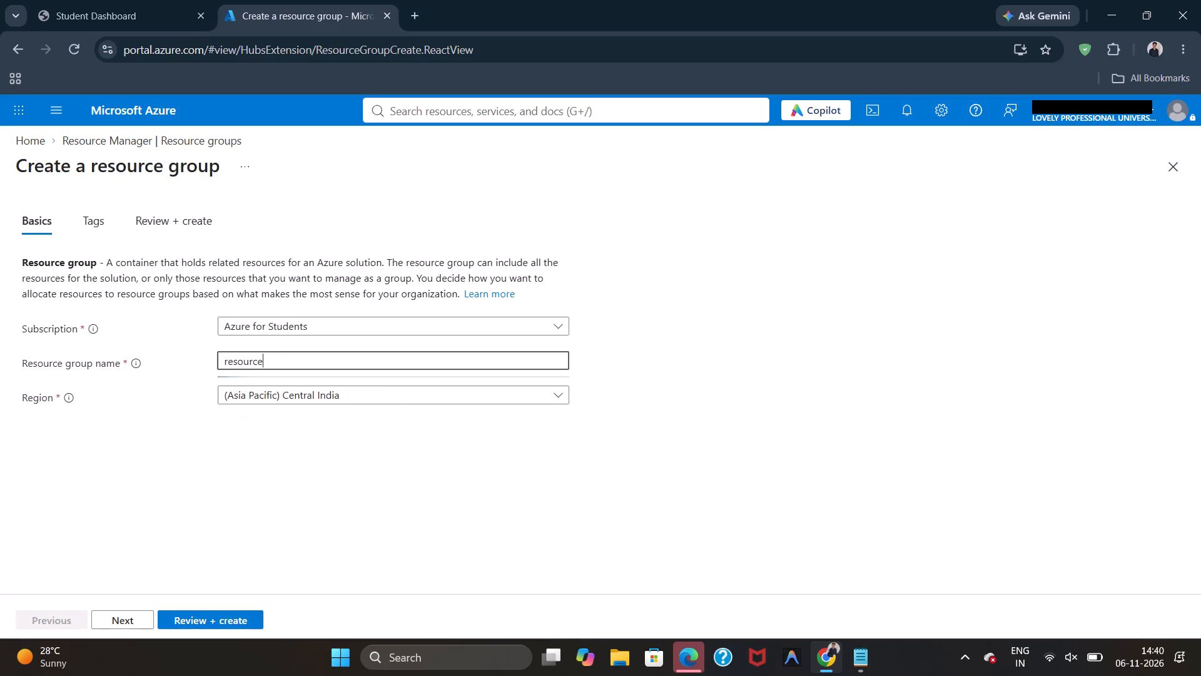
text(12345)
click(292, 398)
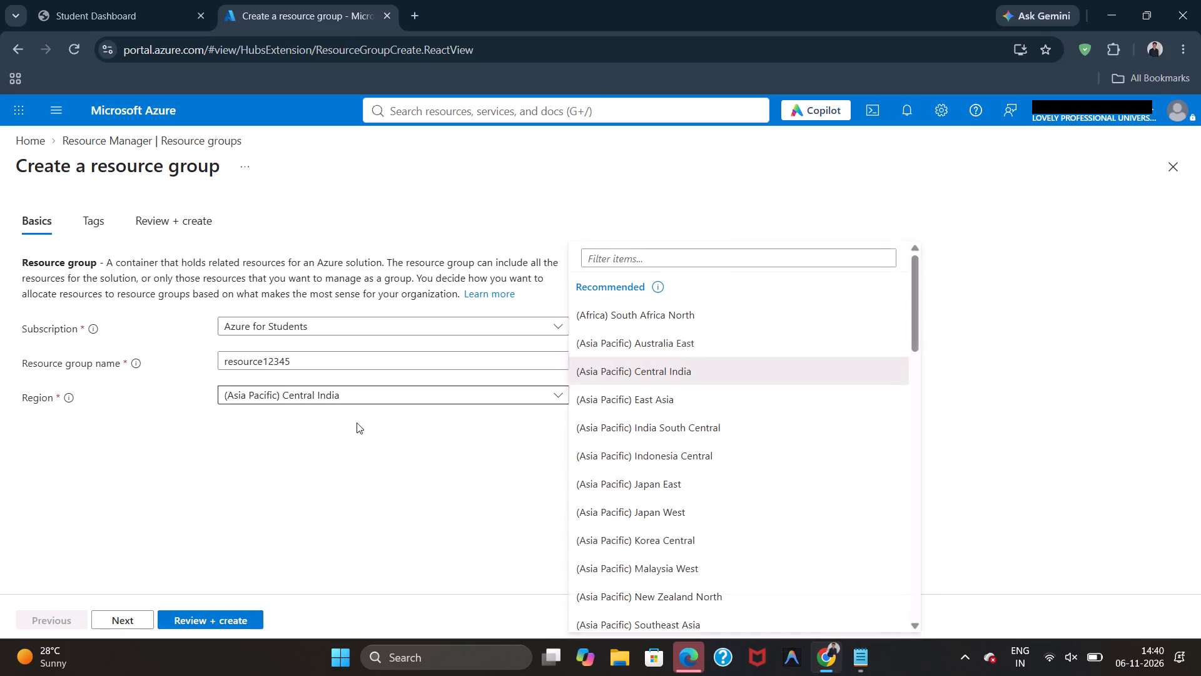
click(678, 399)
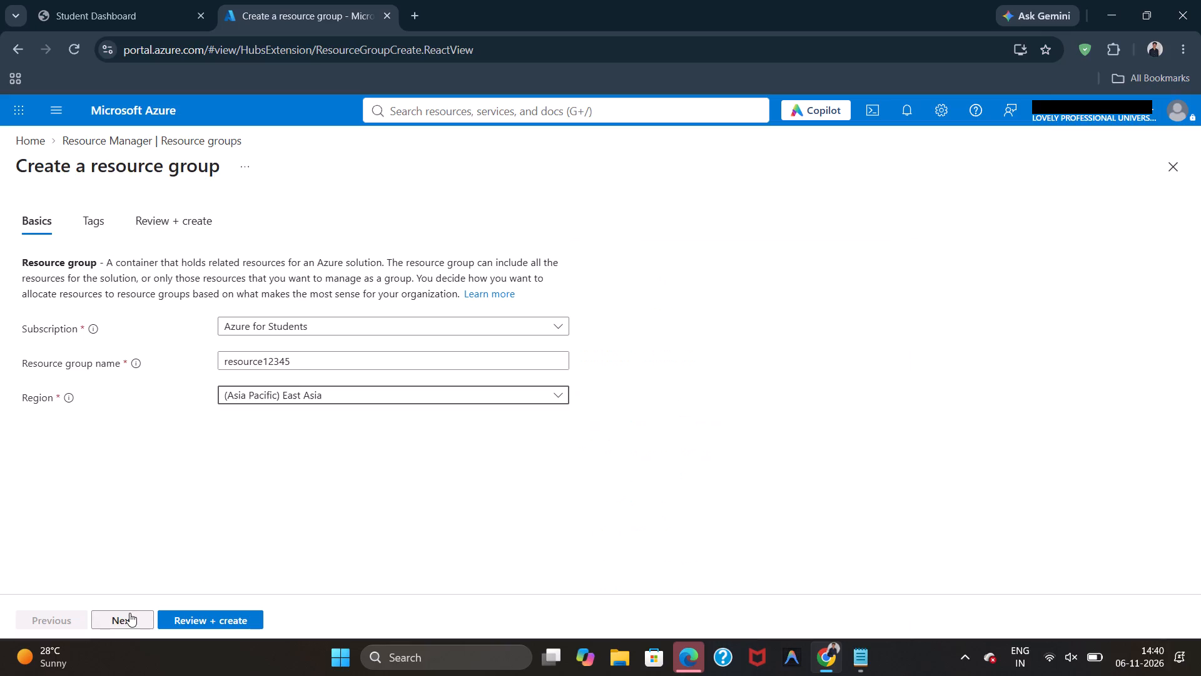
click(203, 617)
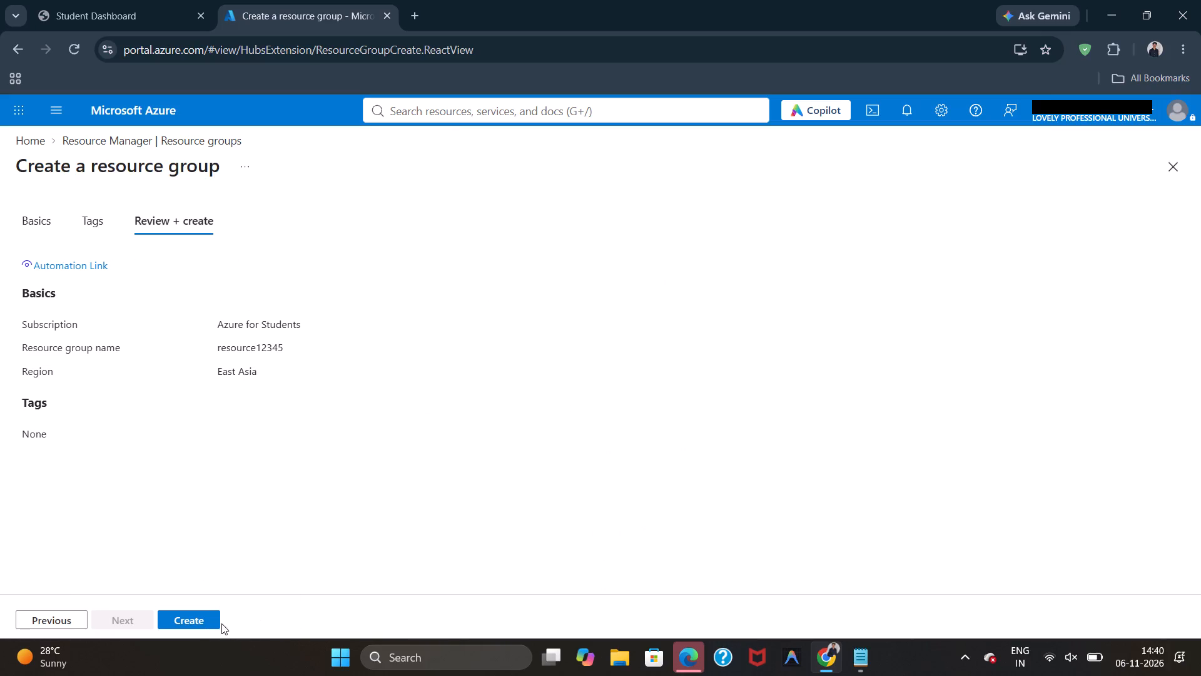
click(213, 614)
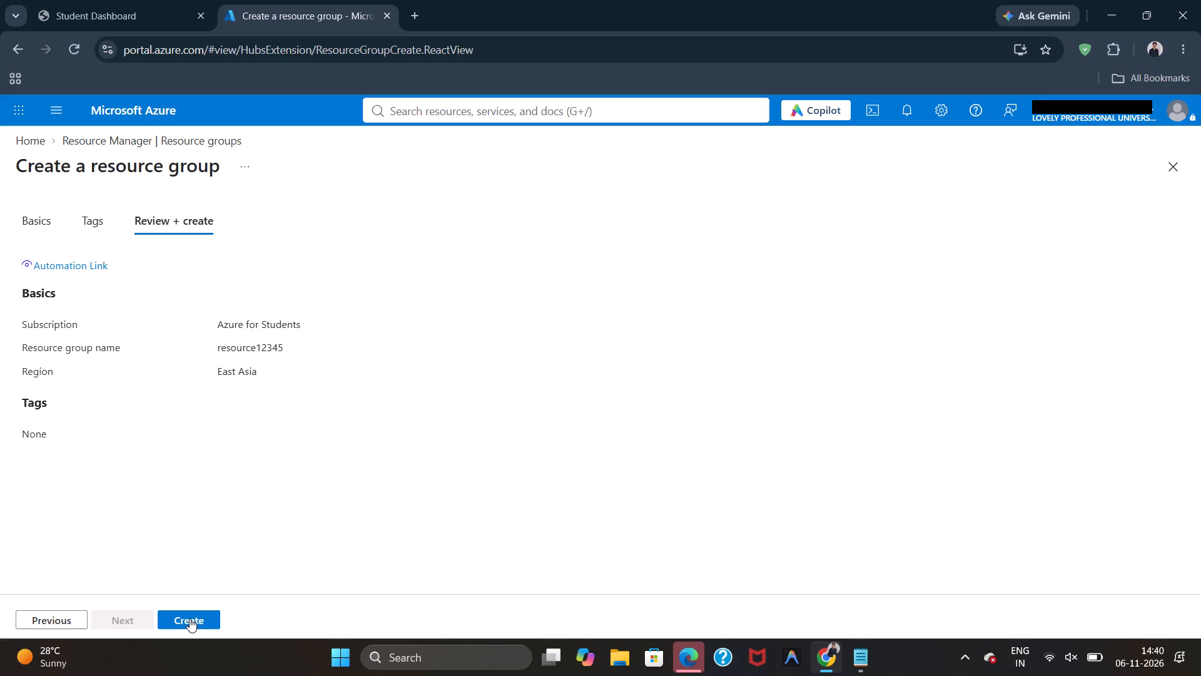
click(190, 618)
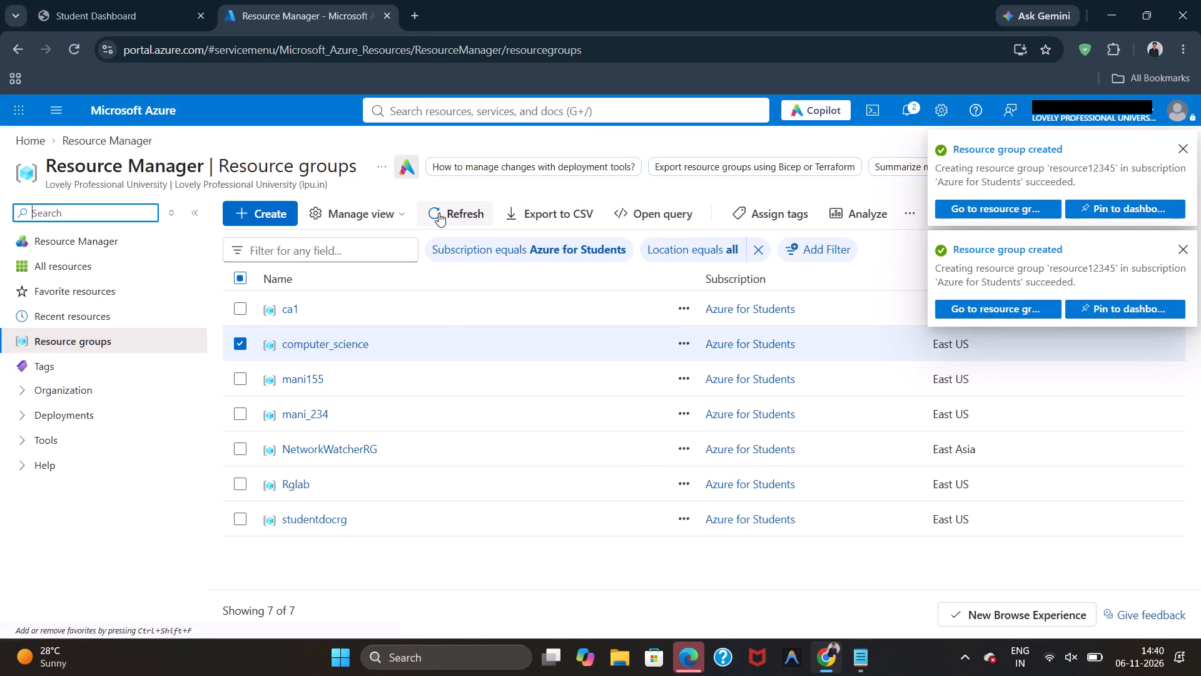
Dismiss the creation notifications, deselect computer_science, and refresh the resource groups list.
click(438, 213)
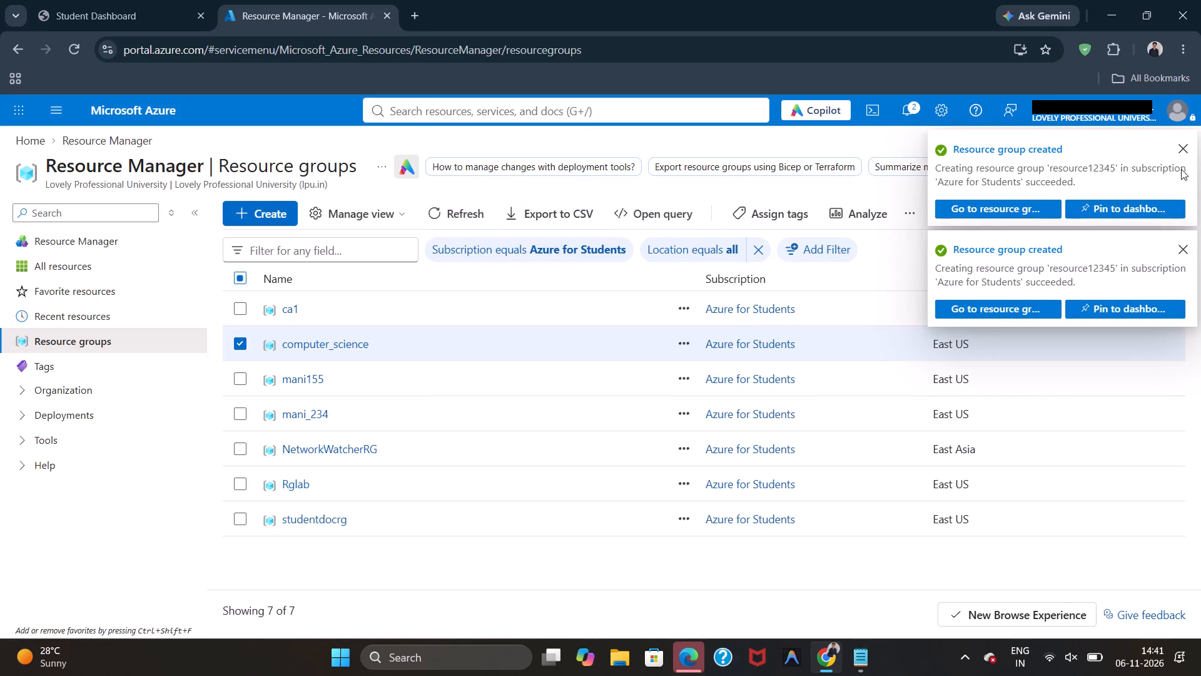
click(1187, 150)
click(1187, 150)
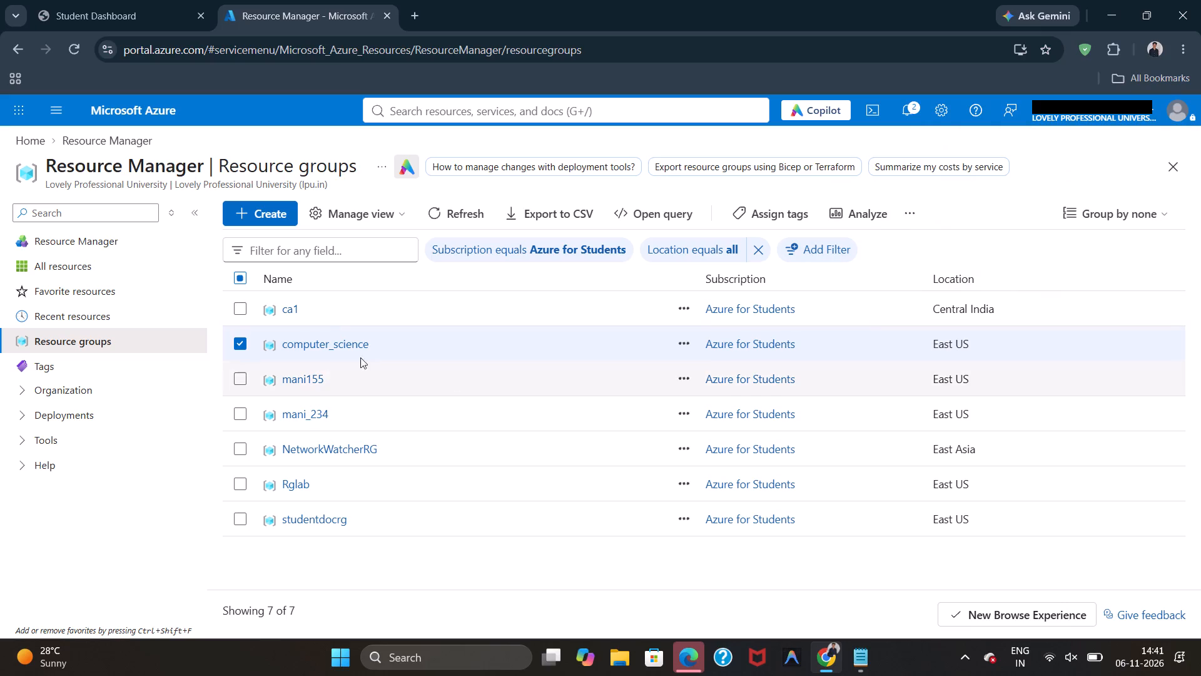
click(242, 344)
click(452, 215)
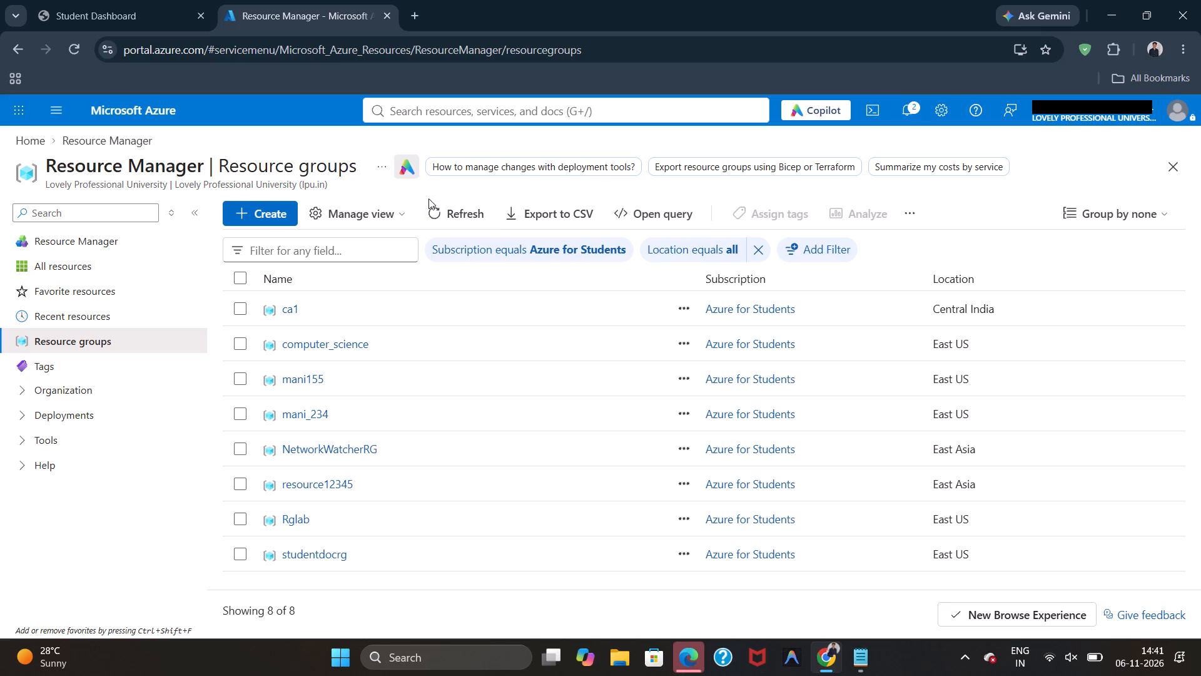
click(21, 57)
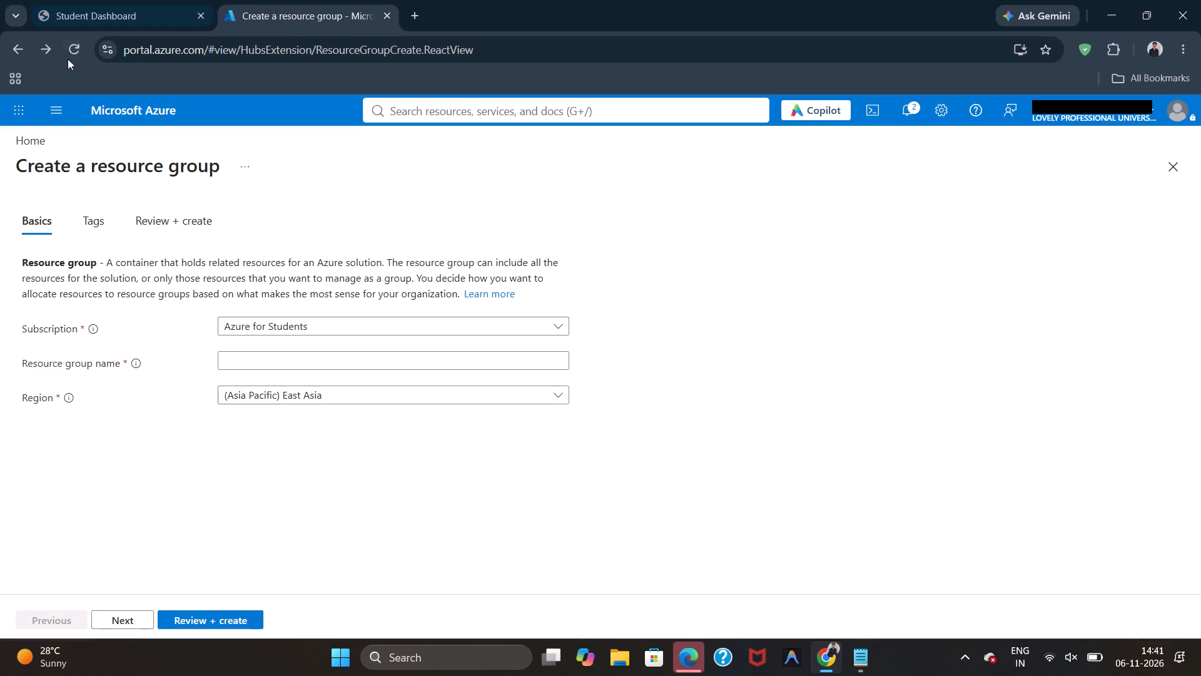
click(41, 53)
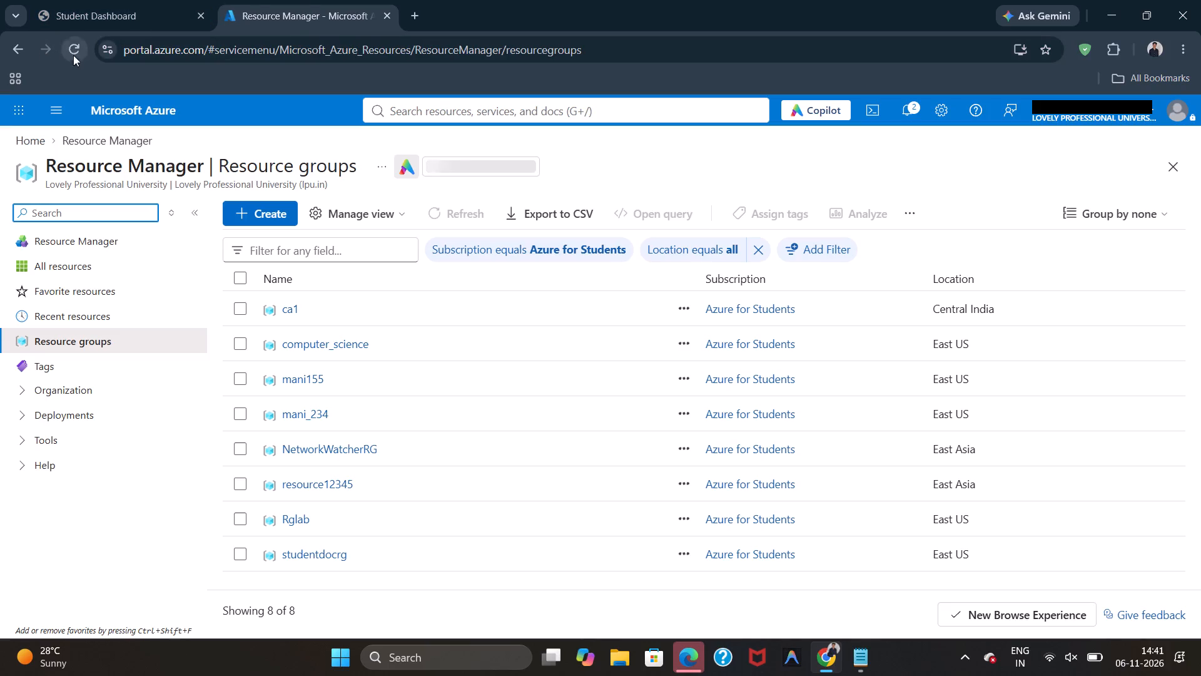
Start a new virtual machine from the virtual machines service and assign it to resource group resource12345.
click(141, 97)
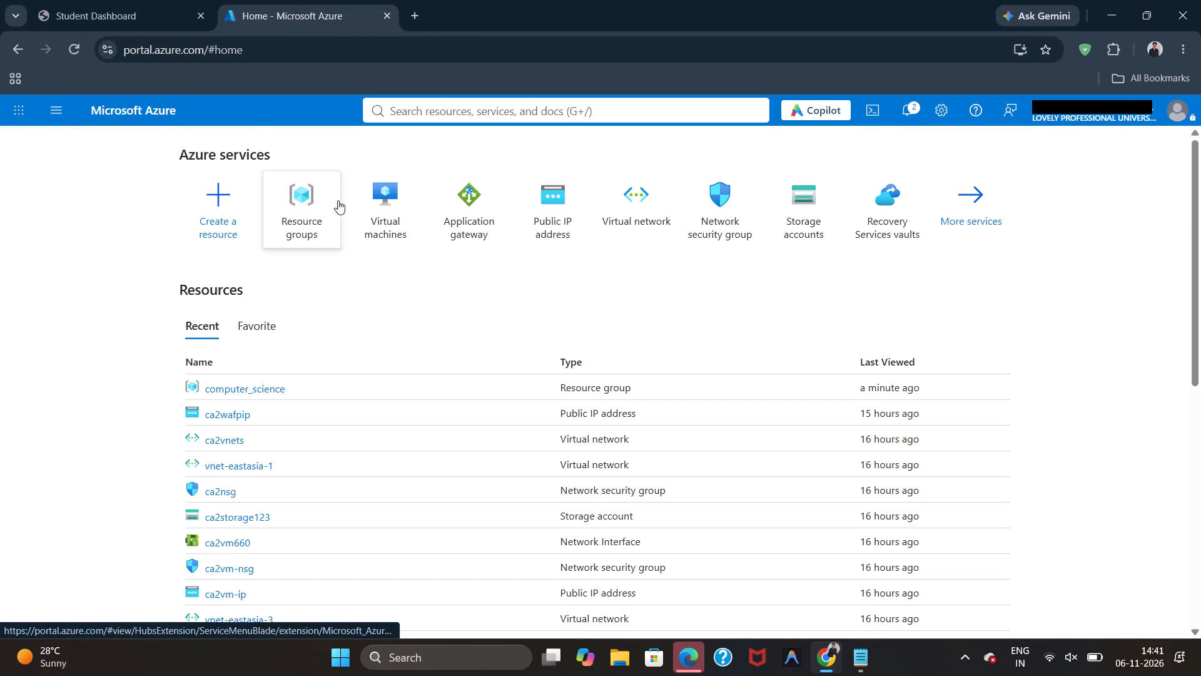
click(387, 207)
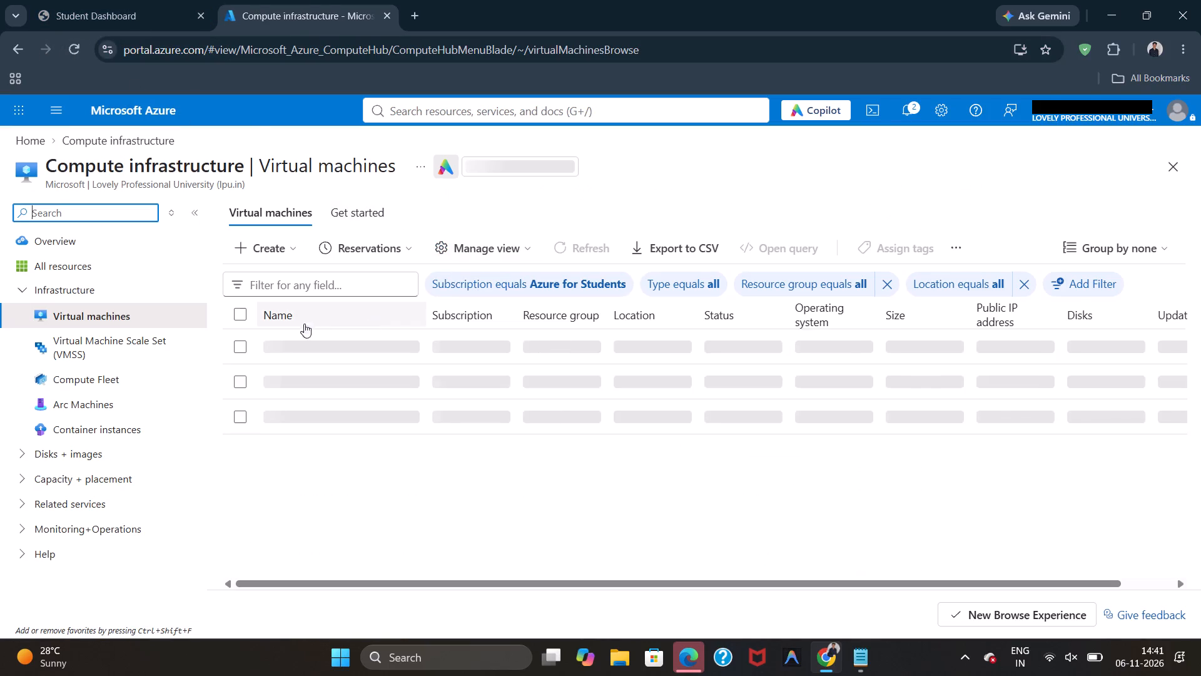
drag(269, 262, 263, 252)
click(263, 252)
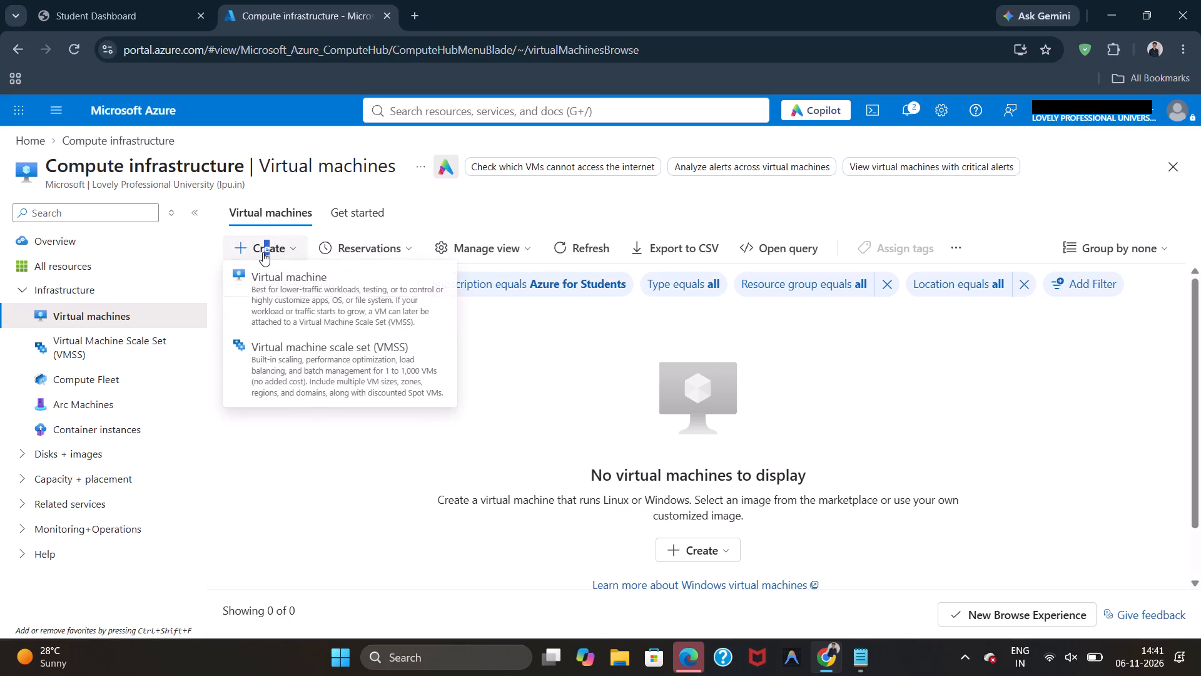
click(327, 290)
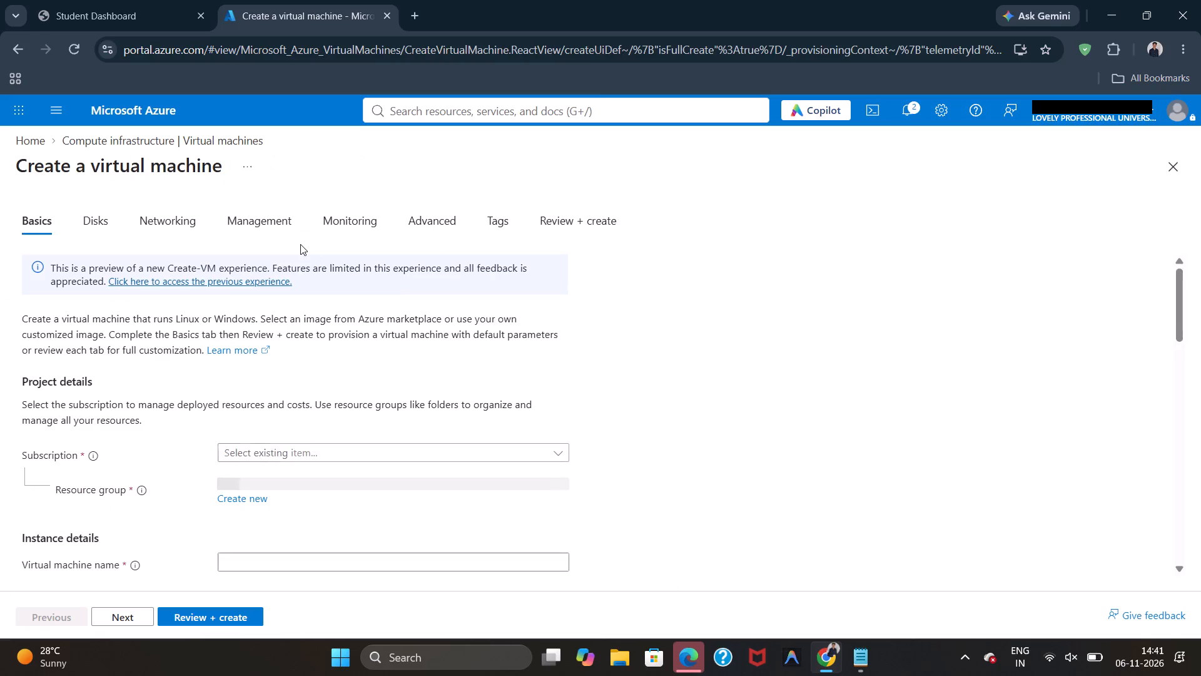
scroll(228, 390, down, 3)
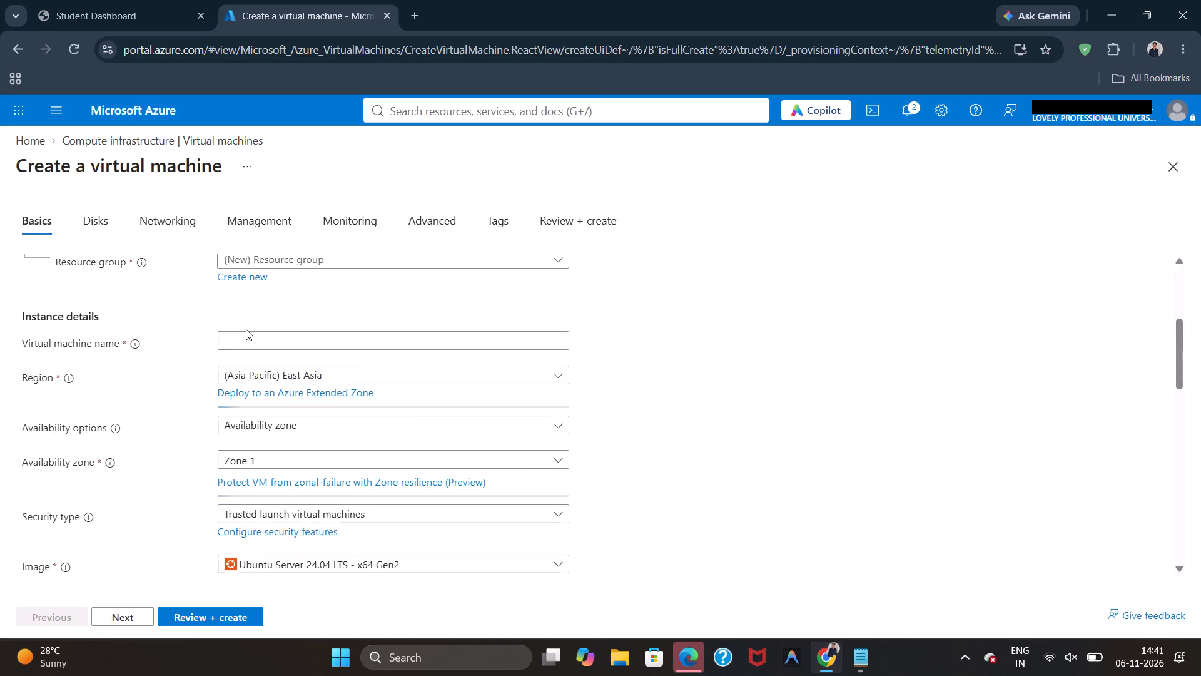
scroll(246, 329, up, 1)
click(273, 352)
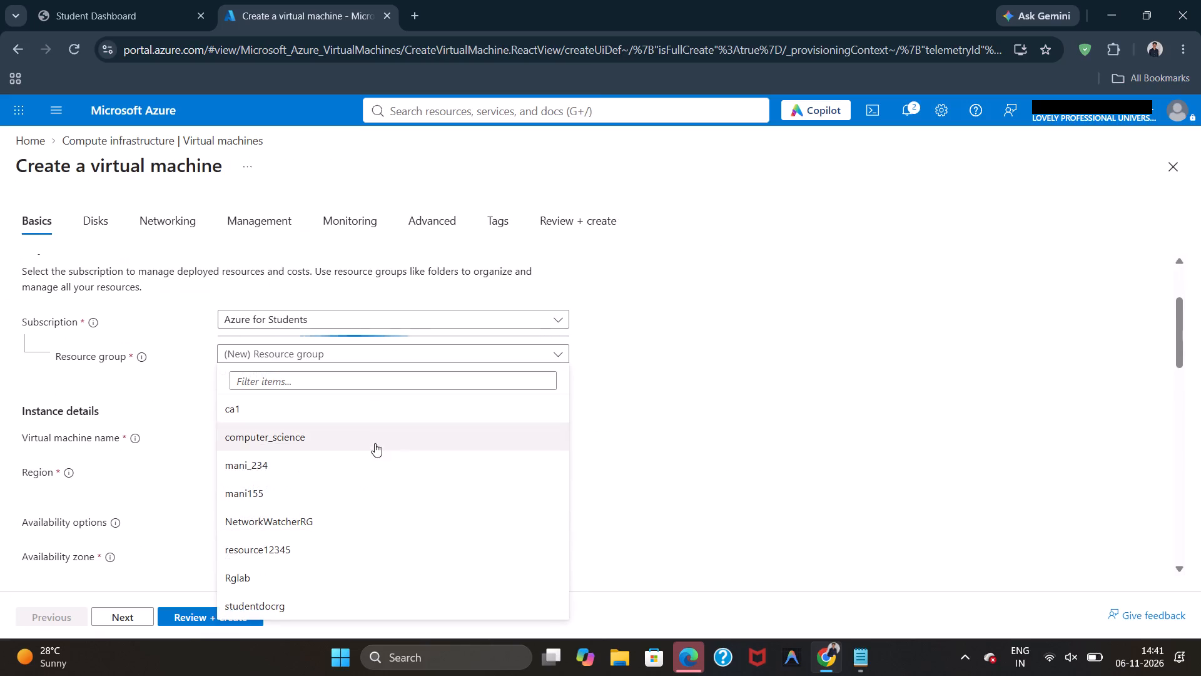
click(358, 538)
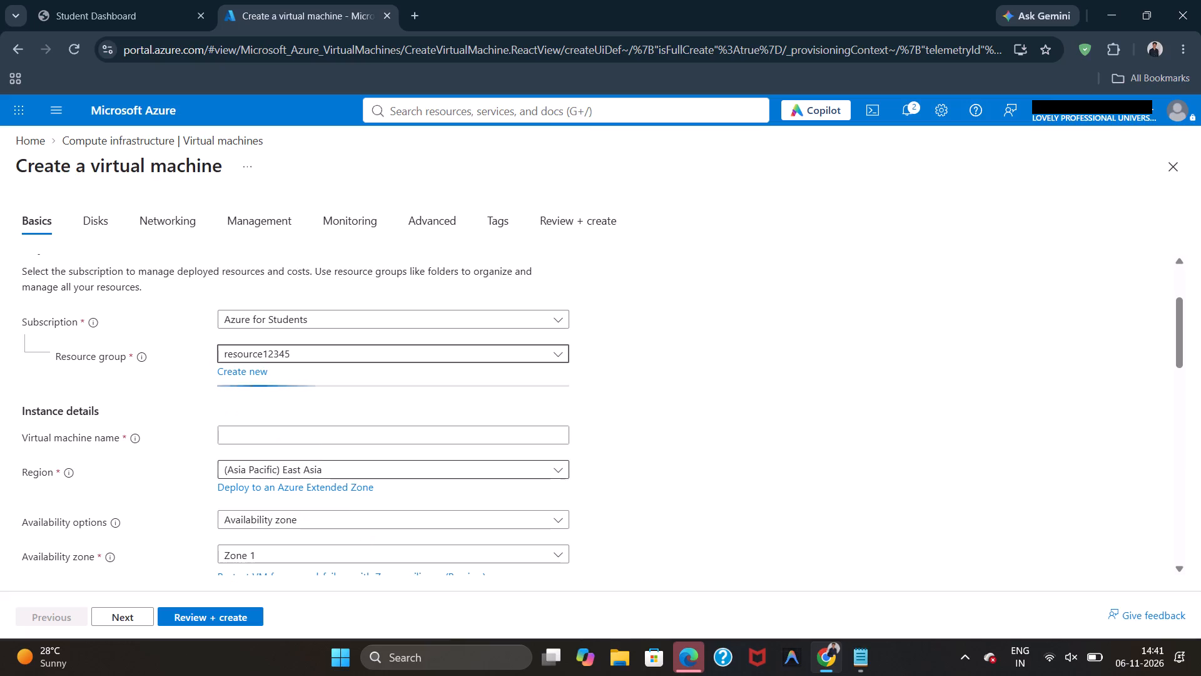
Name the virtual machine vm155.
scroll(318, 438, down, 1)
click(294, 364)
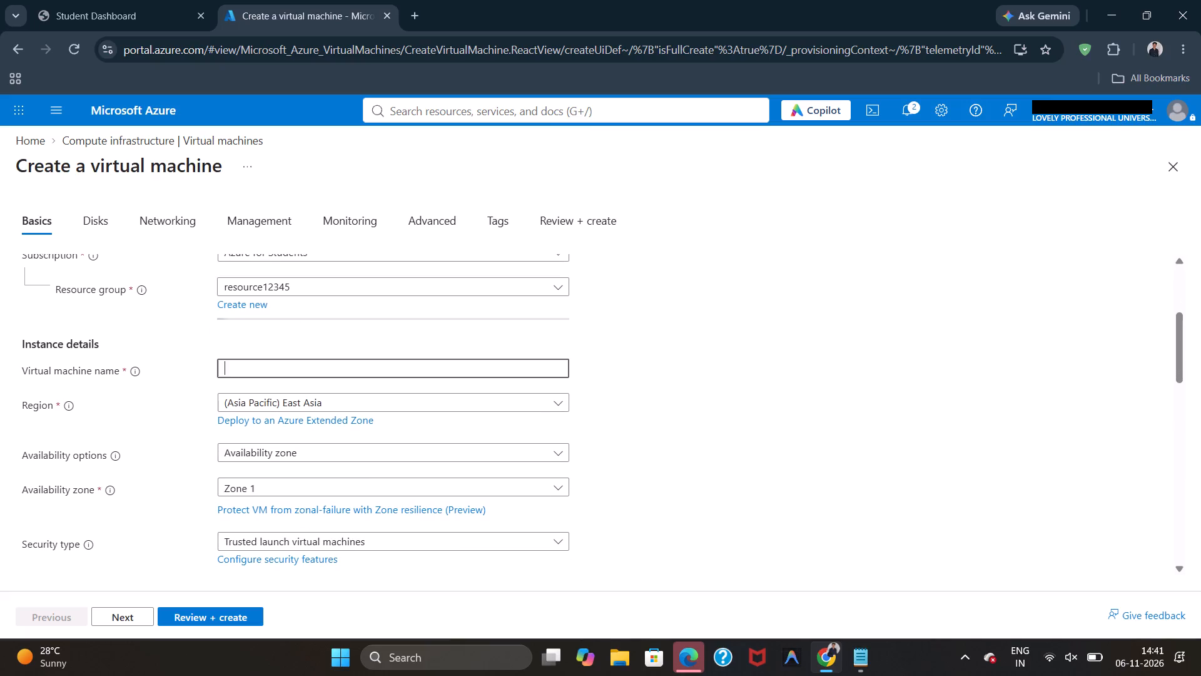
text(vm)
key(space)
key(BackSpace)
text(155)
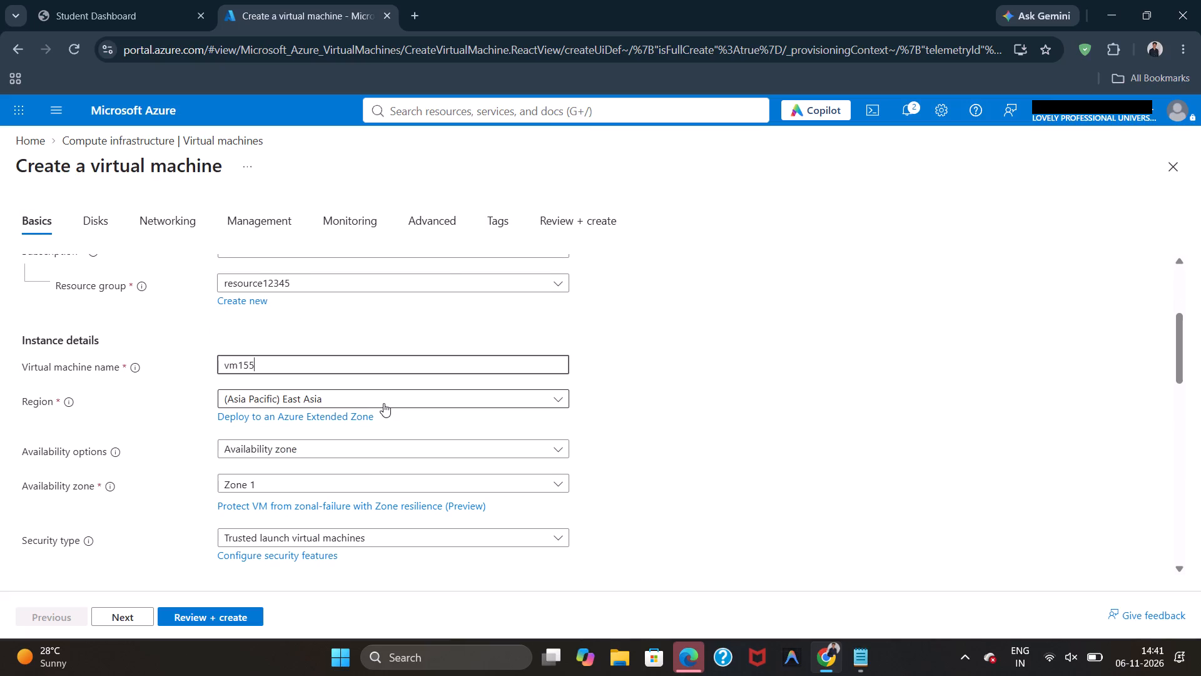
Review the region, image, size and administrator account settings of vm155, including the available image and size options.
click(383, 403)
click(385, 403)
scroll(385, 403, down, 1)
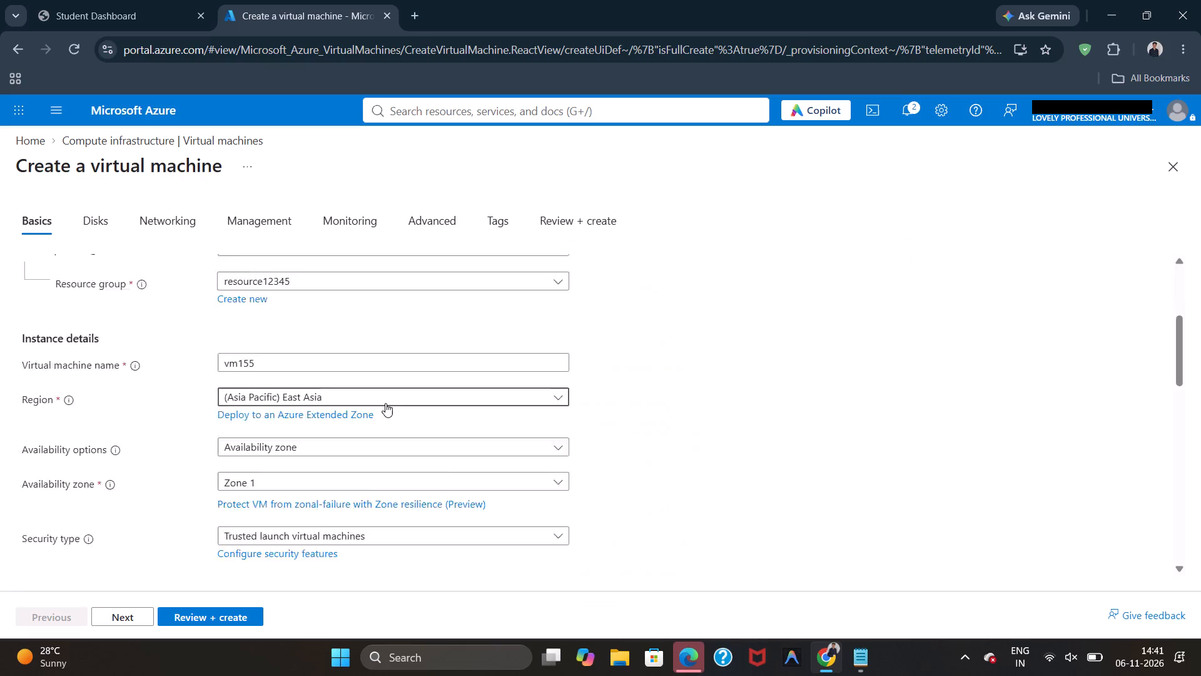
scroll(385, 403, down, 2)
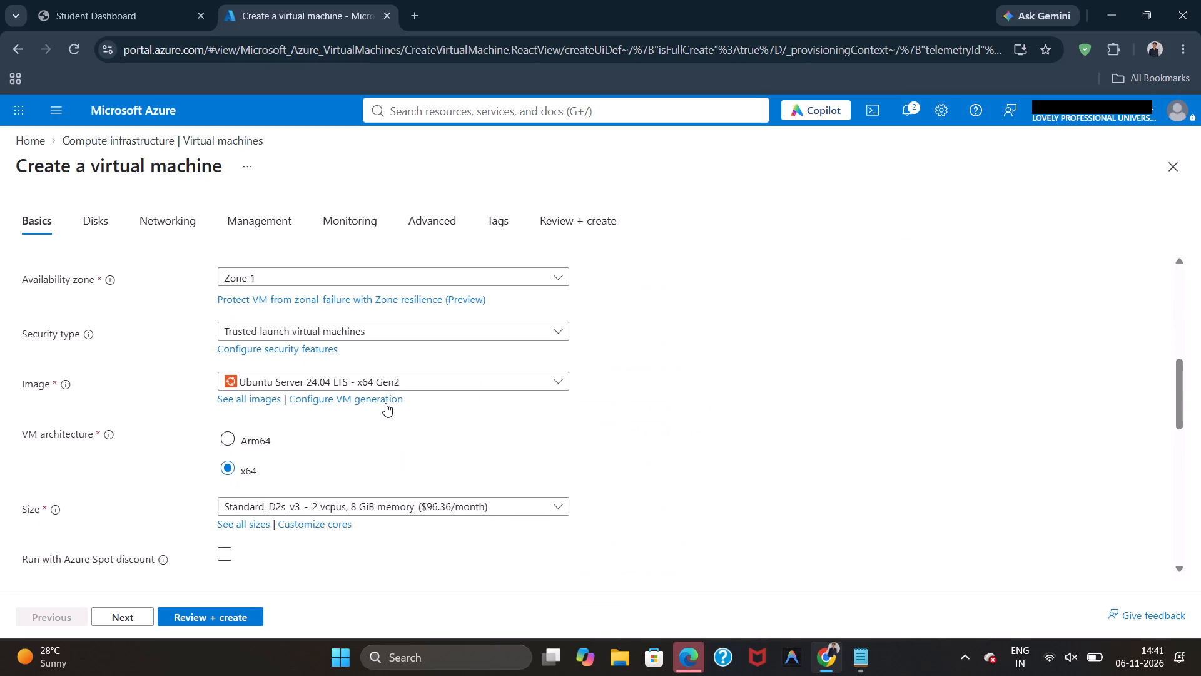
scroll(385, 403, down, 1)
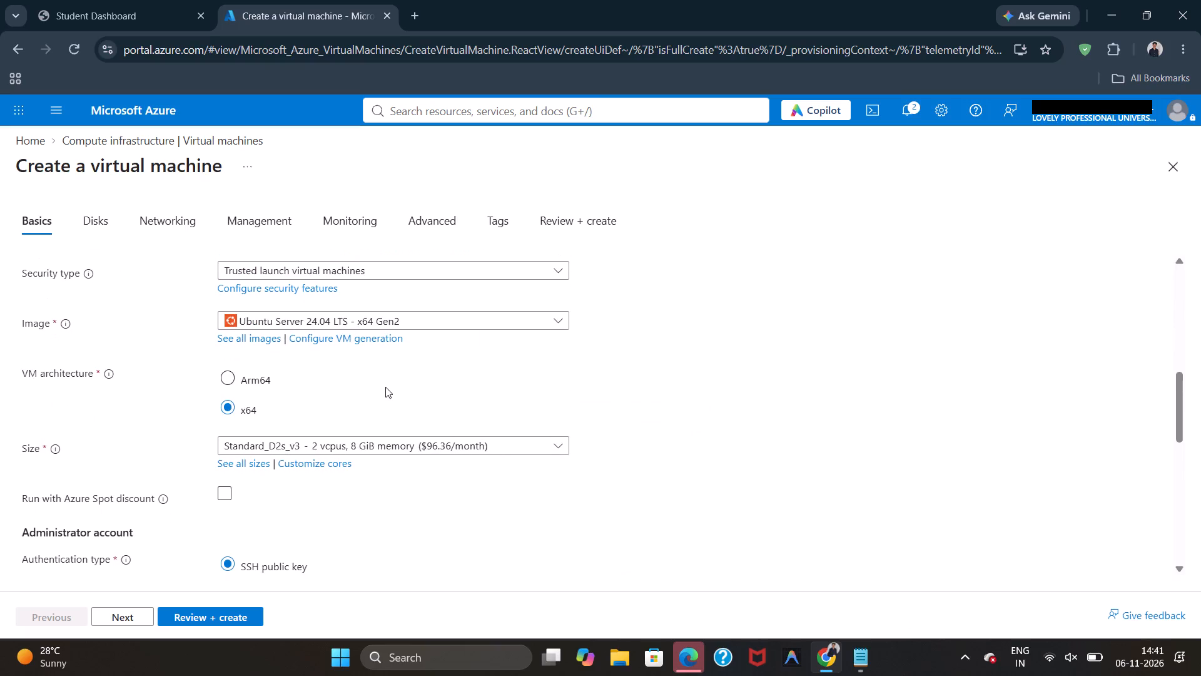
scroll(385, 387, down, 1)
scroll(385, 387, up, 1)
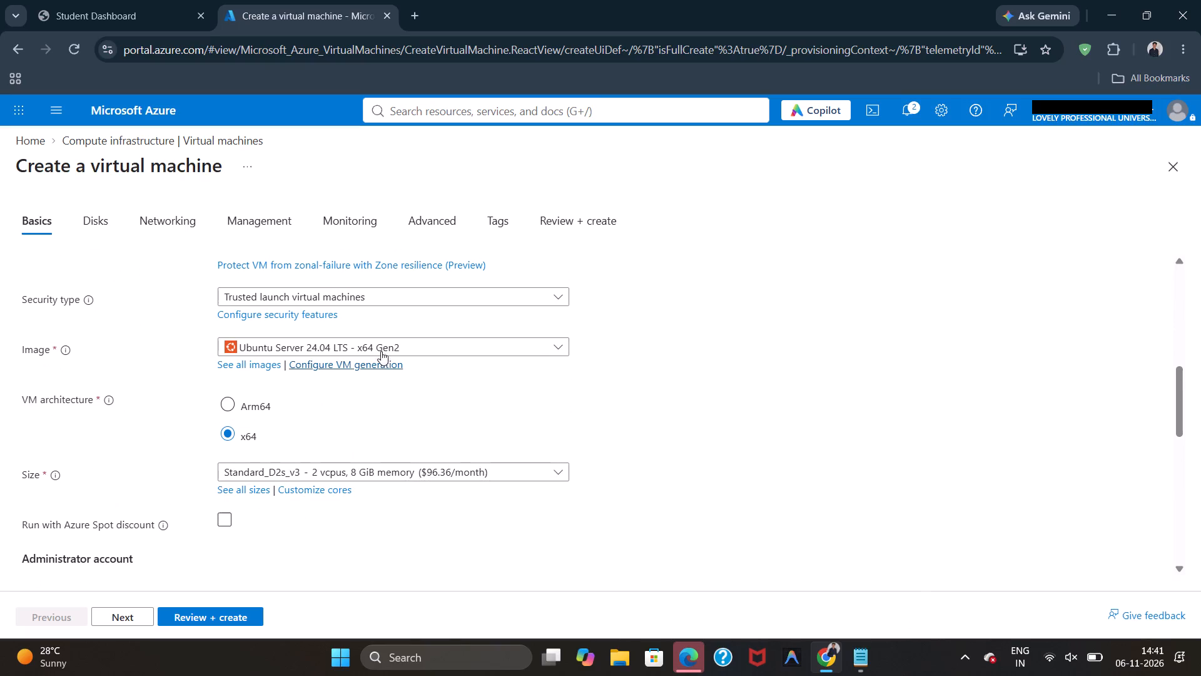
click(375, 339)
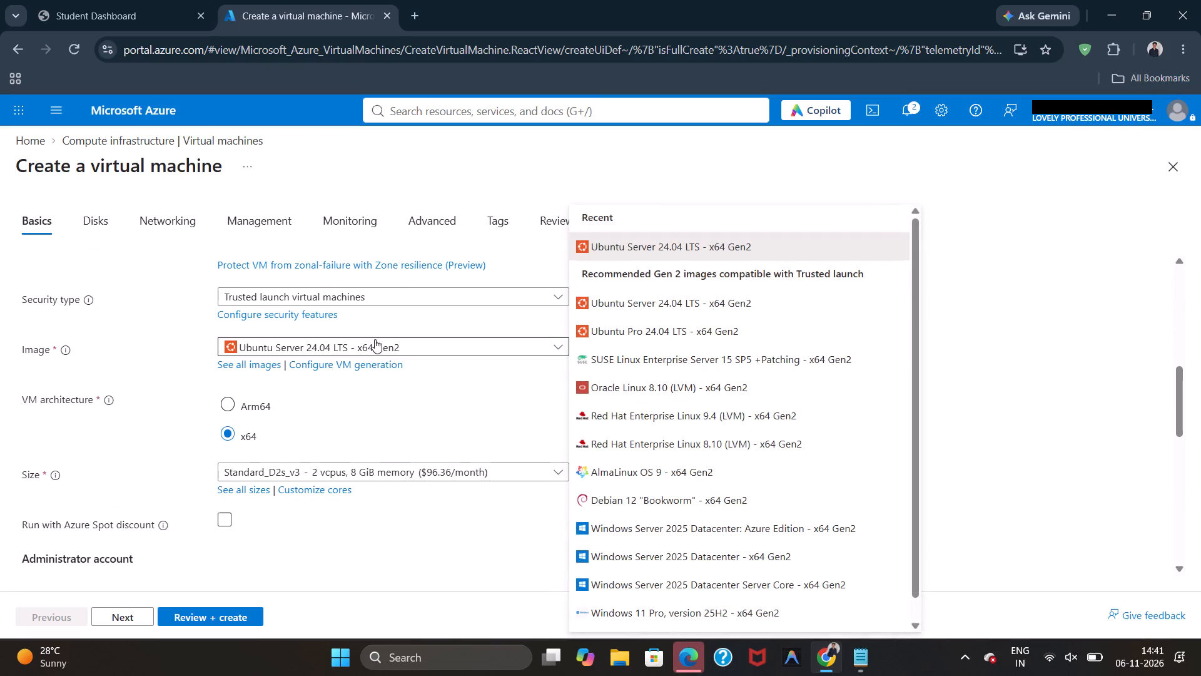
click(375, 339)
scroll(375, 339, down, 3)
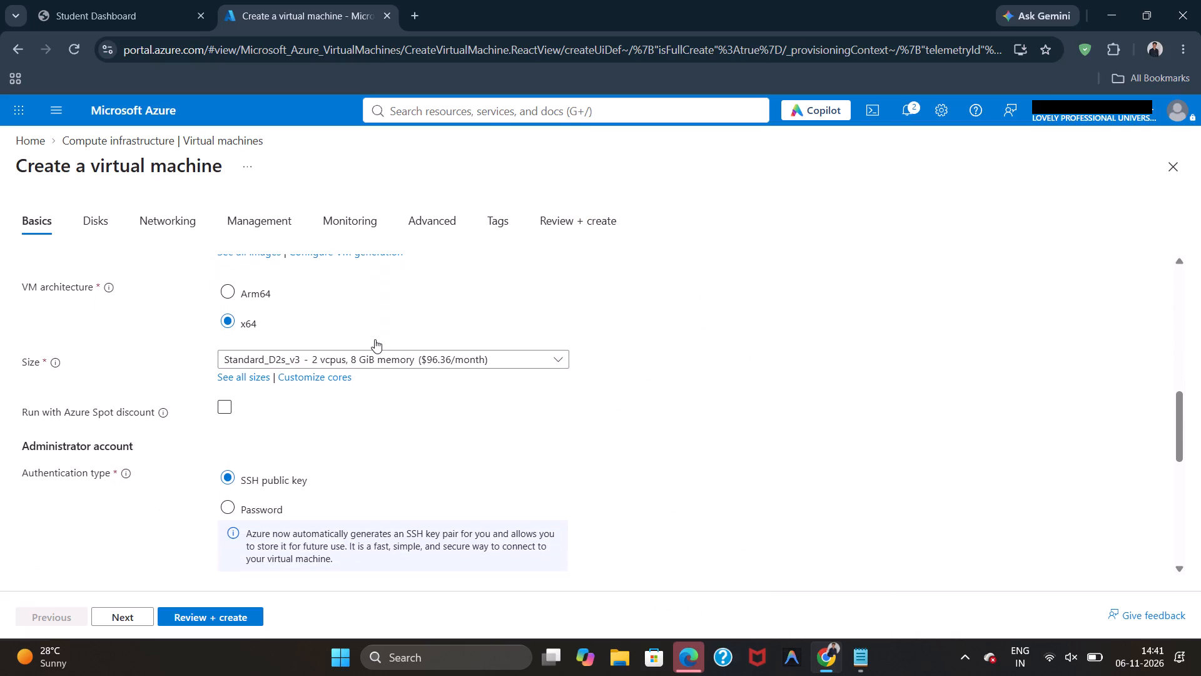
scroll(375, 339, down, 1)
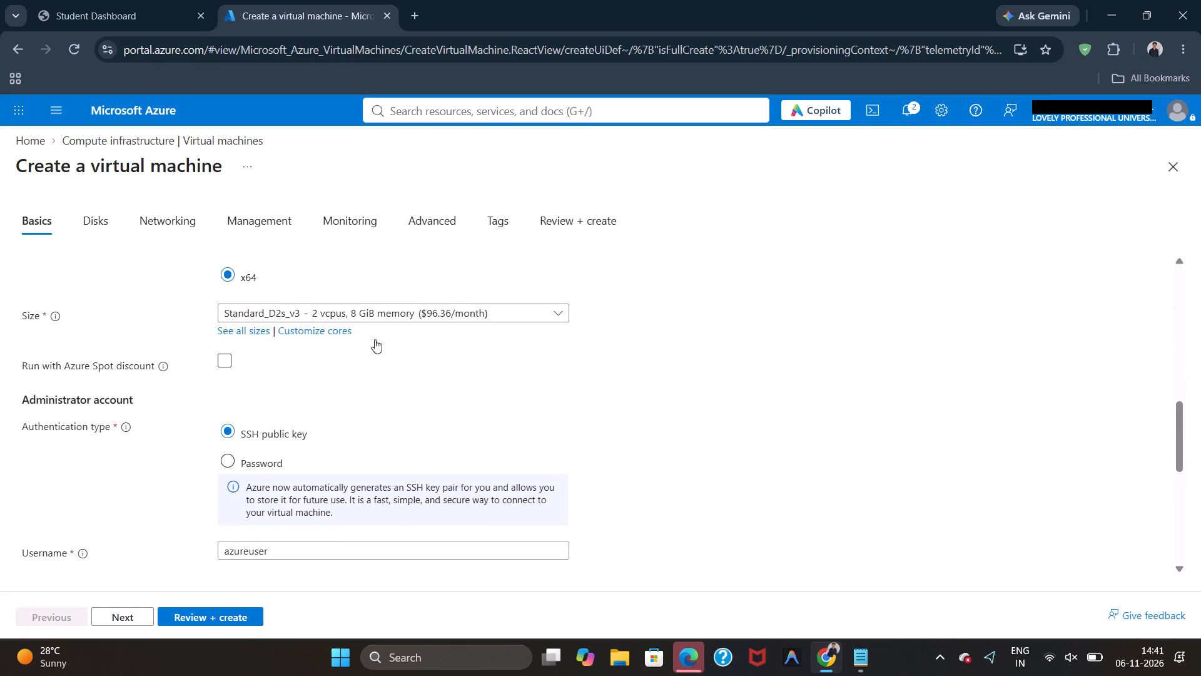
click(367, 314)
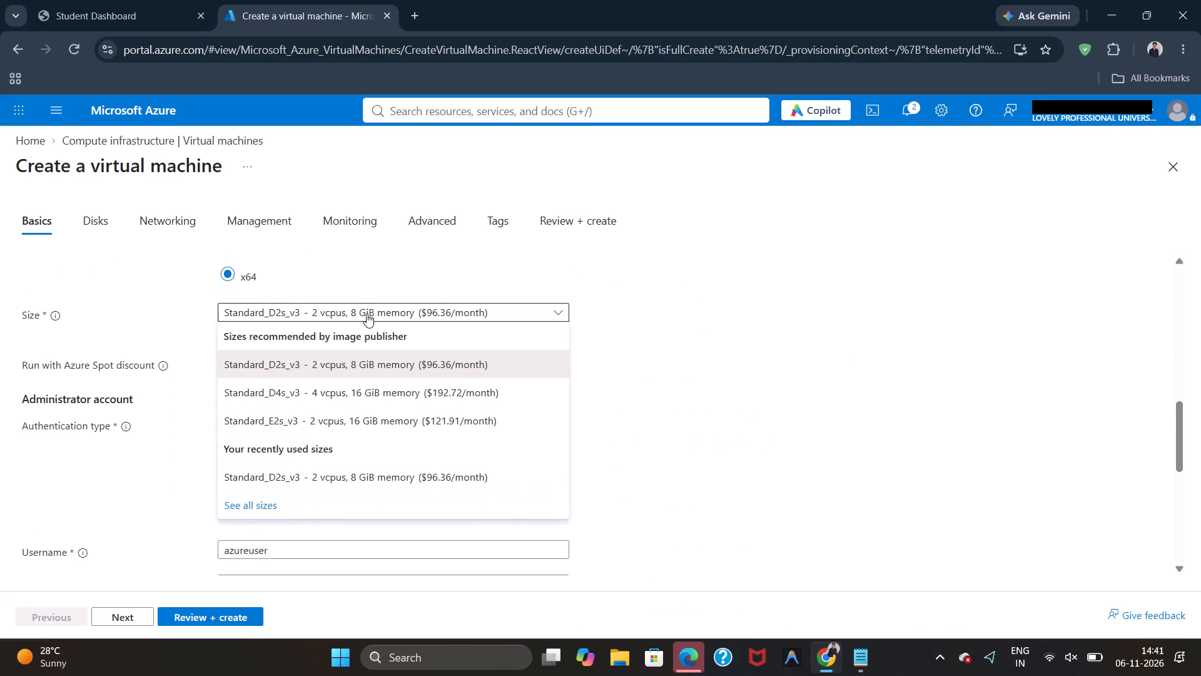
click(367, 314)
scroll(367, 314, down, 1)
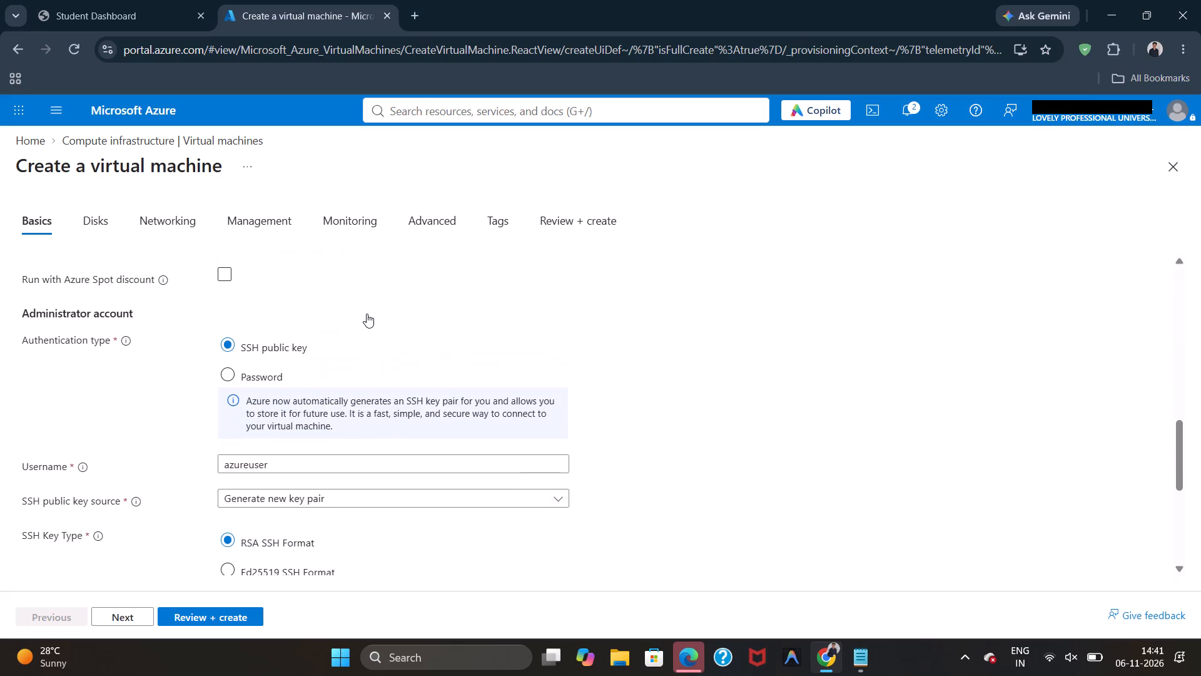
scroll(367, 314, down, 1)
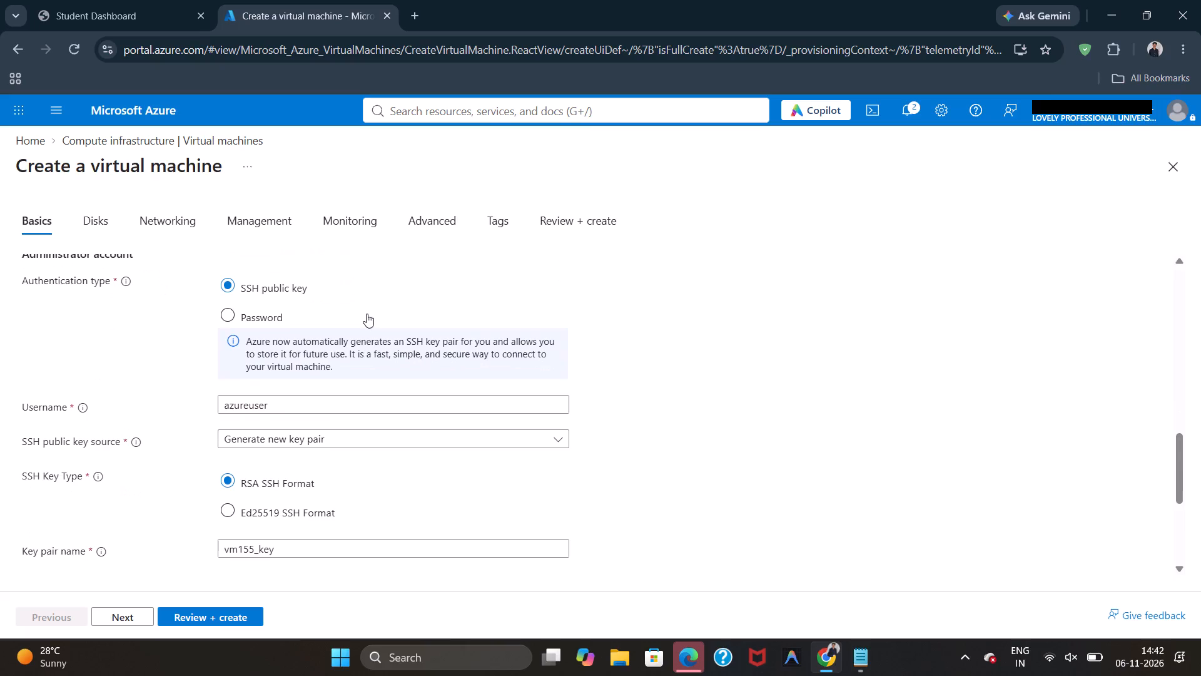
scroll(367, 314, up, 1)
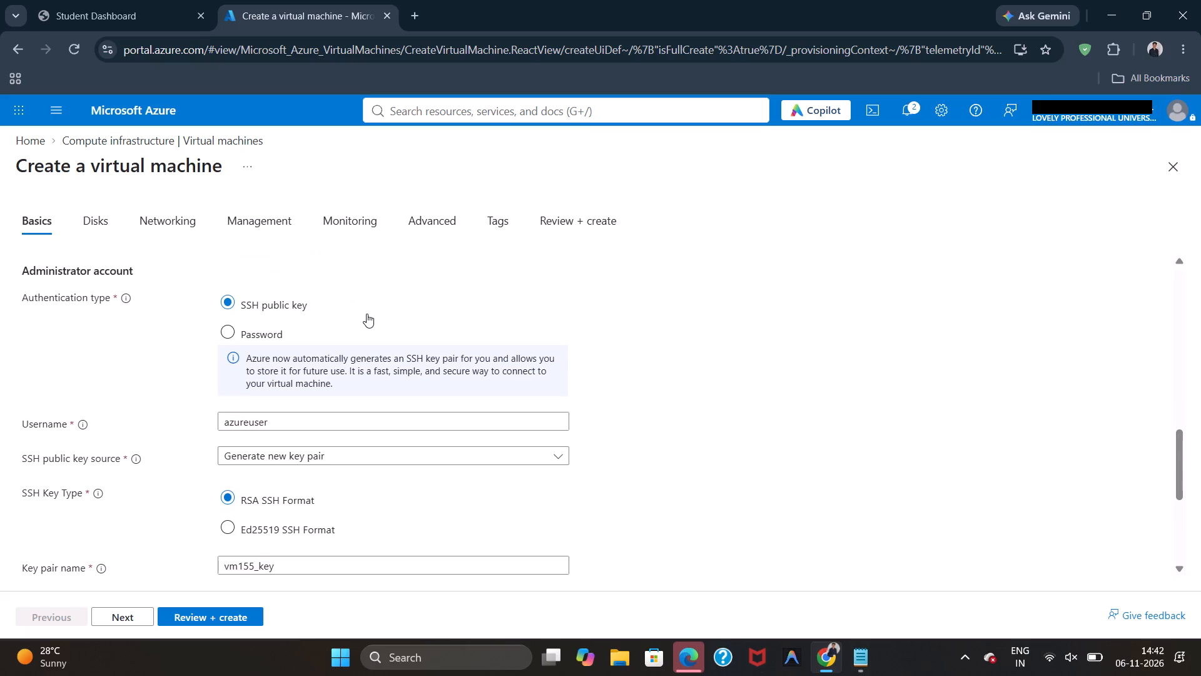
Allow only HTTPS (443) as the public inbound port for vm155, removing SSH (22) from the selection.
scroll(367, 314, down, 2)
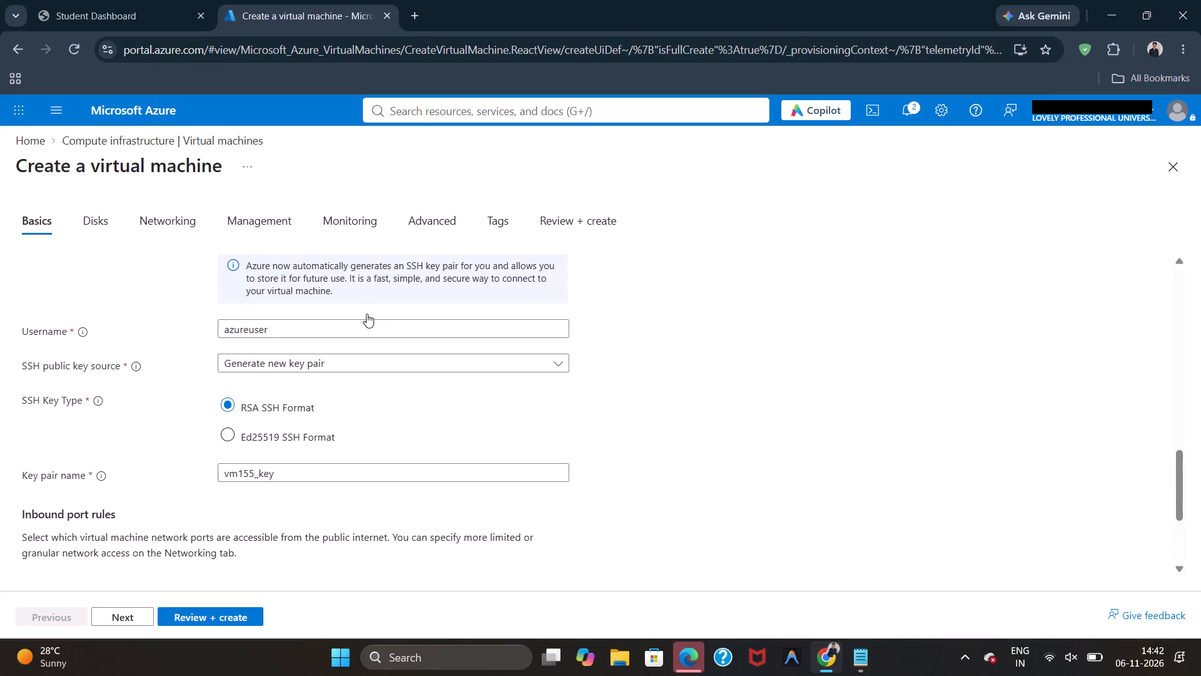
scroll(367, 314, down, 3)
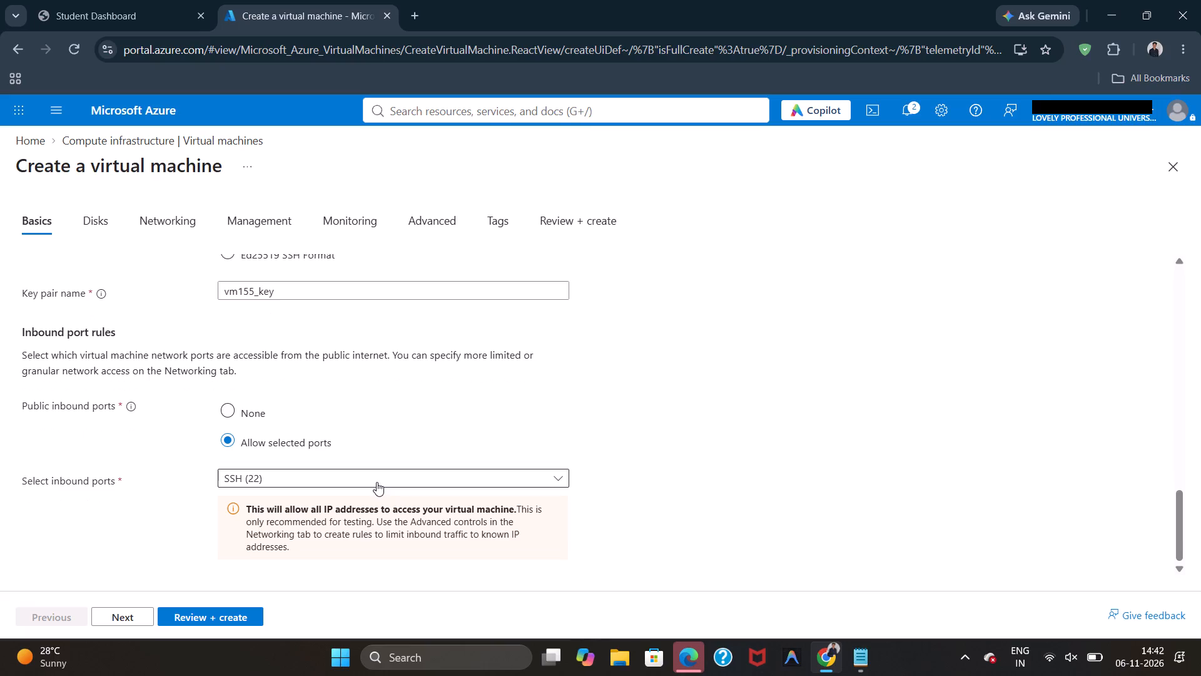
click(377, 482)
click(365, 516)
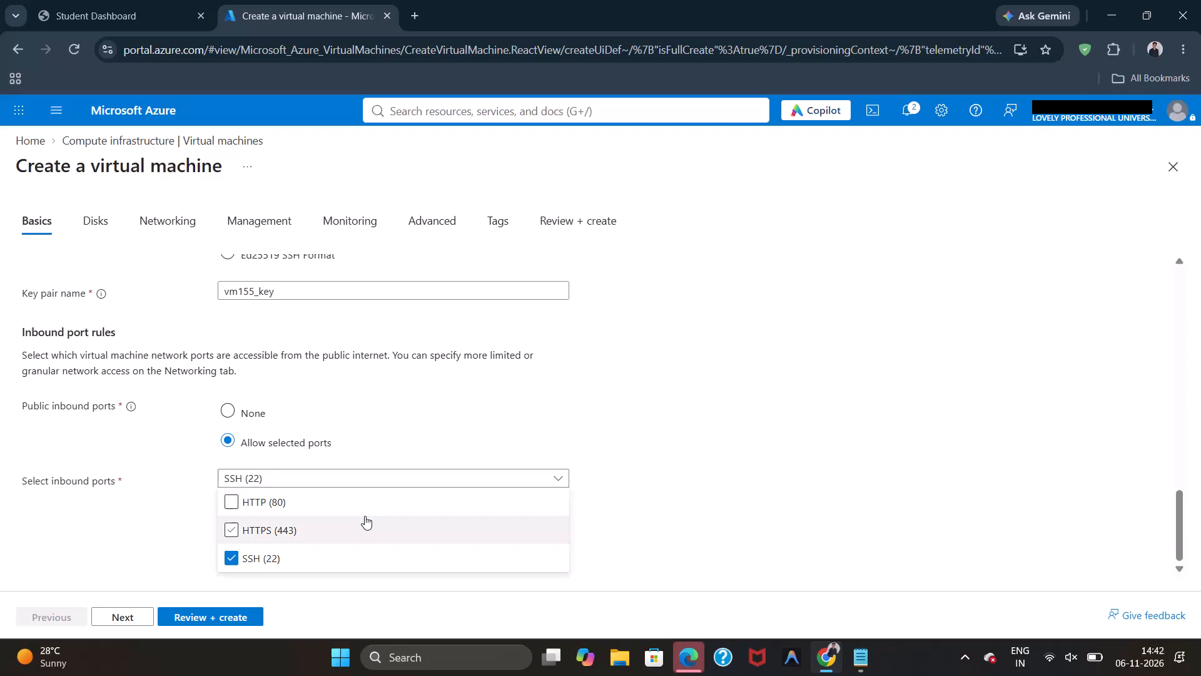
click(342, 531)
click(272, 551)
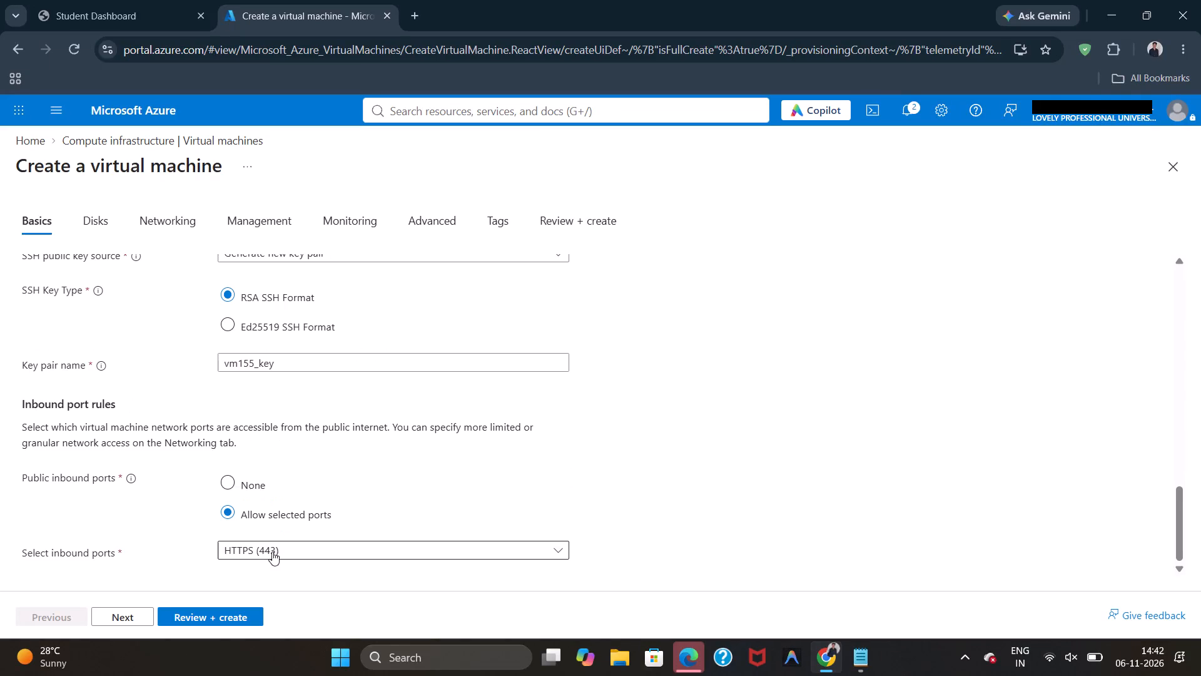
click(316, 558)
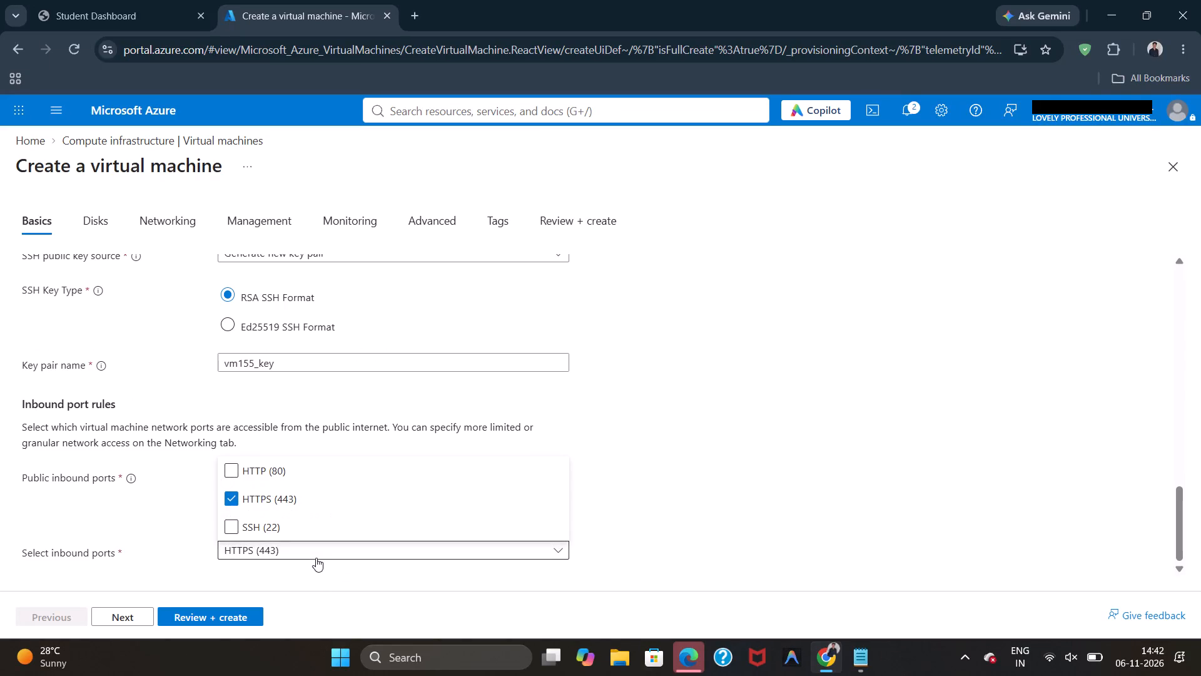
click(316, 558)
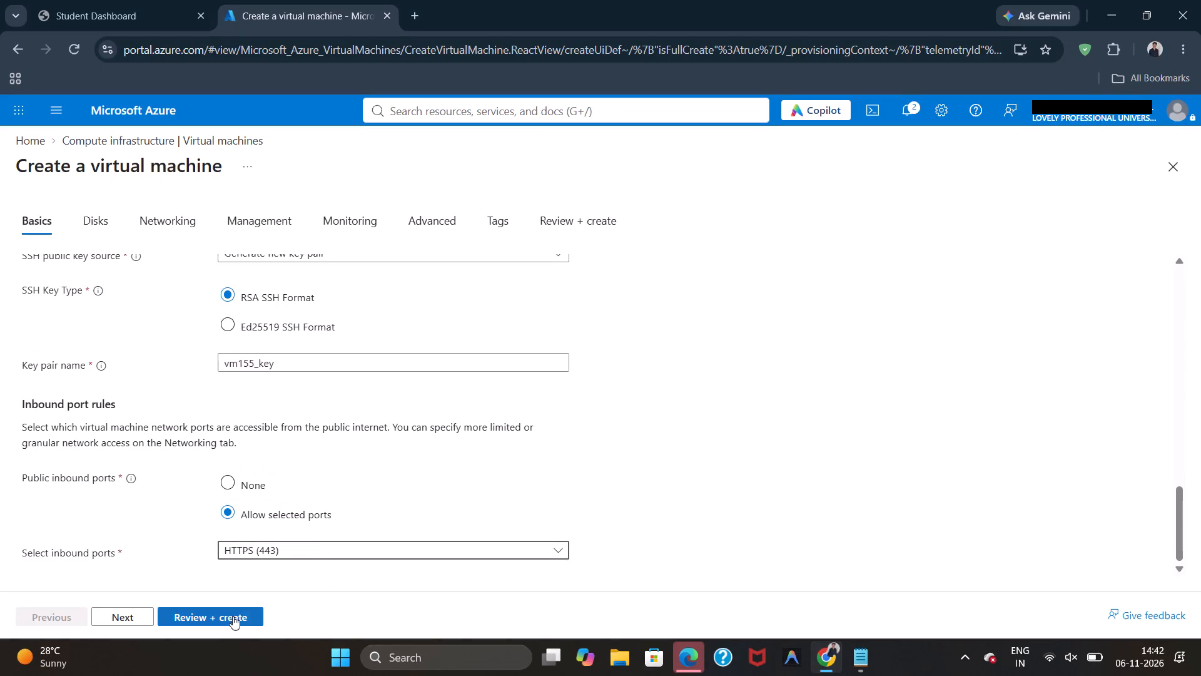
Submit the vm155 configuration for review and examine the validation error details.
click(230, 619)
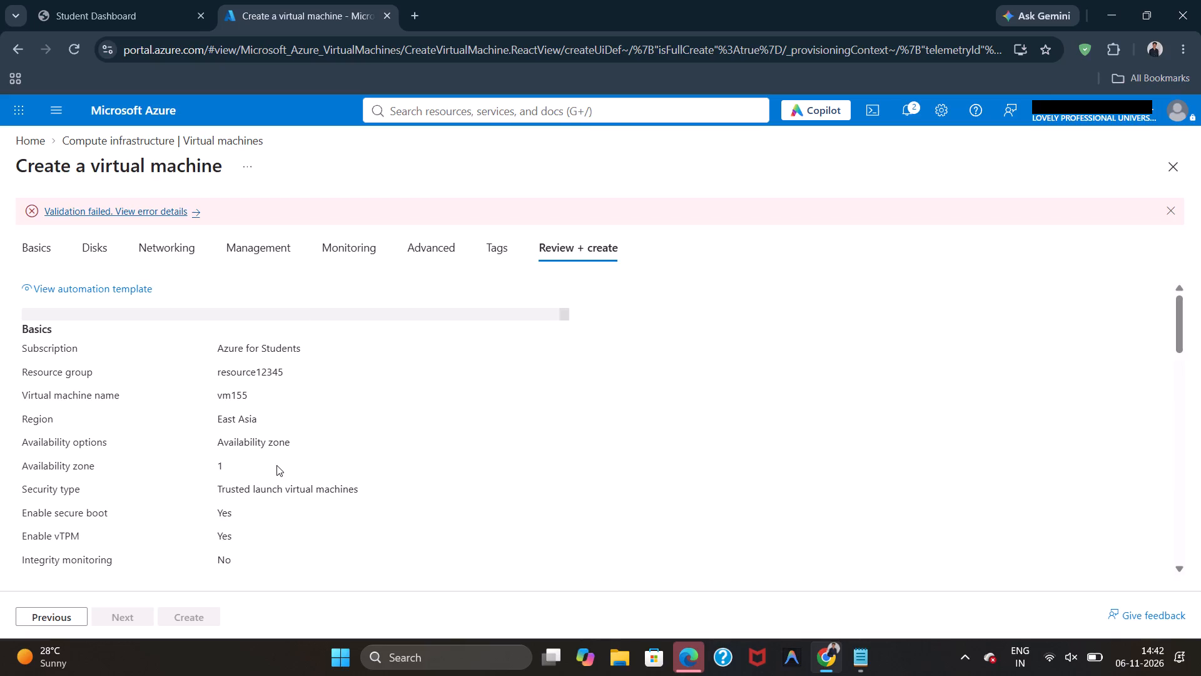
click(133, 212)
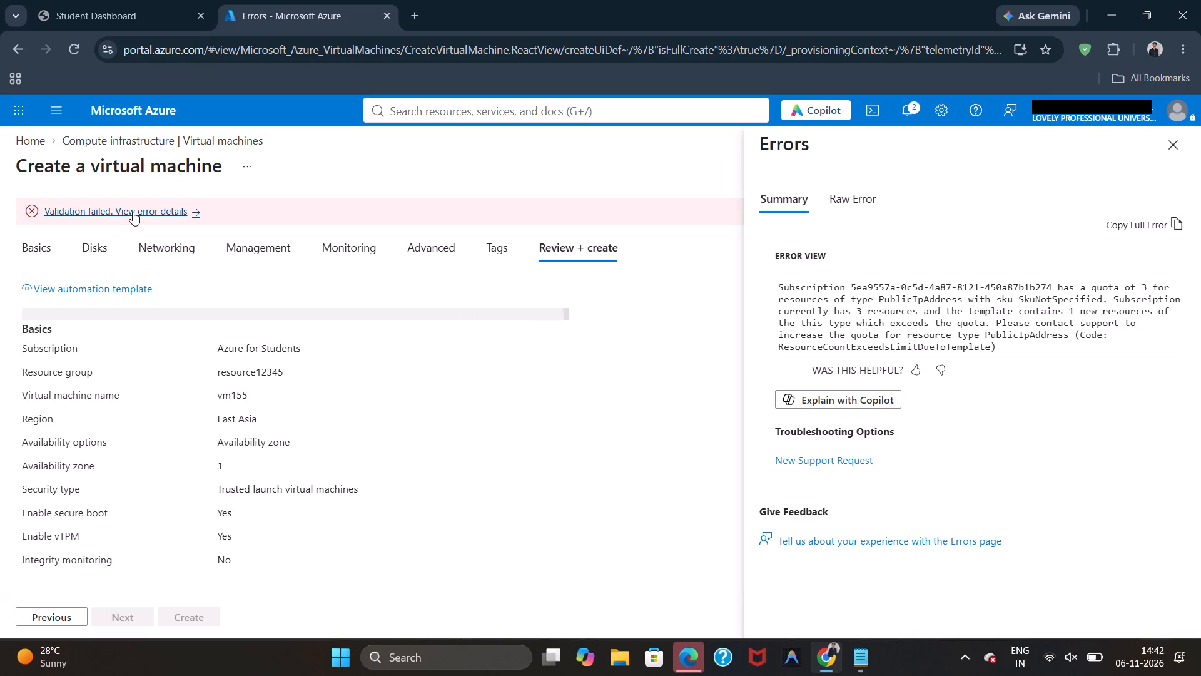
click(133, 212)
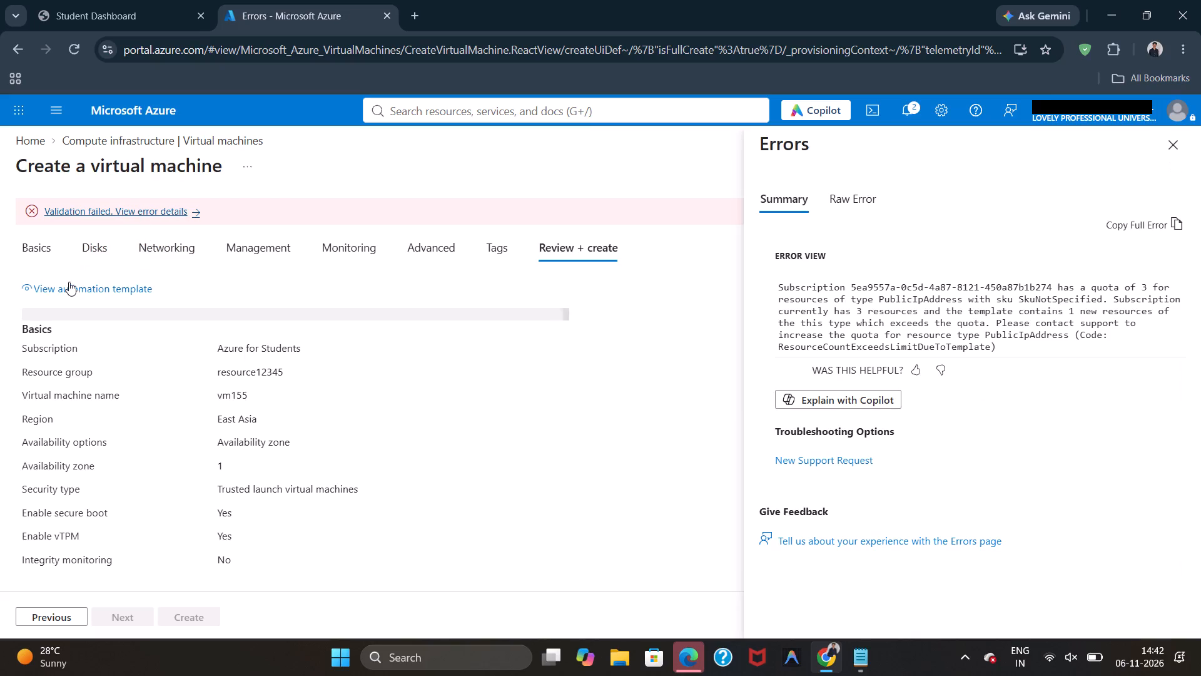
View the vm155 automation template and return to the virtual machines list.
click(69, 285)
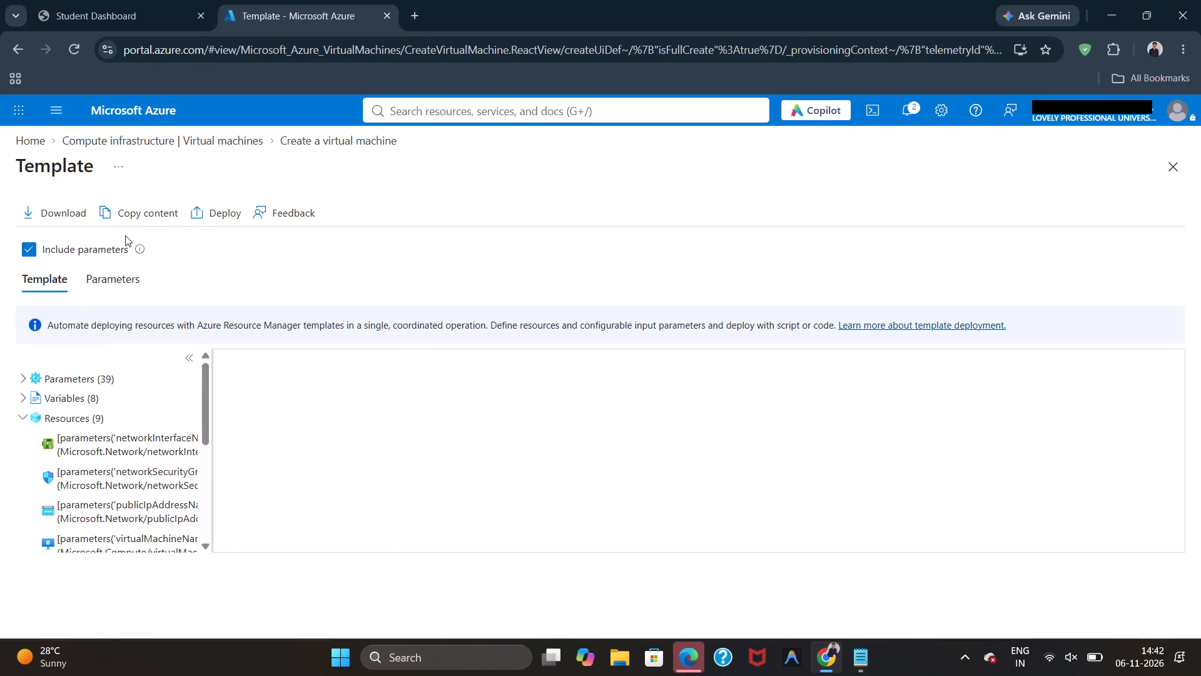
scroll(98, 269, right, 5)
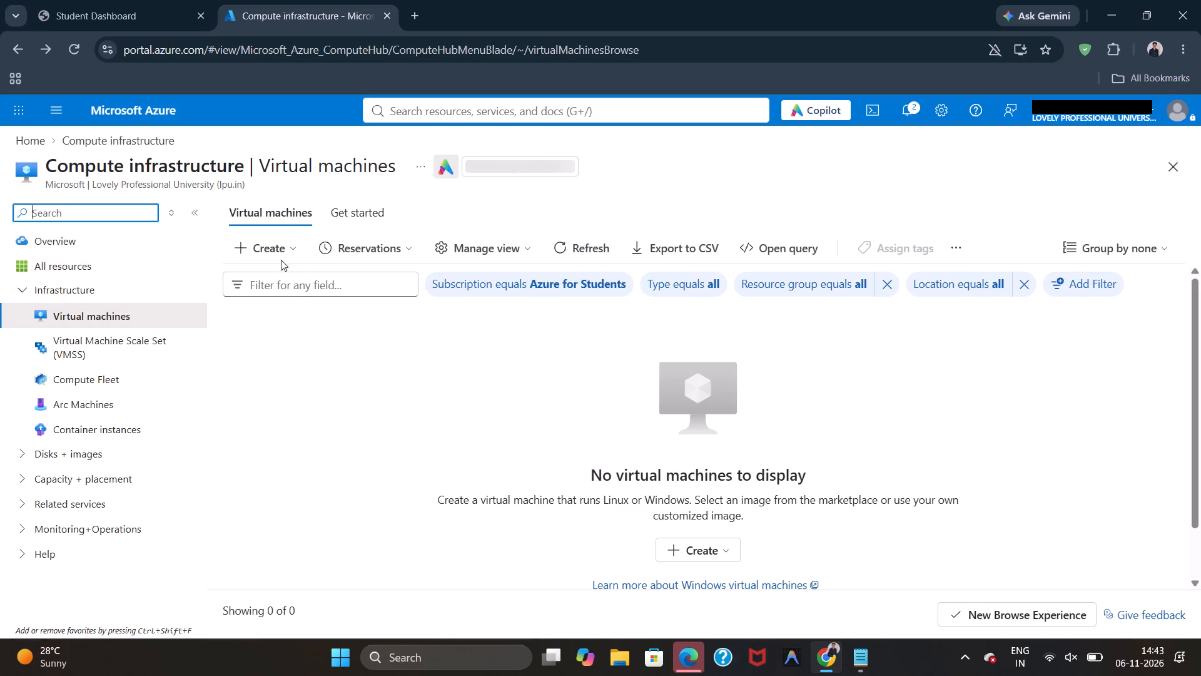
Start another new virtual machine and assign it to resource group resource12345.
click(278, 259)
click(312, 301)
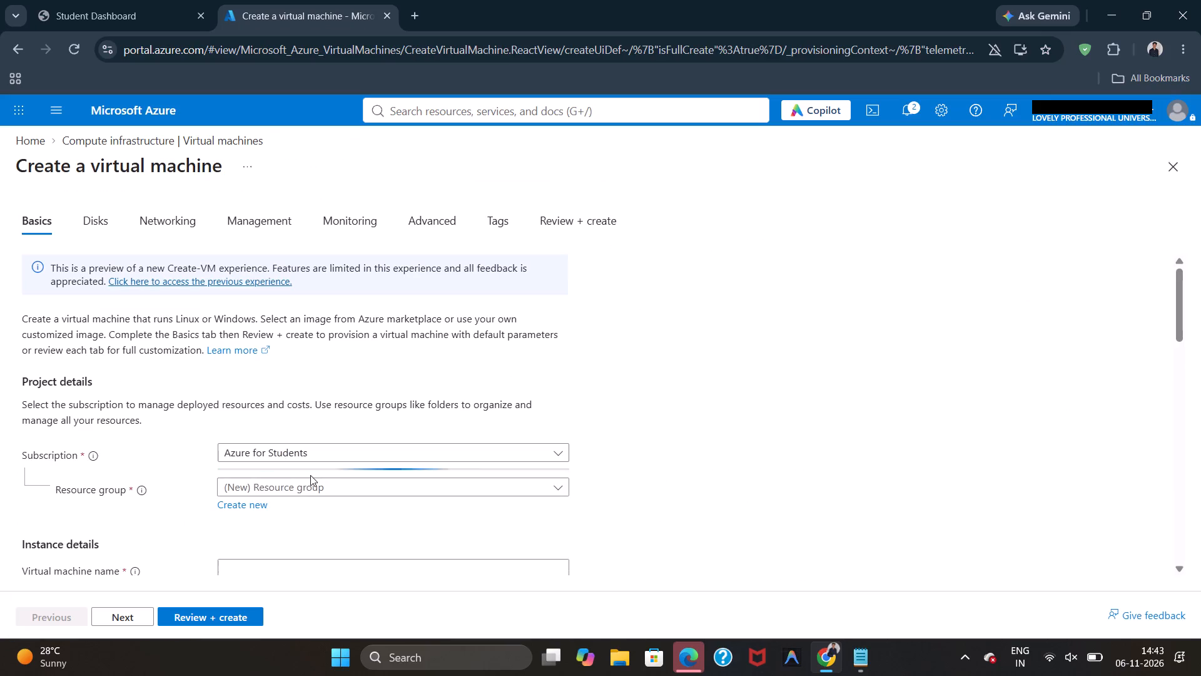
click(315, 489)
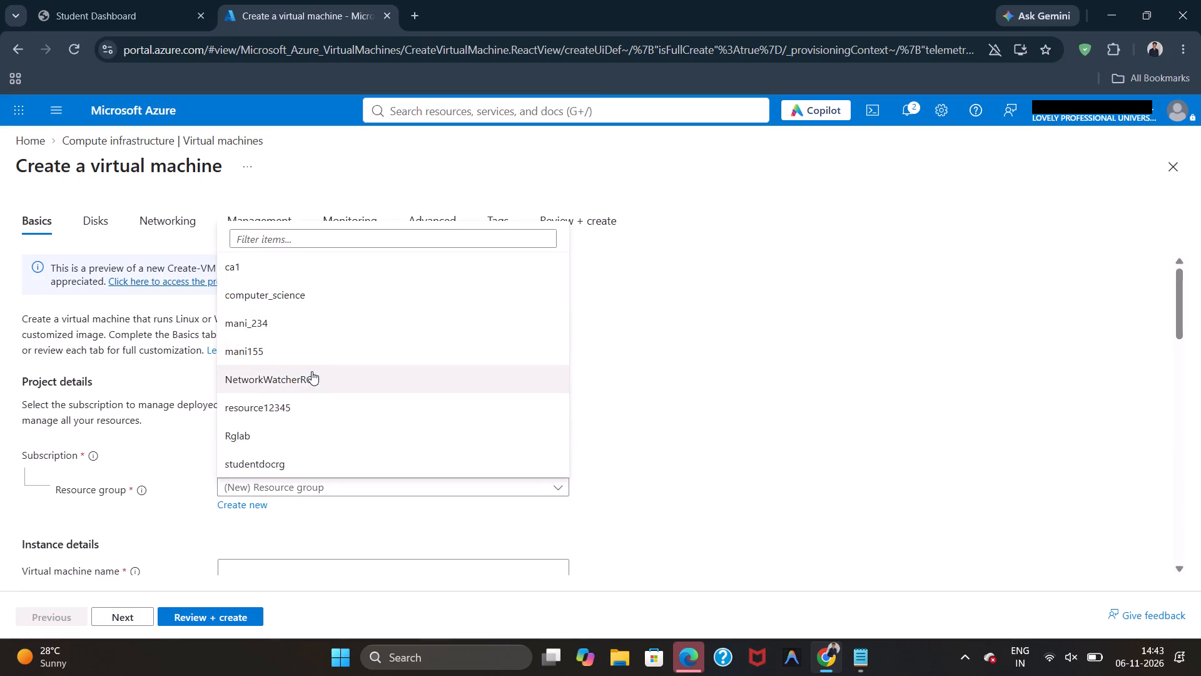
click(315, 405)
Enter a name beginning with vm1 for the new virtual machine.
scroll(315, 405, down, 2)
click(315, 405)
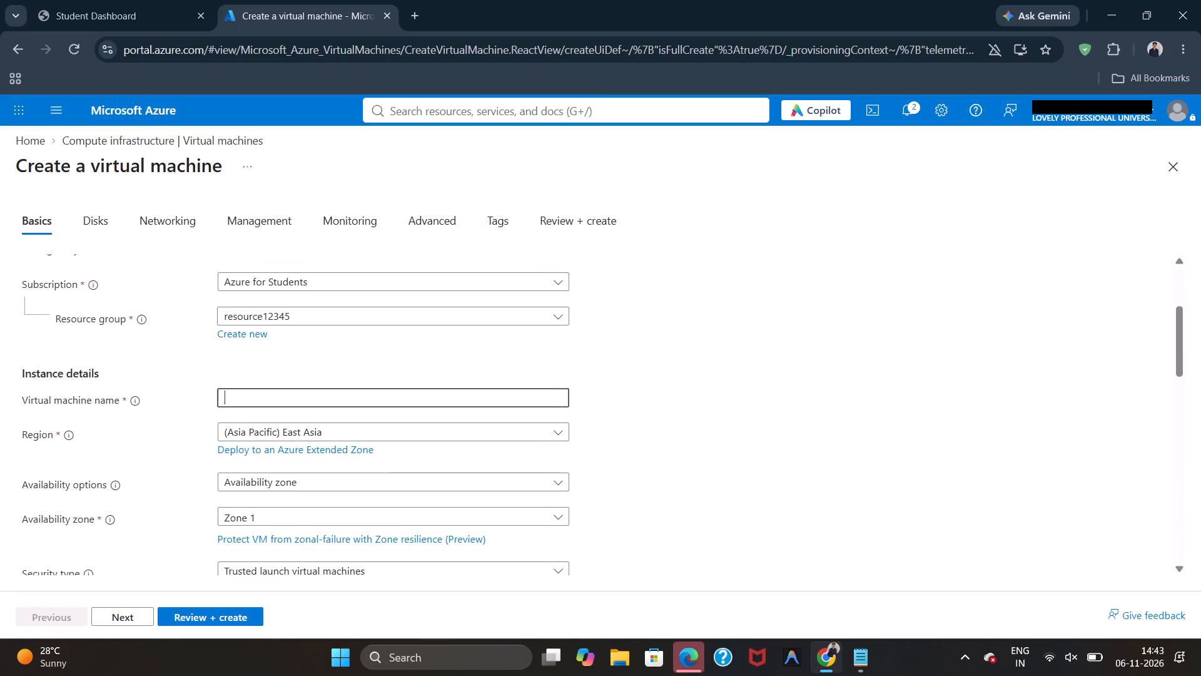
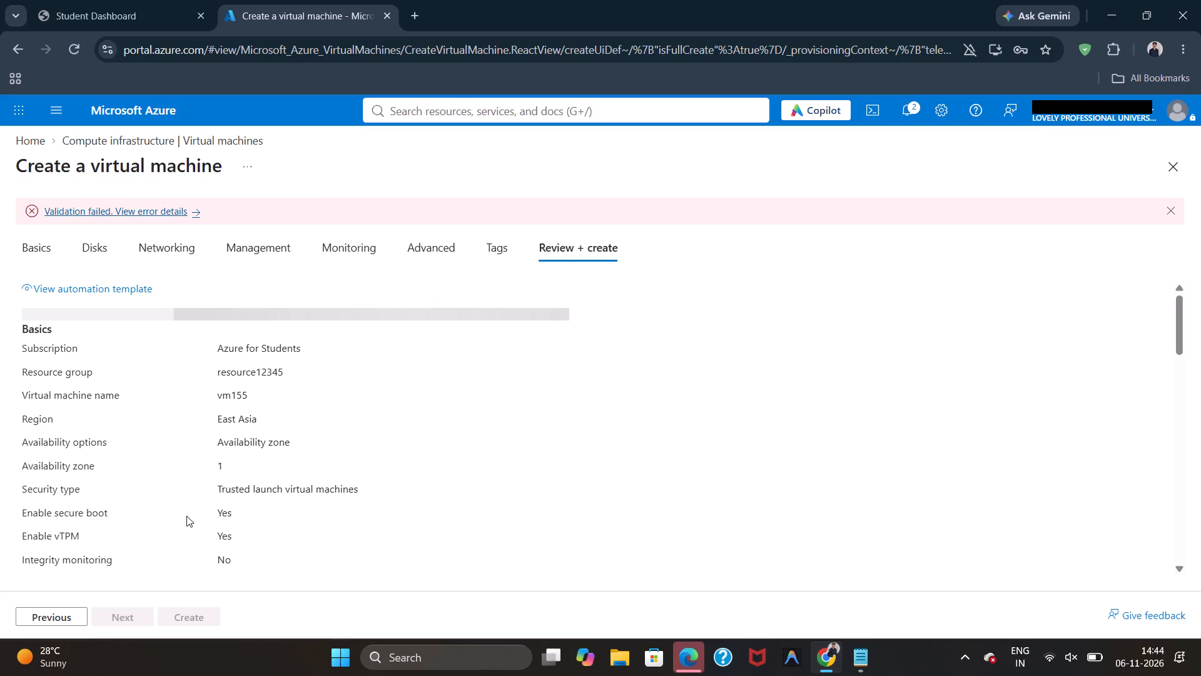
scroll(186, 516, down, 6)
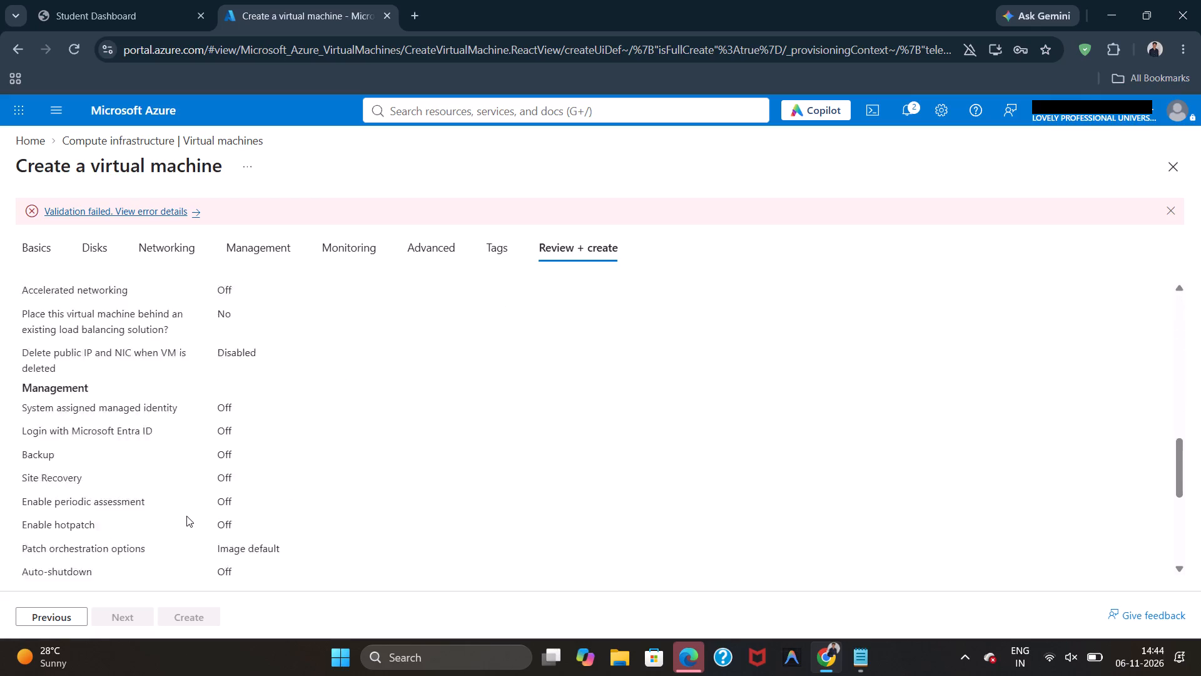
scroll(186, 516, down, 8)
scroll(186, 516, up, 6)
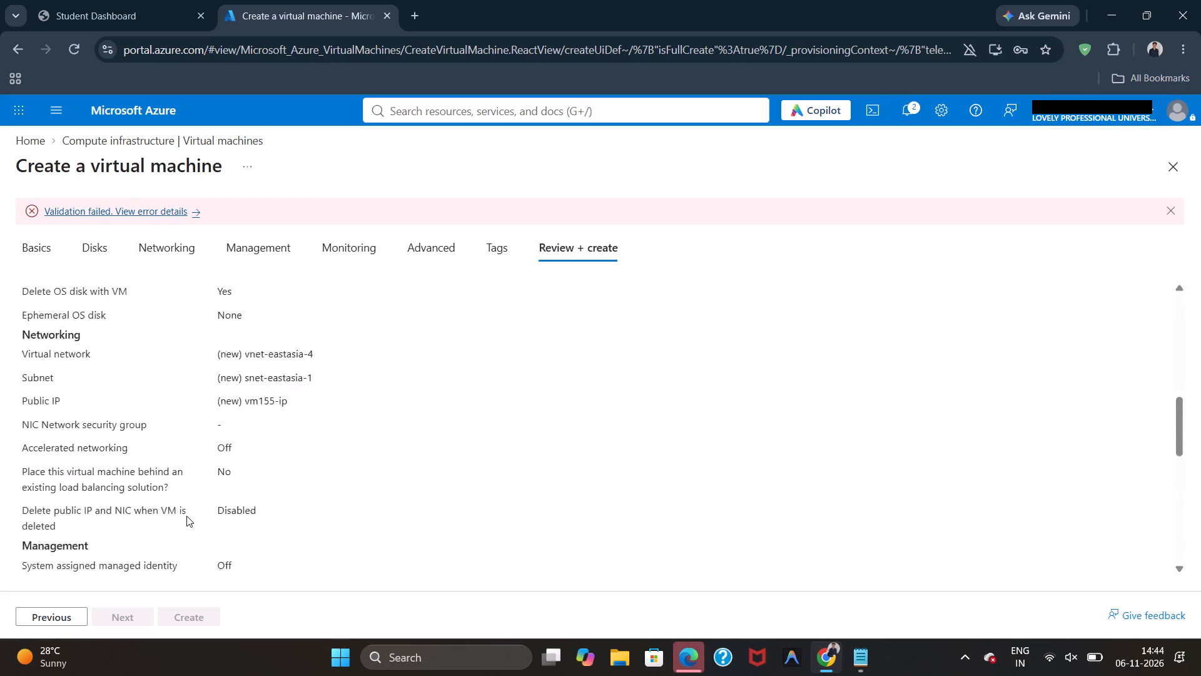
click(163, 213)
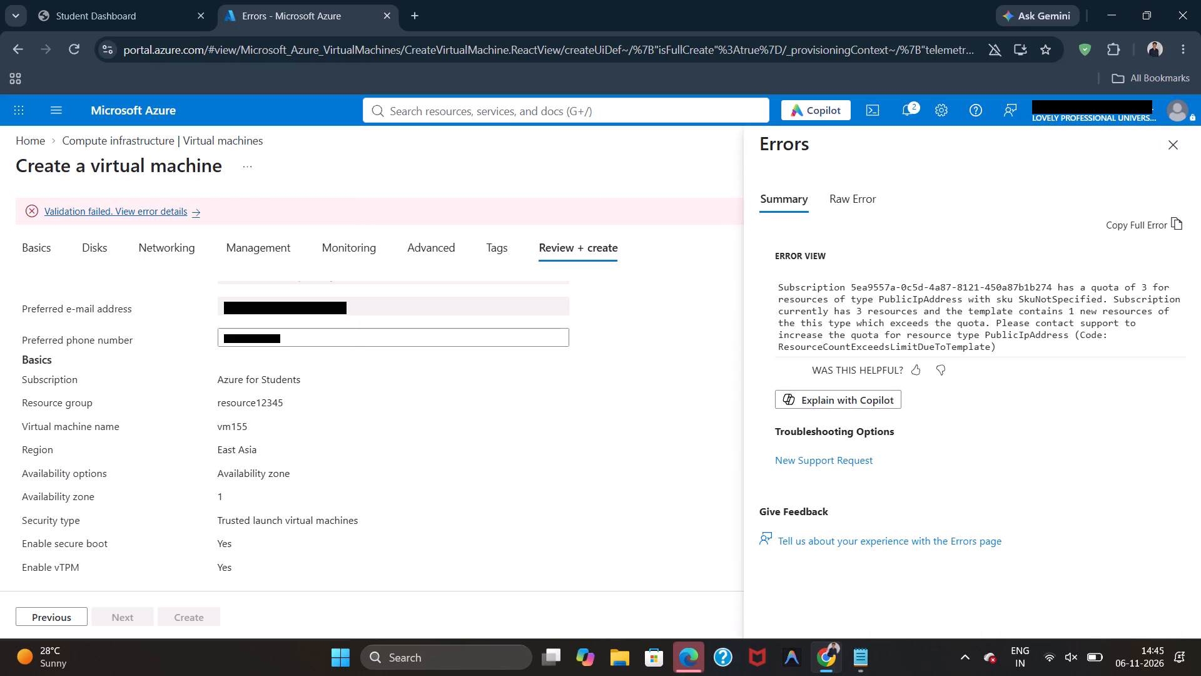
click(672, 304)
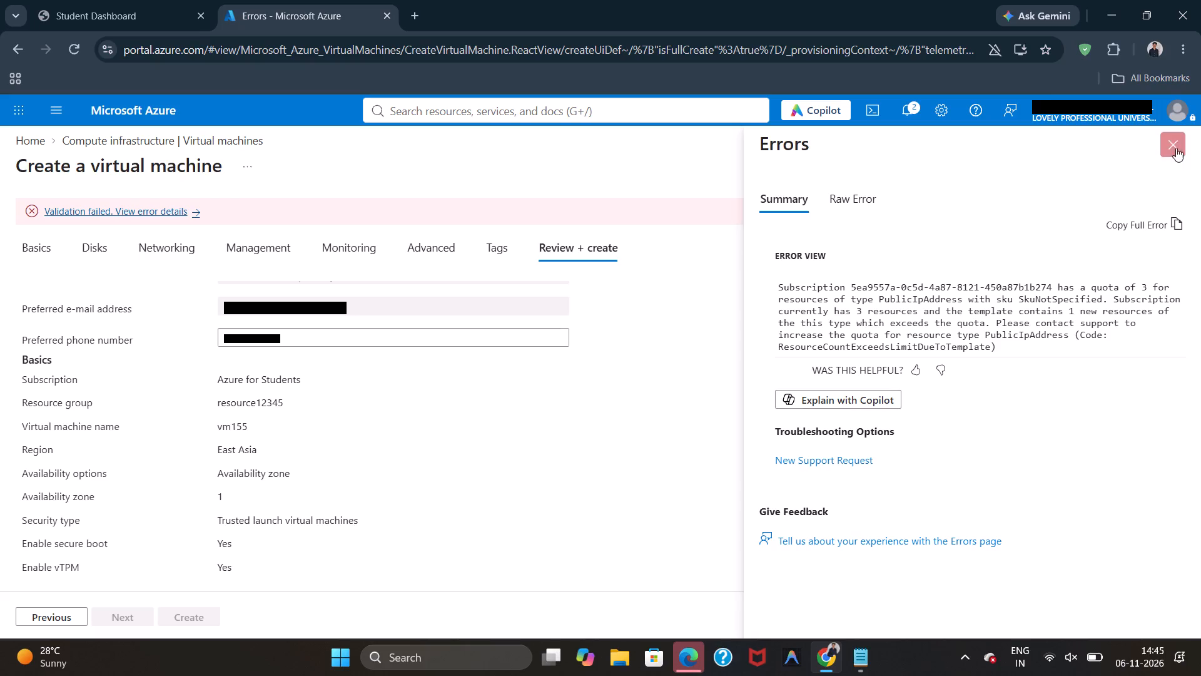
click(1185, 146)
click(1173, 146)
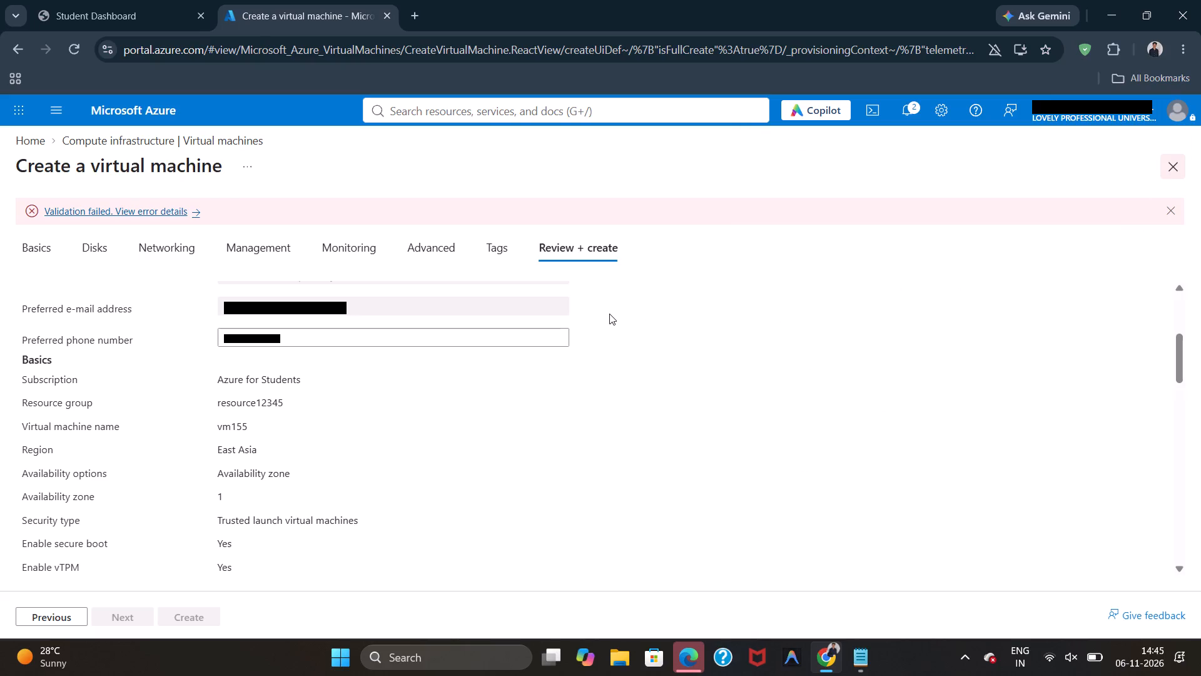
Examine the vm155 configuration summary from the basic settings through the networking, management, monitoring and advanced settings.
scroll(609, 314, down, 2)
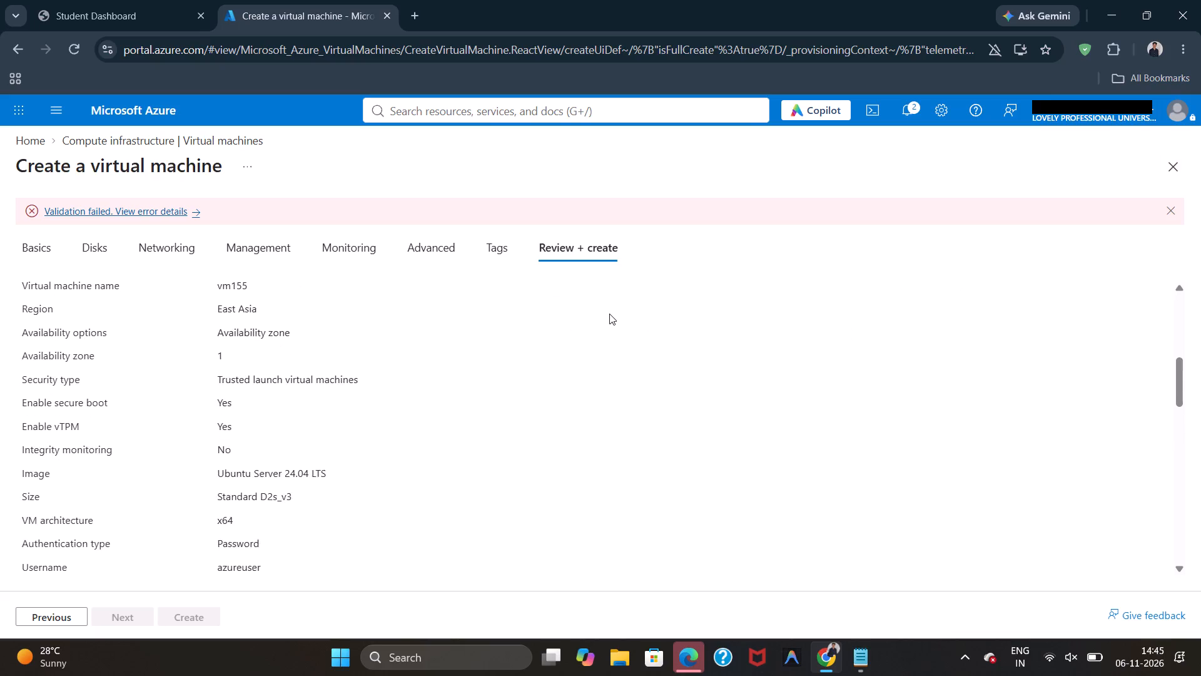
scroll(609, 314, down, 7)
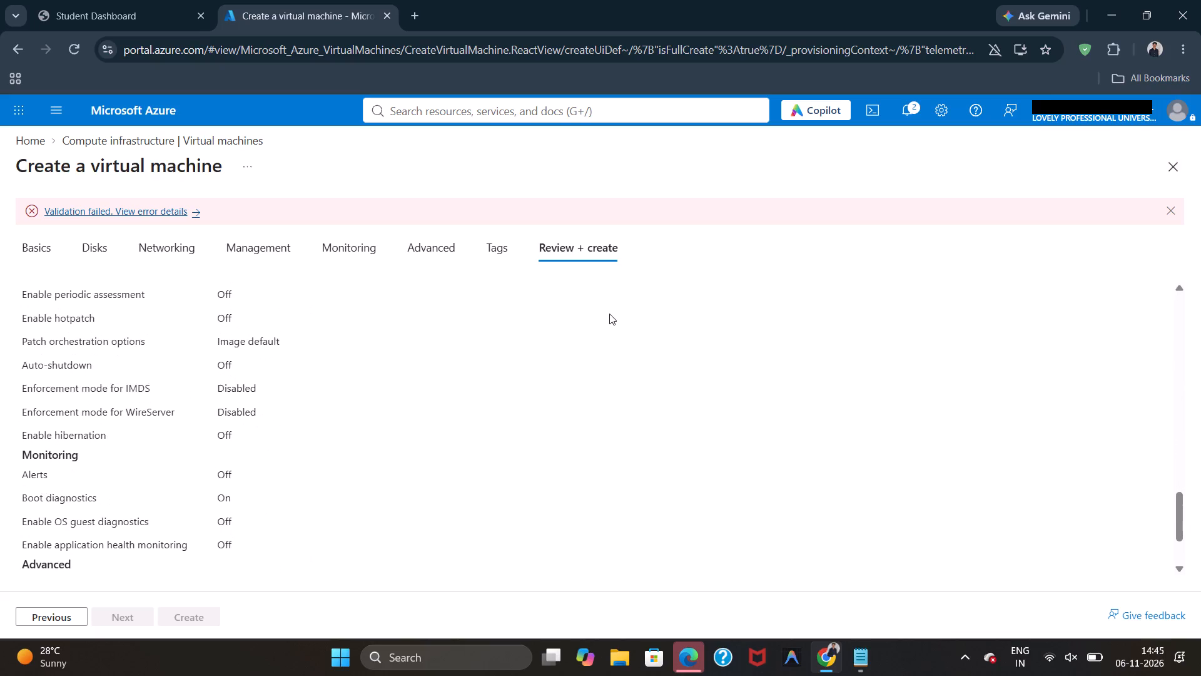
scroll(609, 314, down, 4)
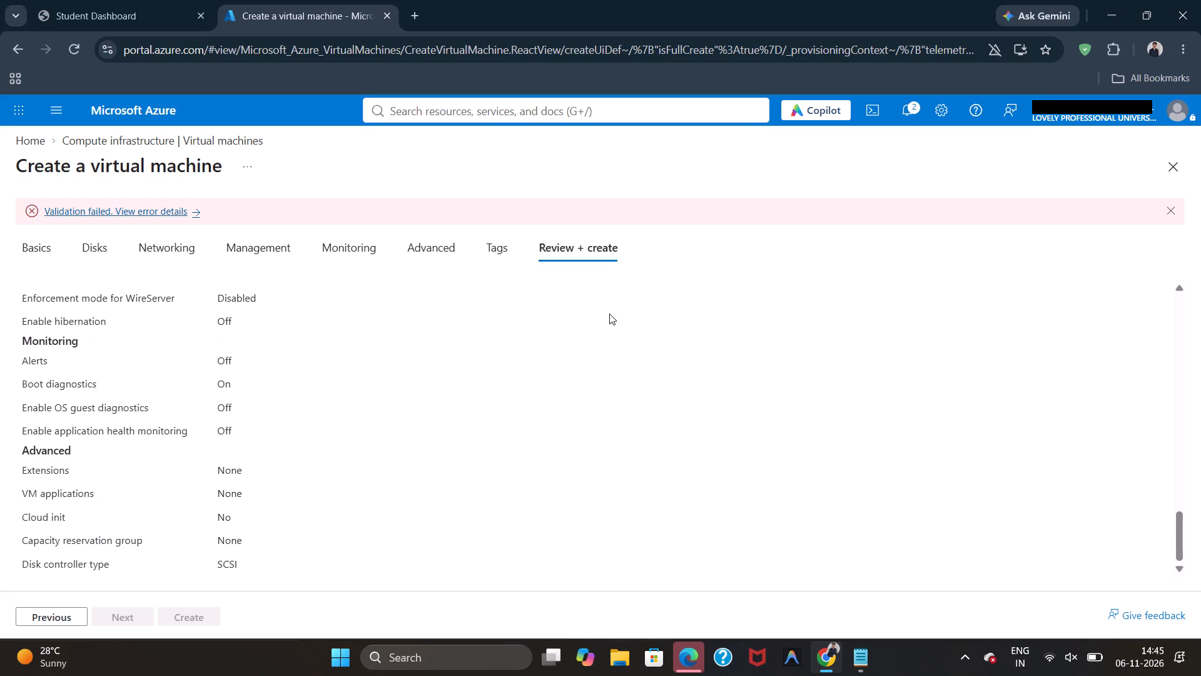
scroll(609, 314, down, 1)
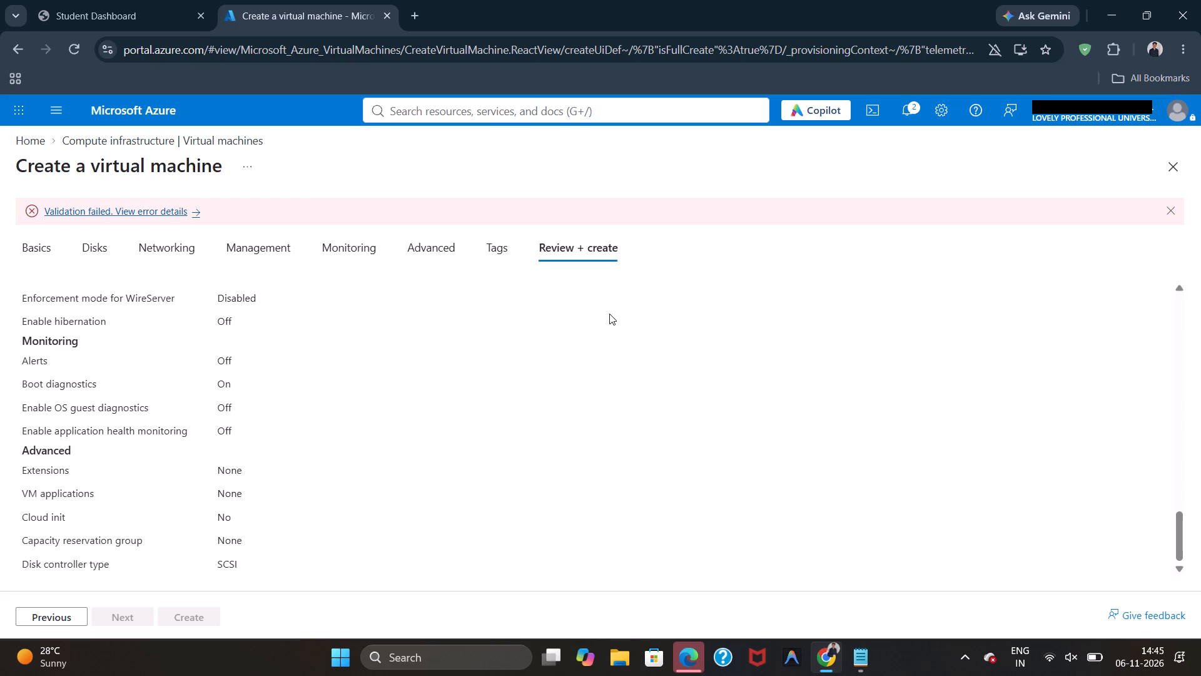
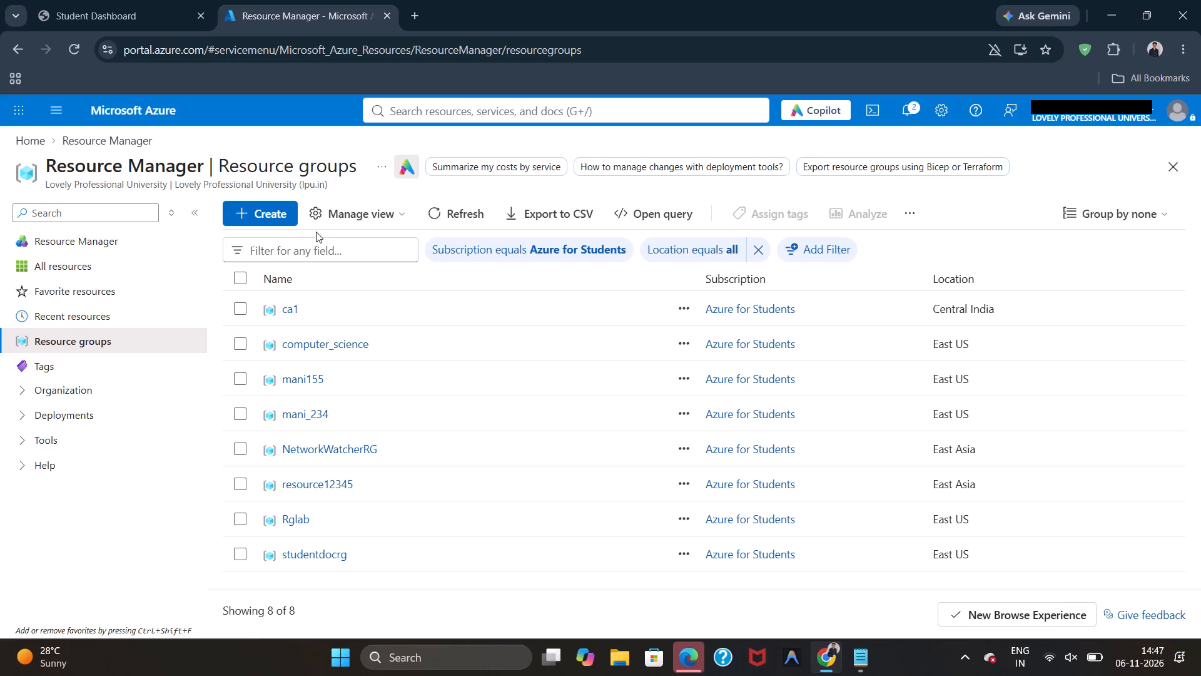
Start a new virtual machine named vm155 in resource group ca1 with region (Asia Pacific) Central India.
click(134, 116)
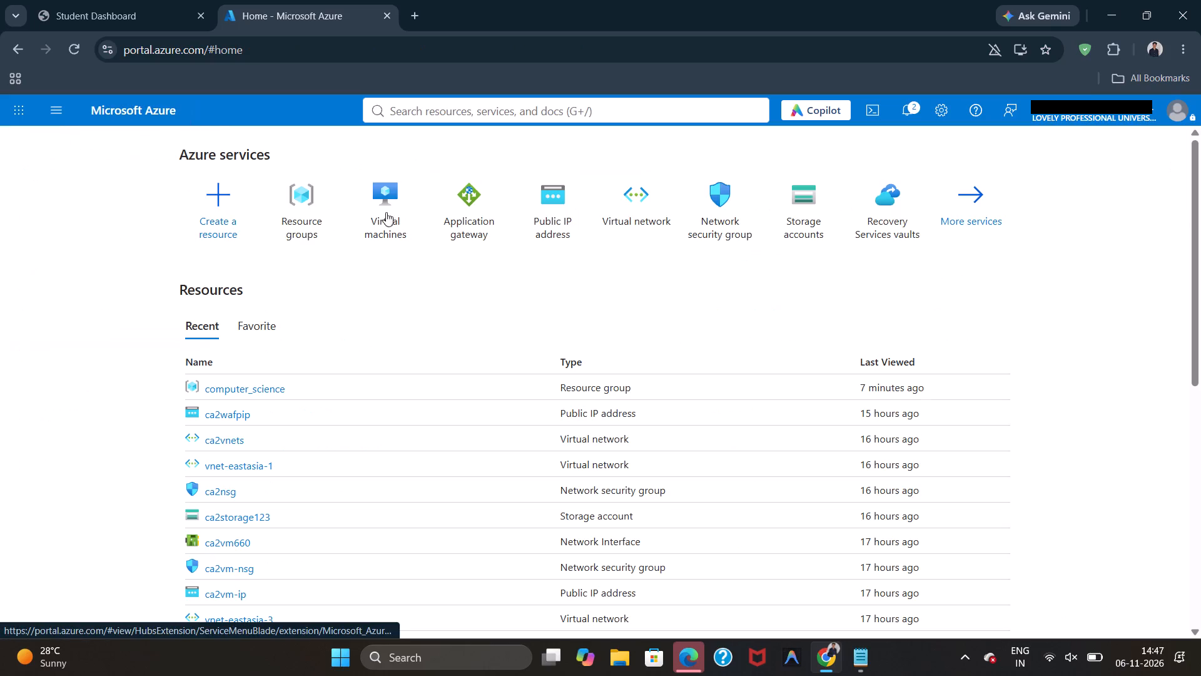
click(401, 217)
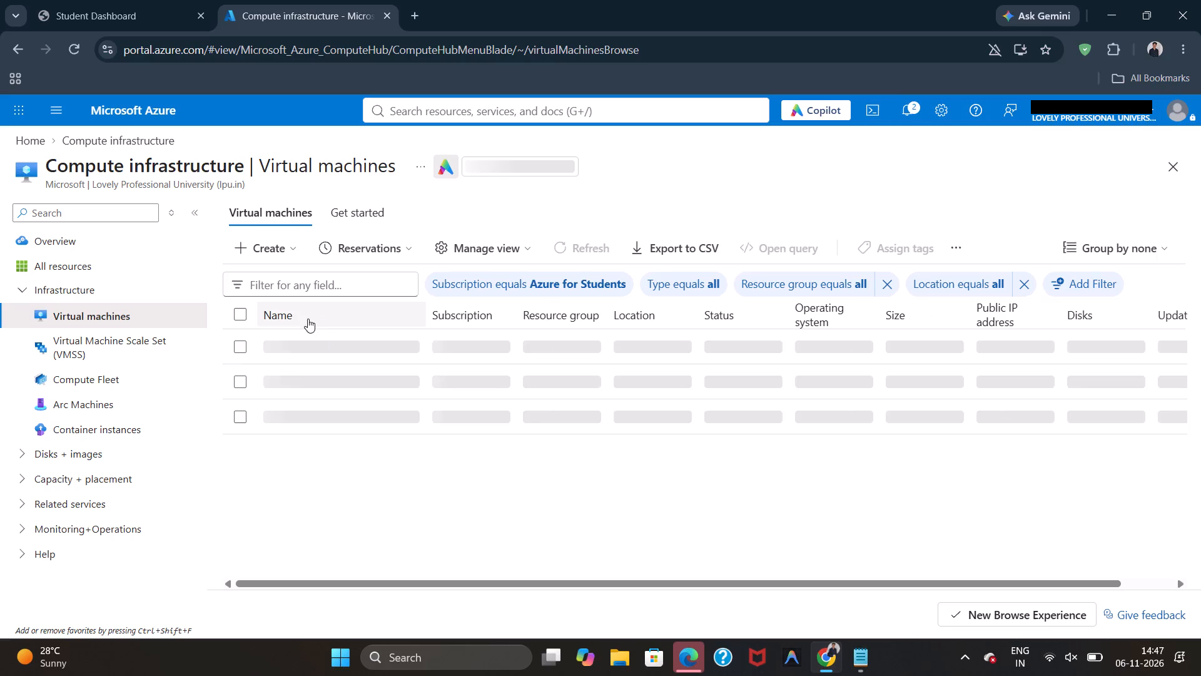
click(263, 255)
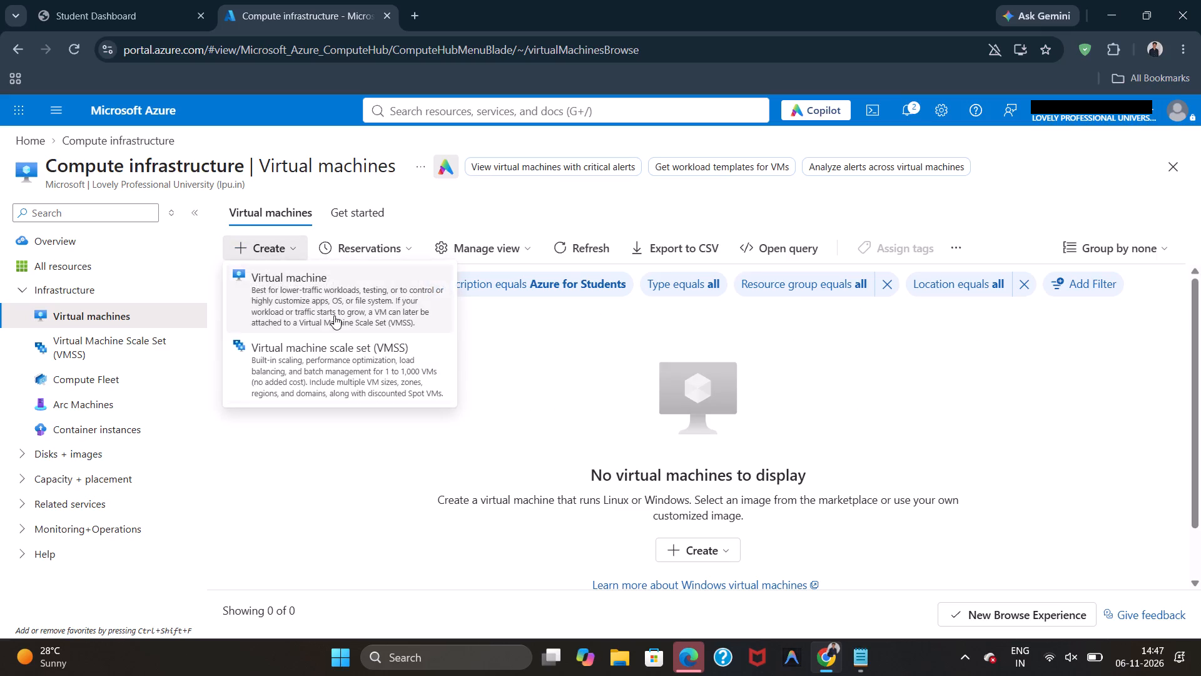
click(329, 309)
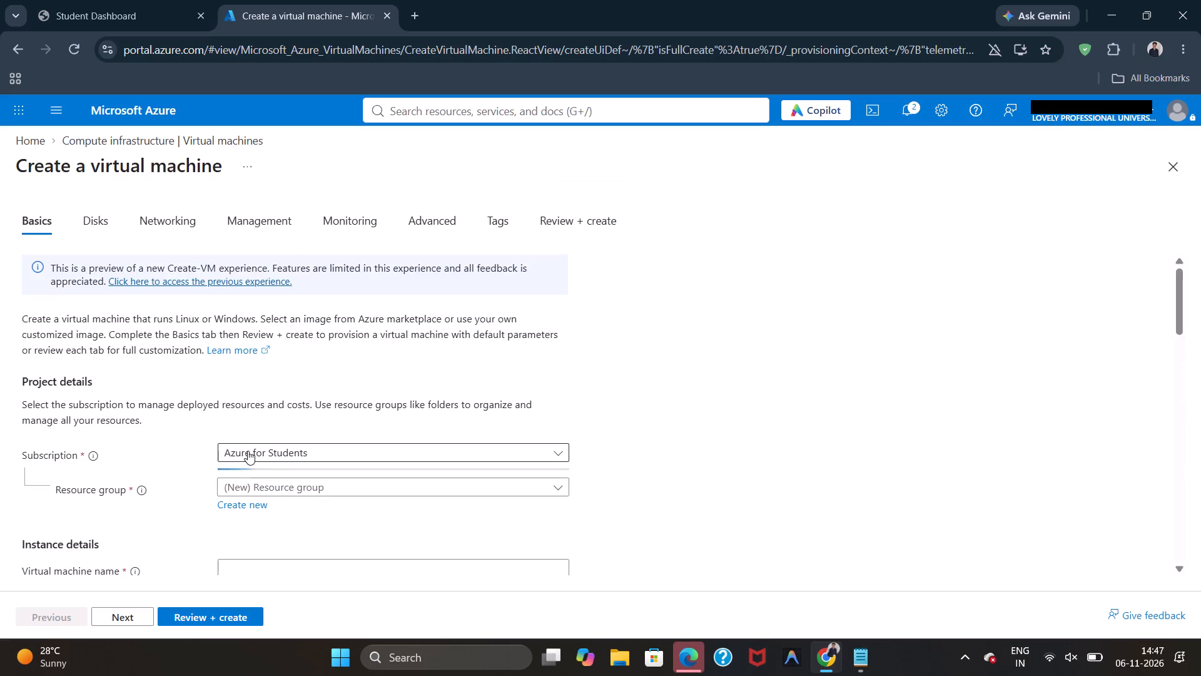
click(288, 490)
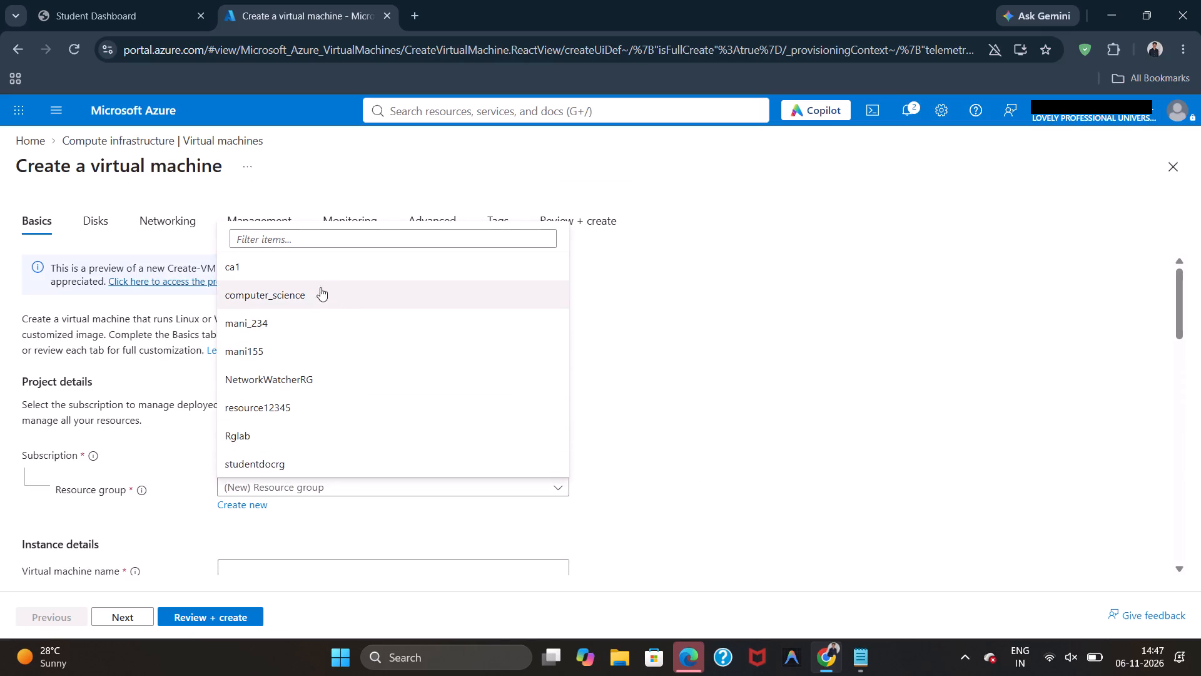
click(320, 276)
scroll(333, 461, down, 3)
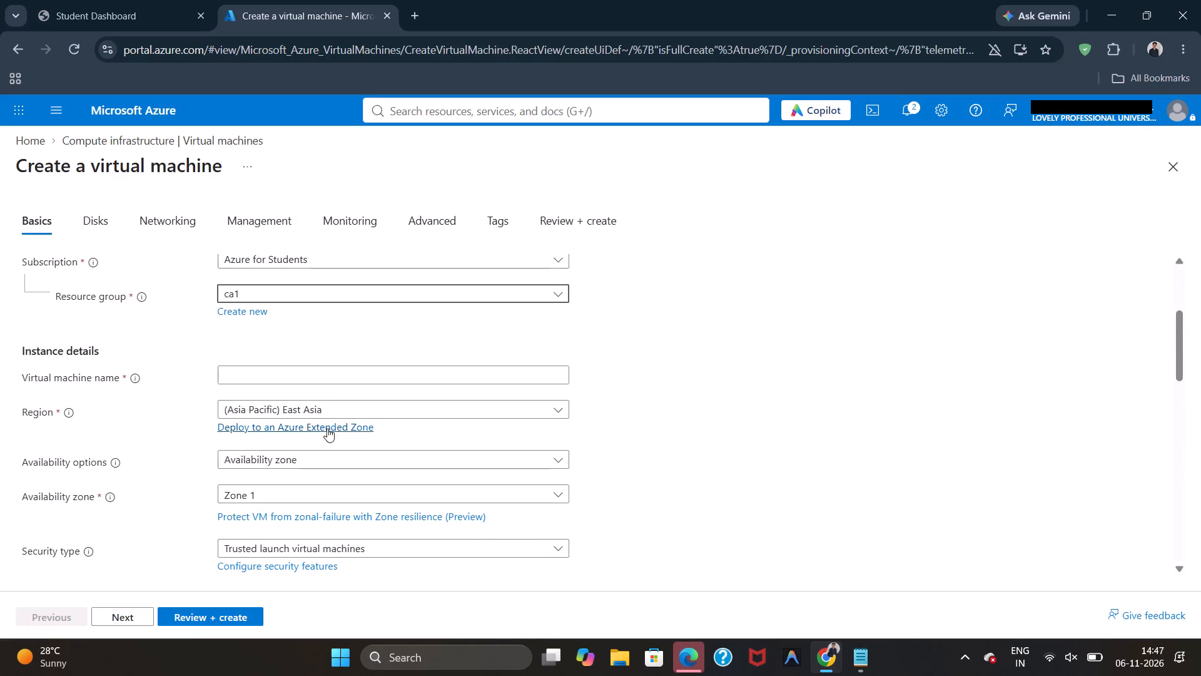
click(316, 407)
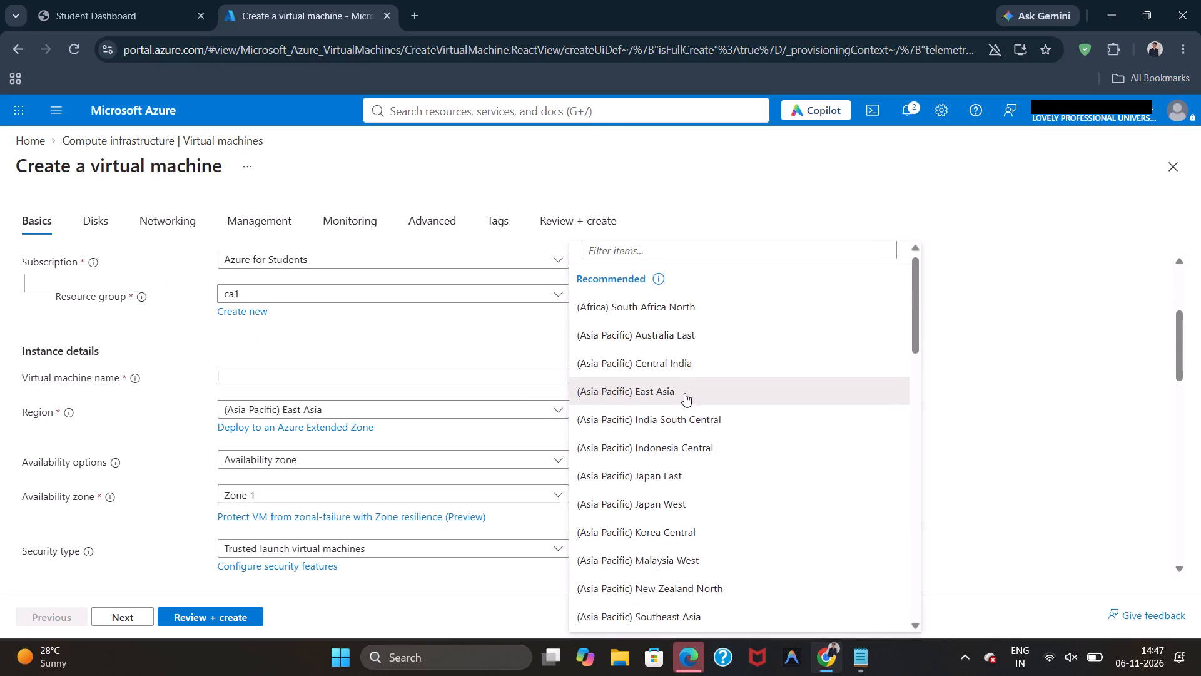
click(671, 371)
click(473, 374)
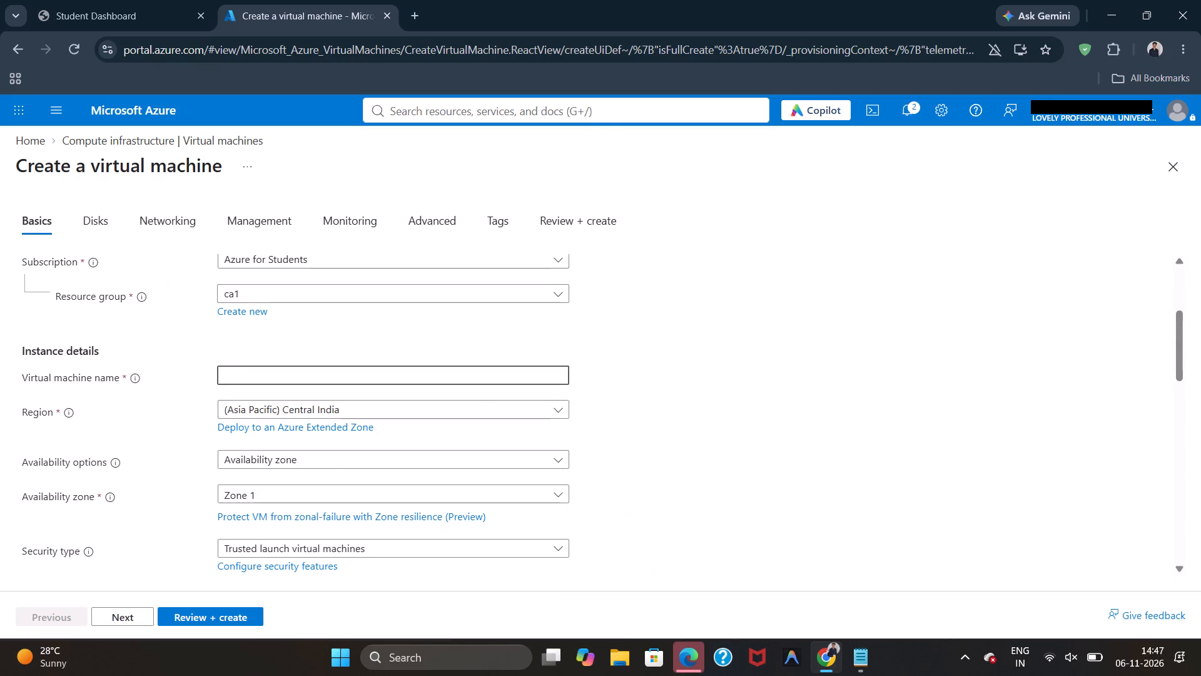
text(vm155)
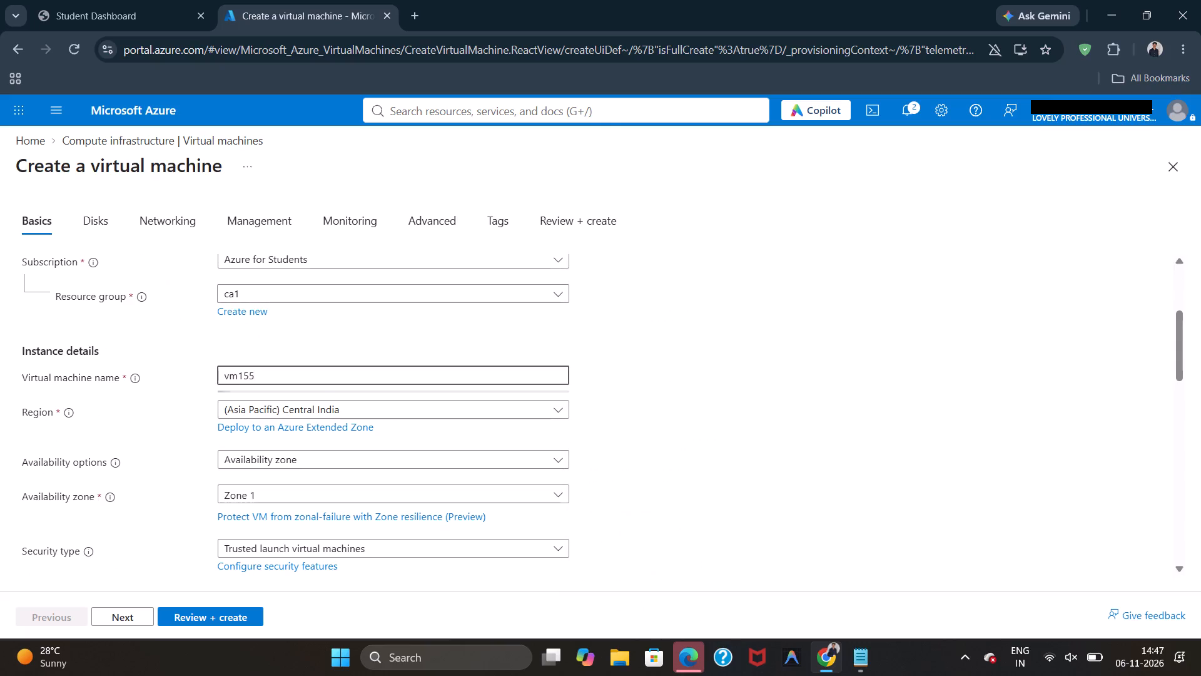
Set the public inbound ports to HTTP (80) only, deselecting SSH (22).
scroll(473, 374, down, 3)
scroll(477, 381, up, 1)
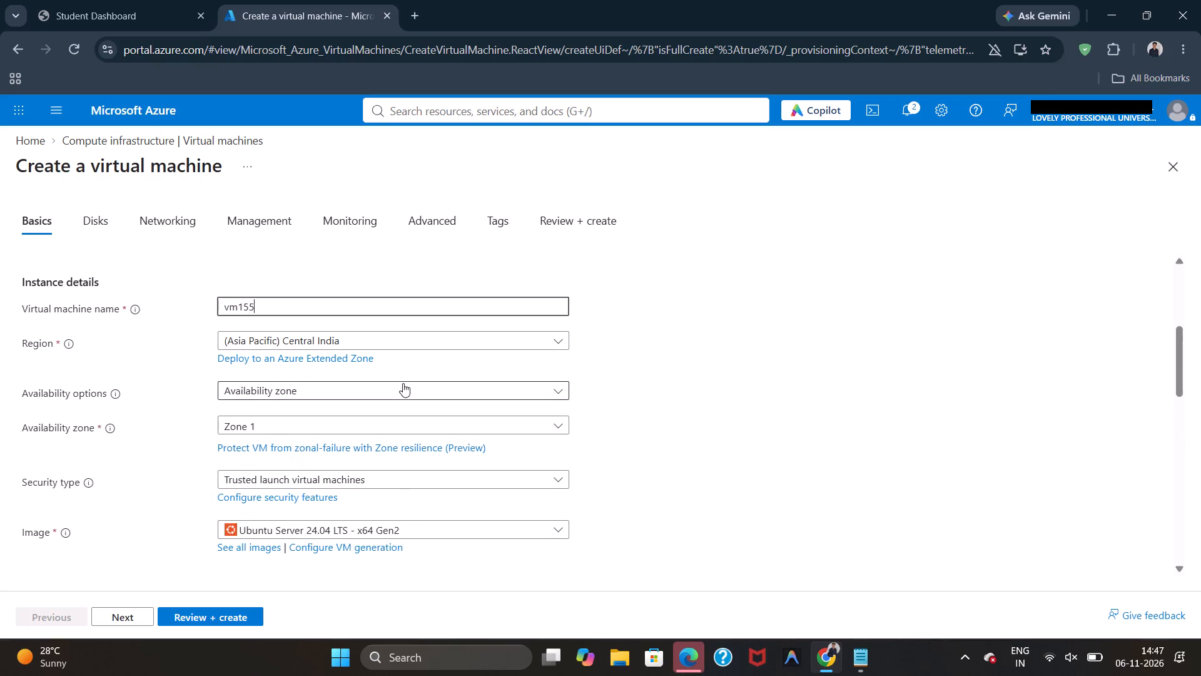
scroll(403, 383, down, 1)
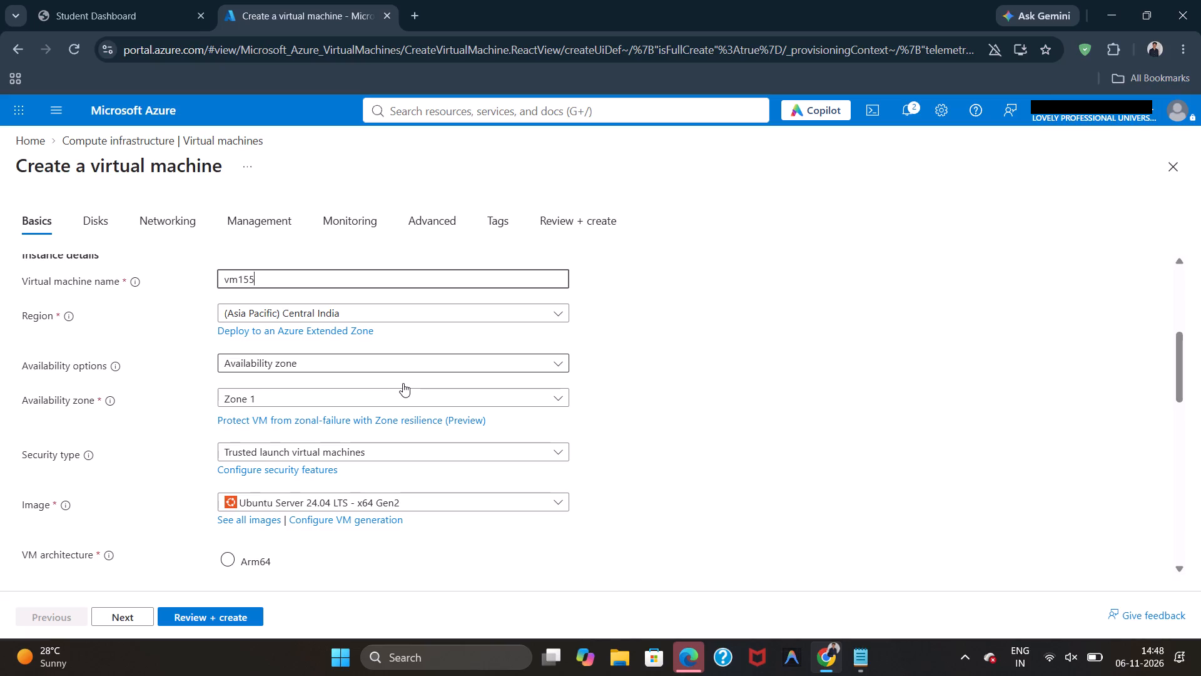
scroll(403, 383, down, 5)
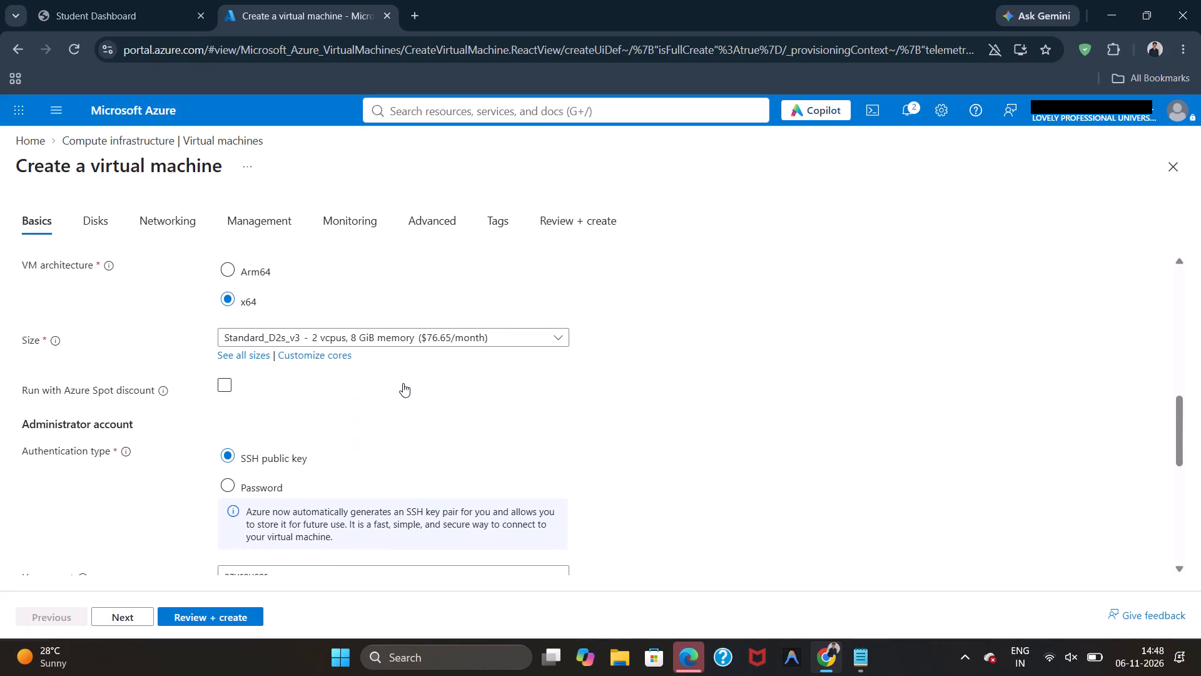
scroll(403, 383, down, 3)
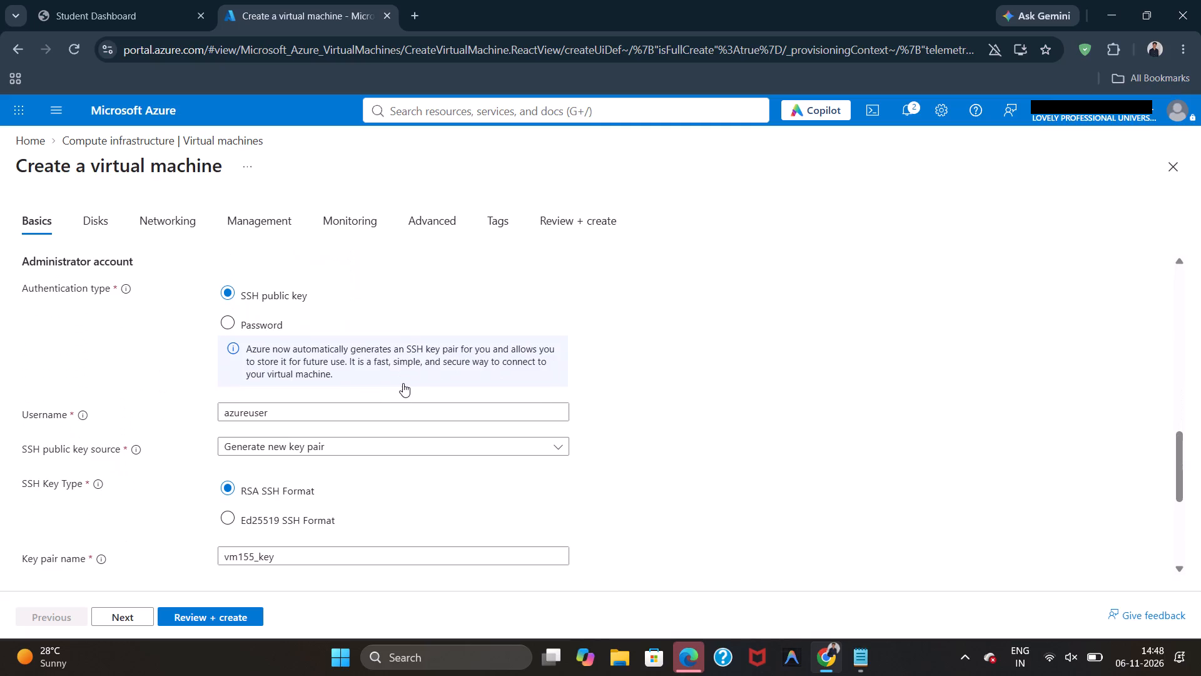
scroll(403, 383, down, 1)
scroll(403, 383, up, 1)
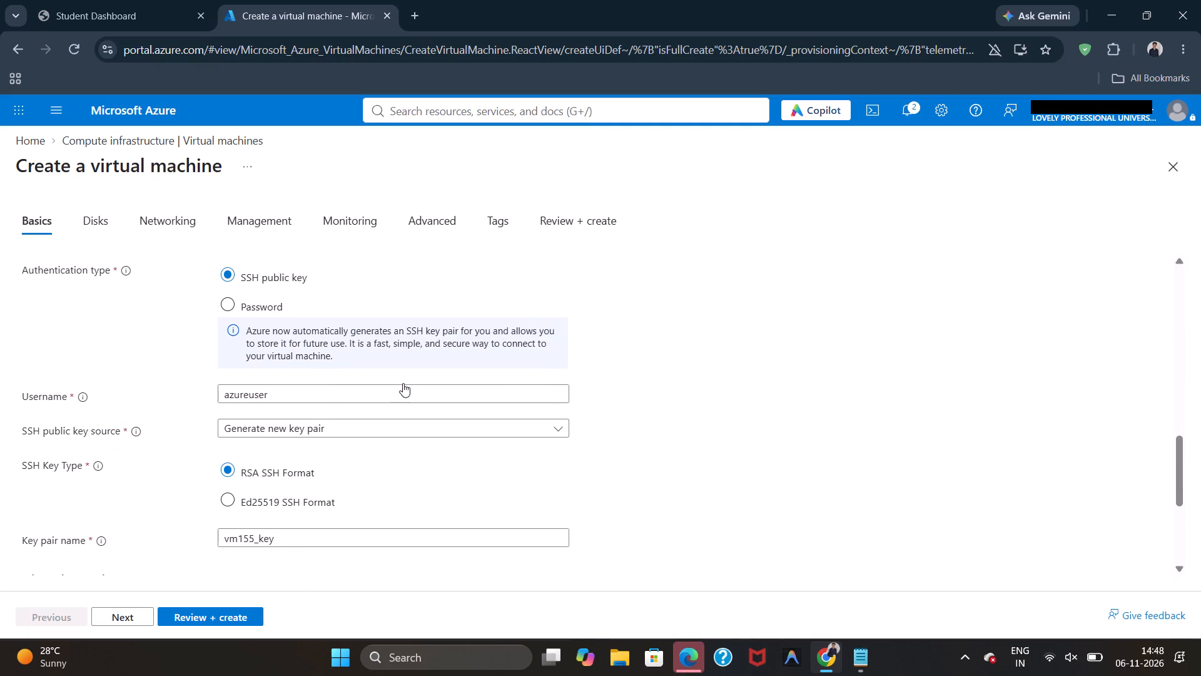
scroll(403, 383, up, 1)
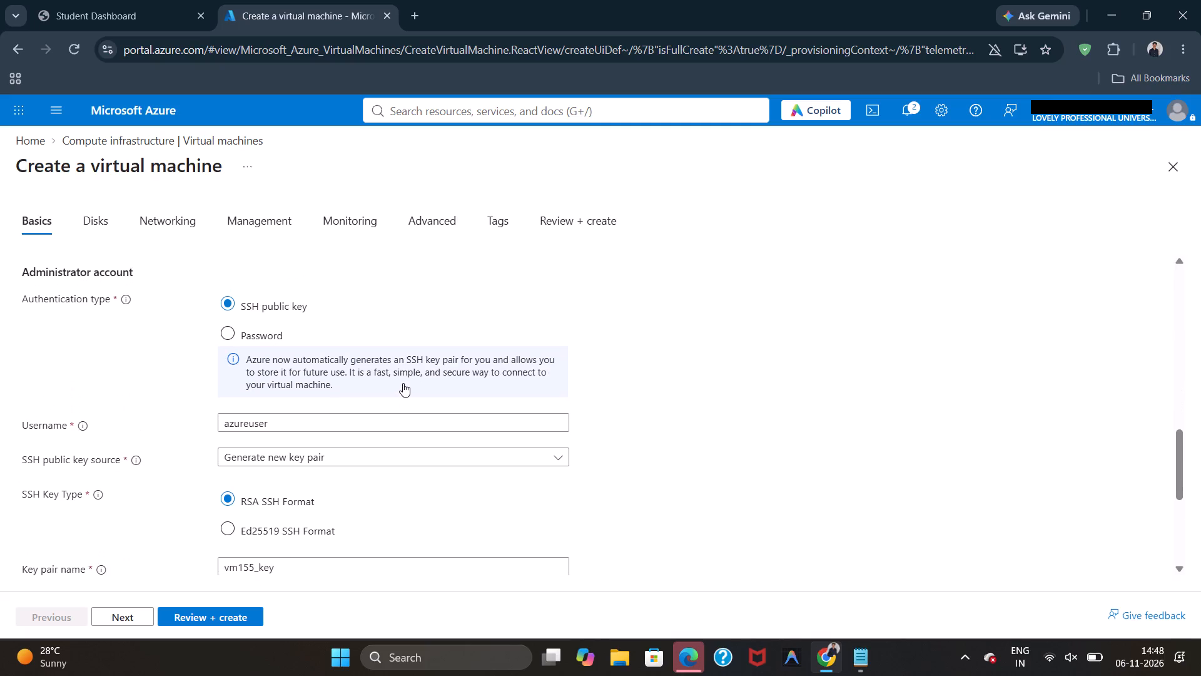
scroll(384, 422, down, 1)
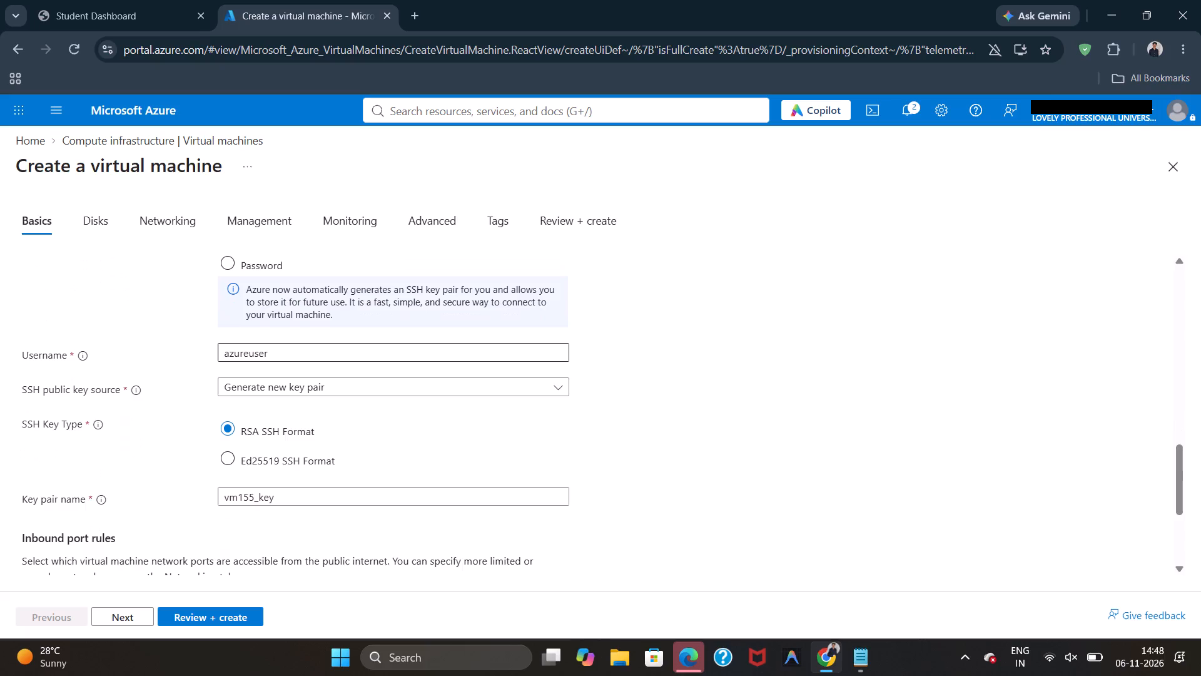
scroll(384, 422, down, 1)
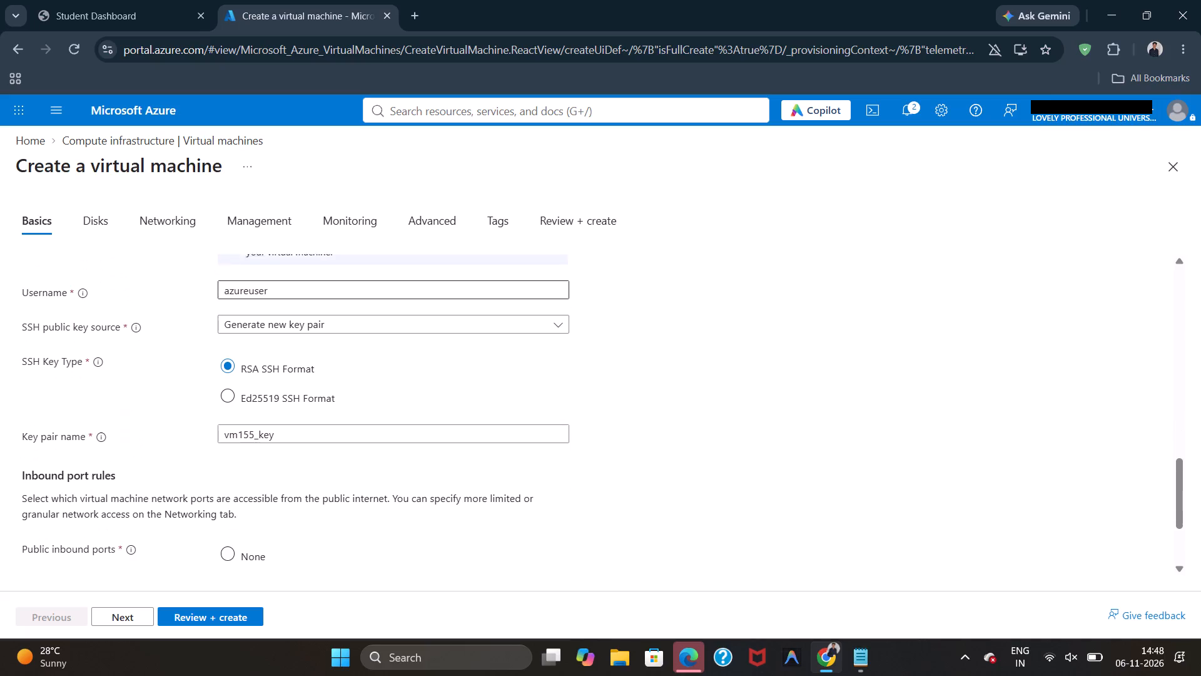
scroll(384, 422, down, 1)
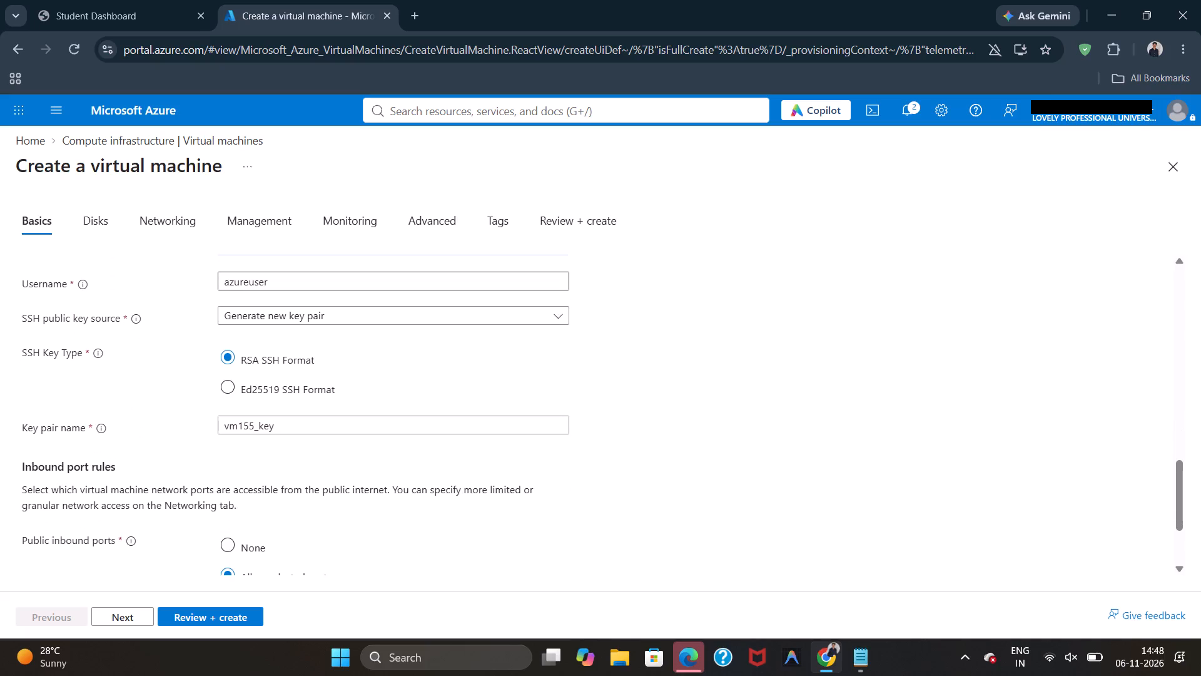
scroll(384, 422, down, 2)
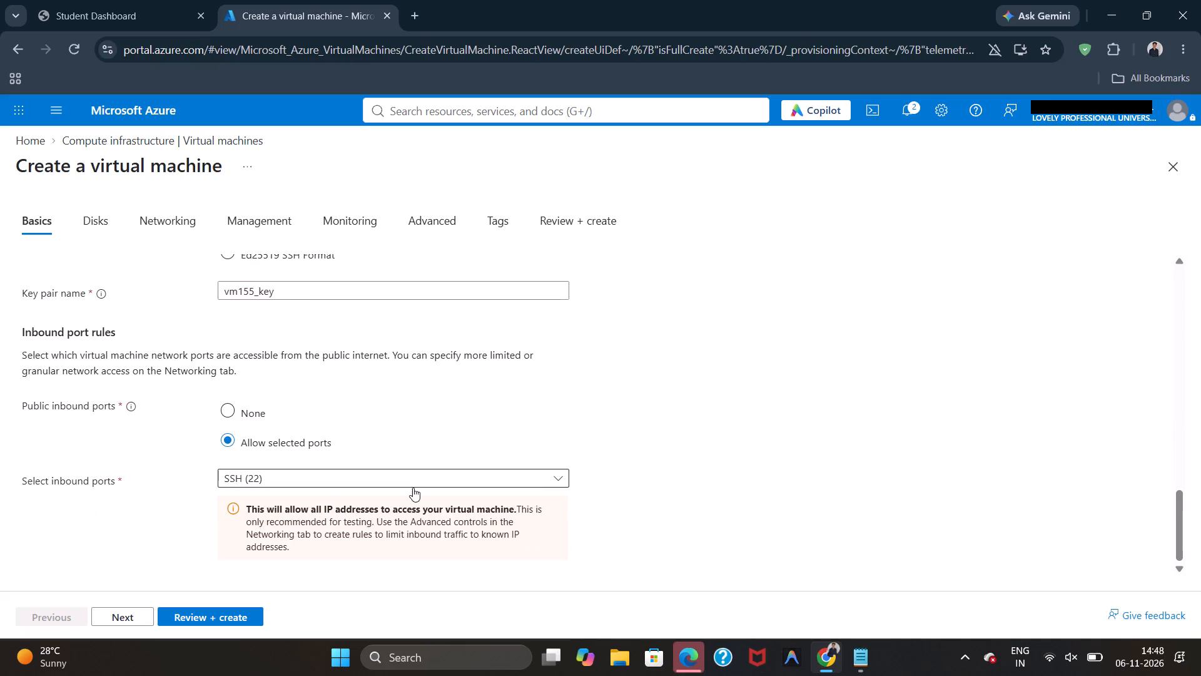
click(413, 488)
click(415, 517)
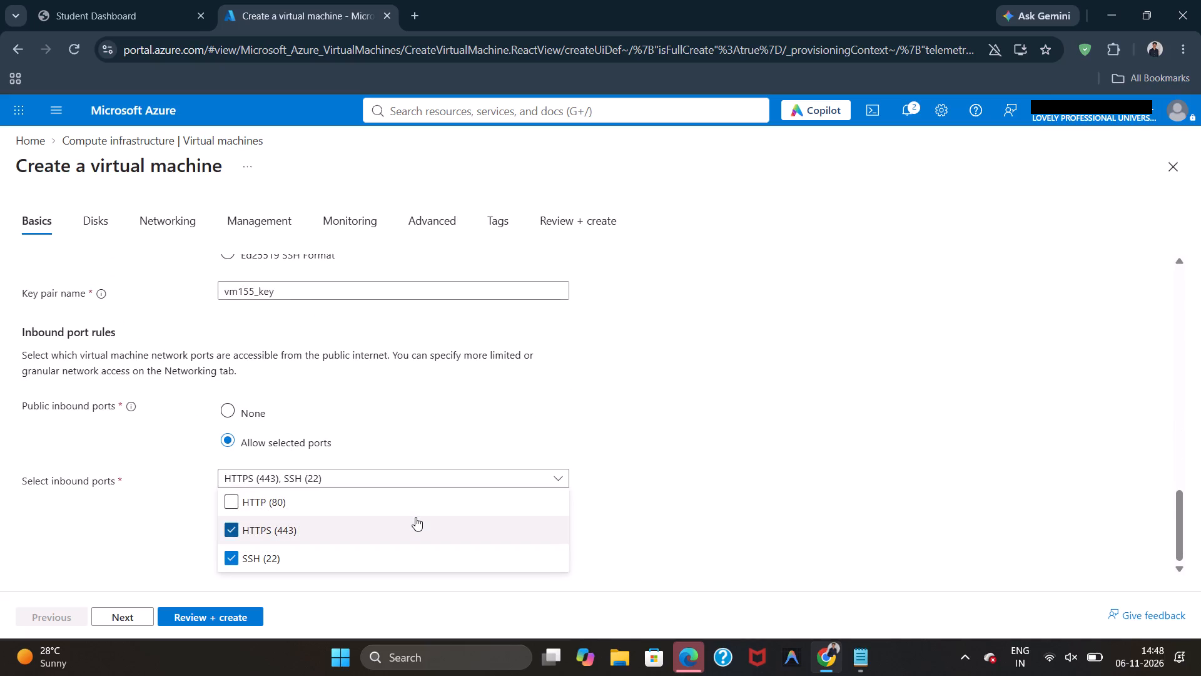
click(397, 504)
click(398, 526)
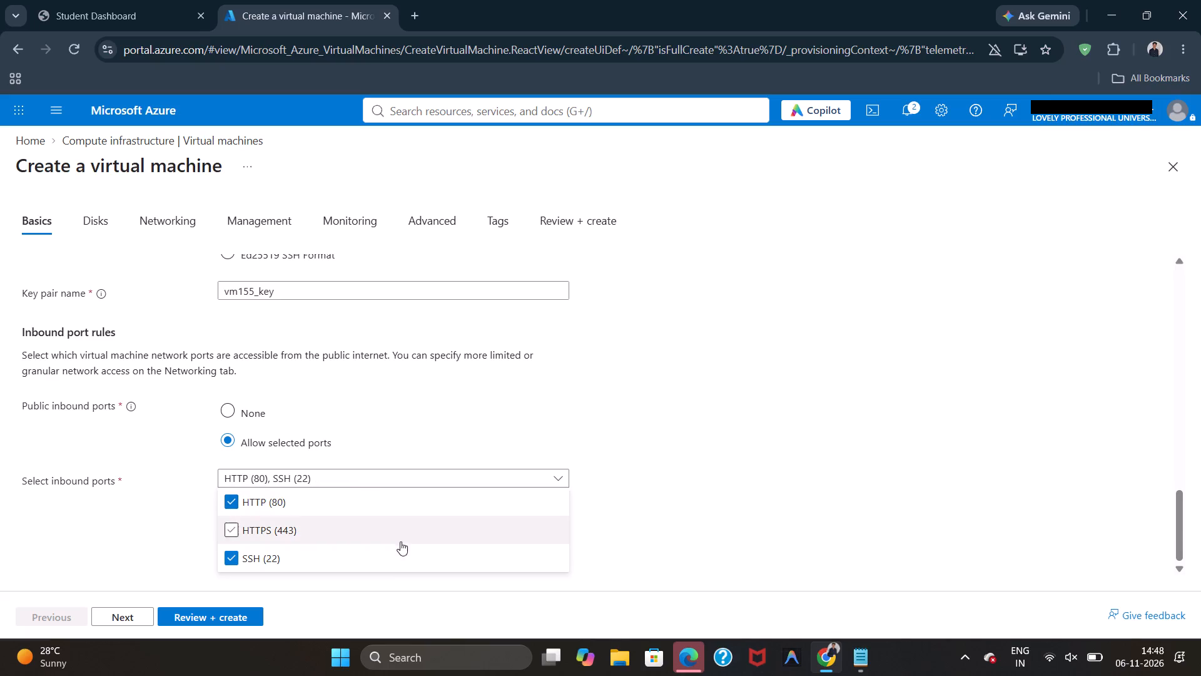
click(402, 555)
Check the instance details of vm155 and submit the configuration for validation.
scroll(401, 492, up, 6)
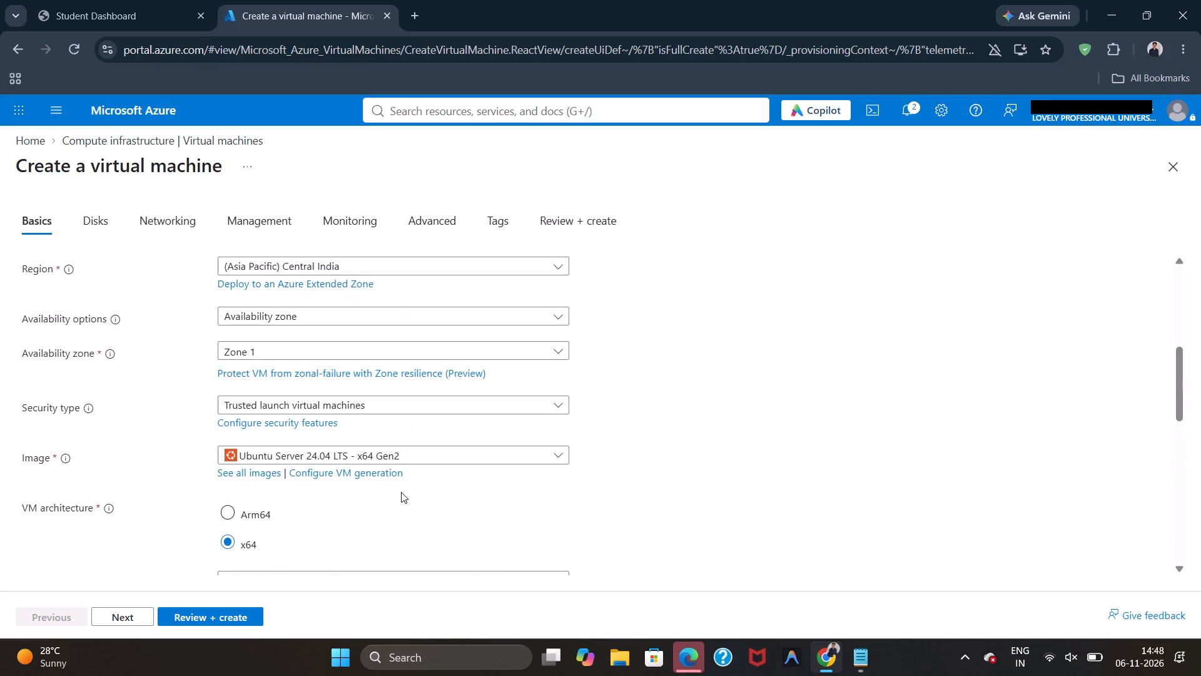
scroll(401, 492, up, 1)
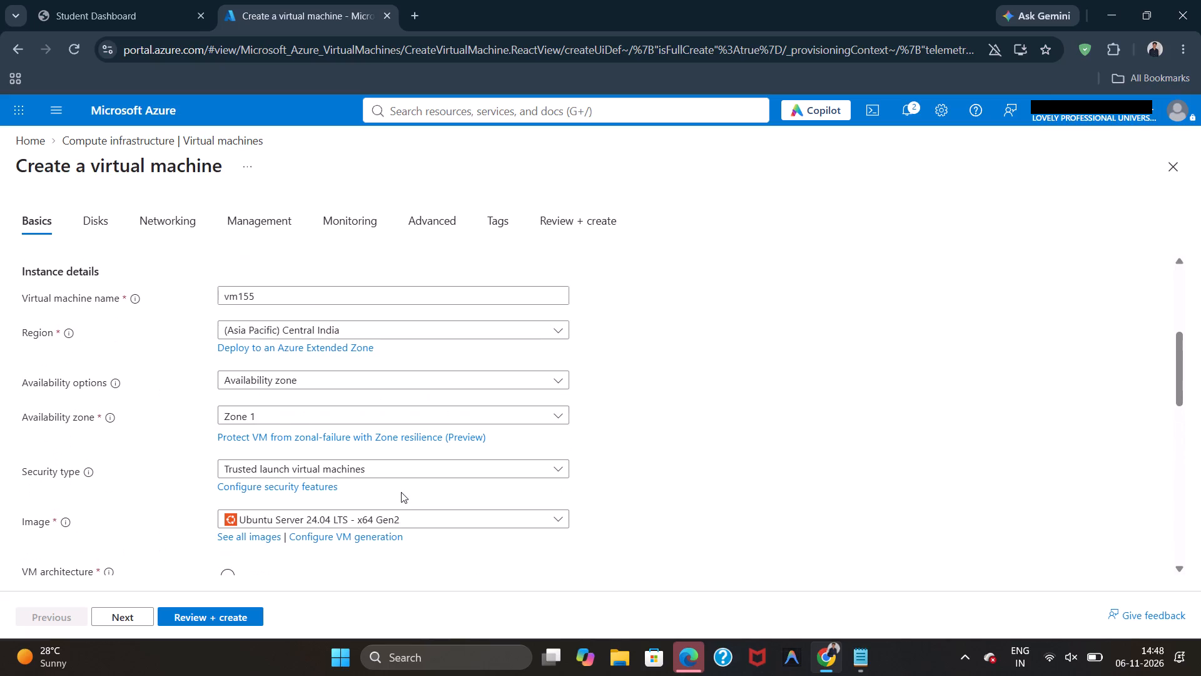
scroll(370, 438, up, 1)
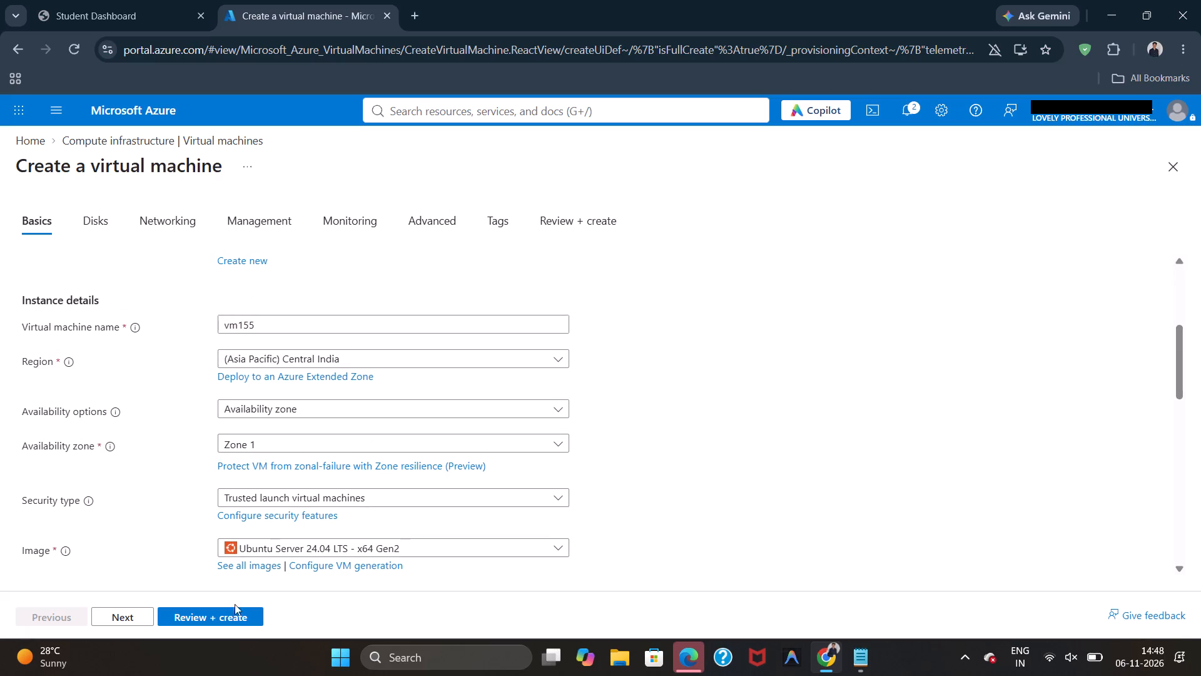
click(235, 612)
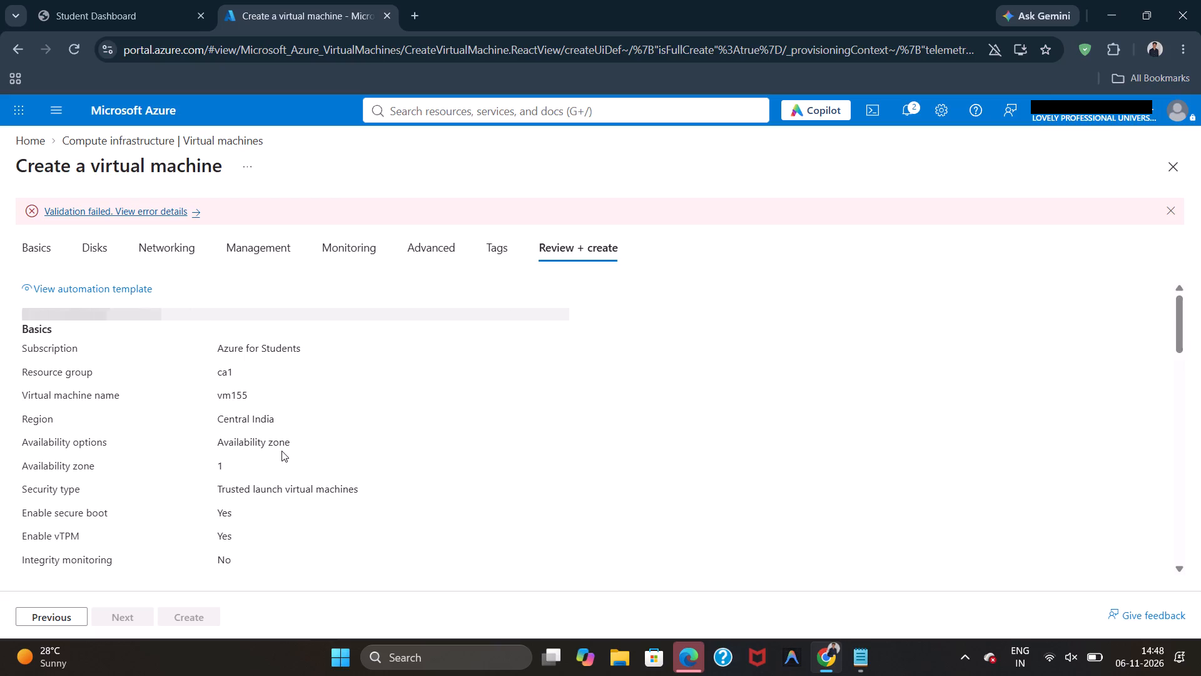
Open the validation error details, read the error listed for each resource alongside the configuration summary, and close the details.
click(157, 209)
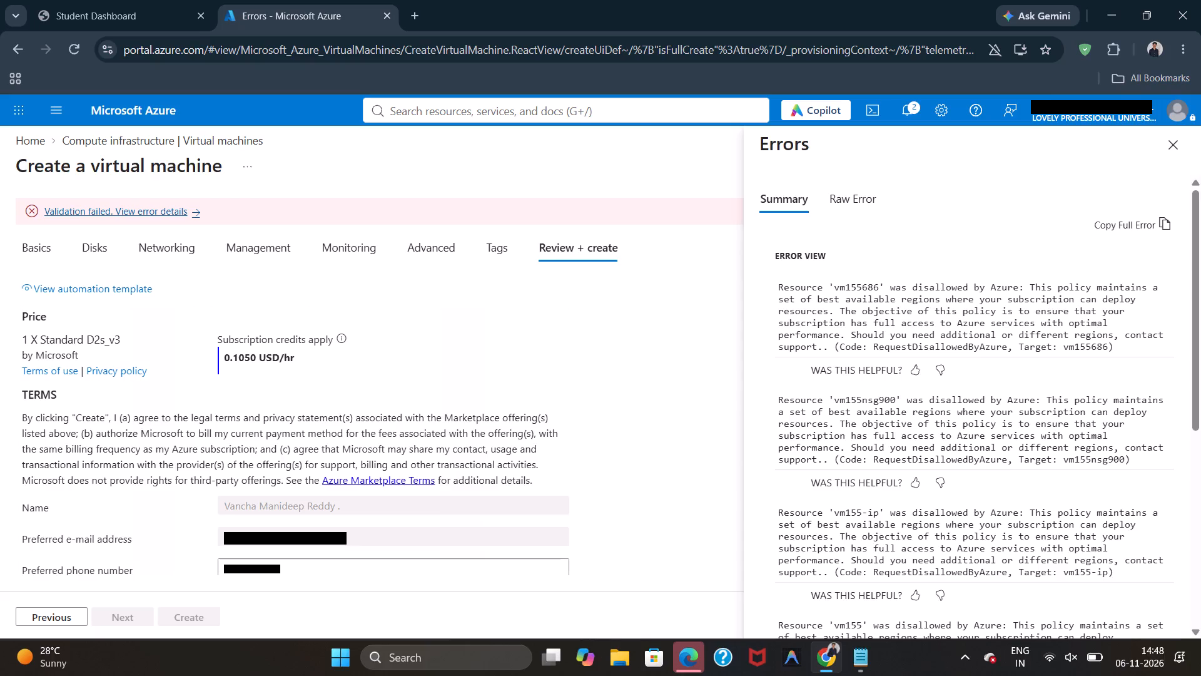
scroll(632, 417, down, 12)
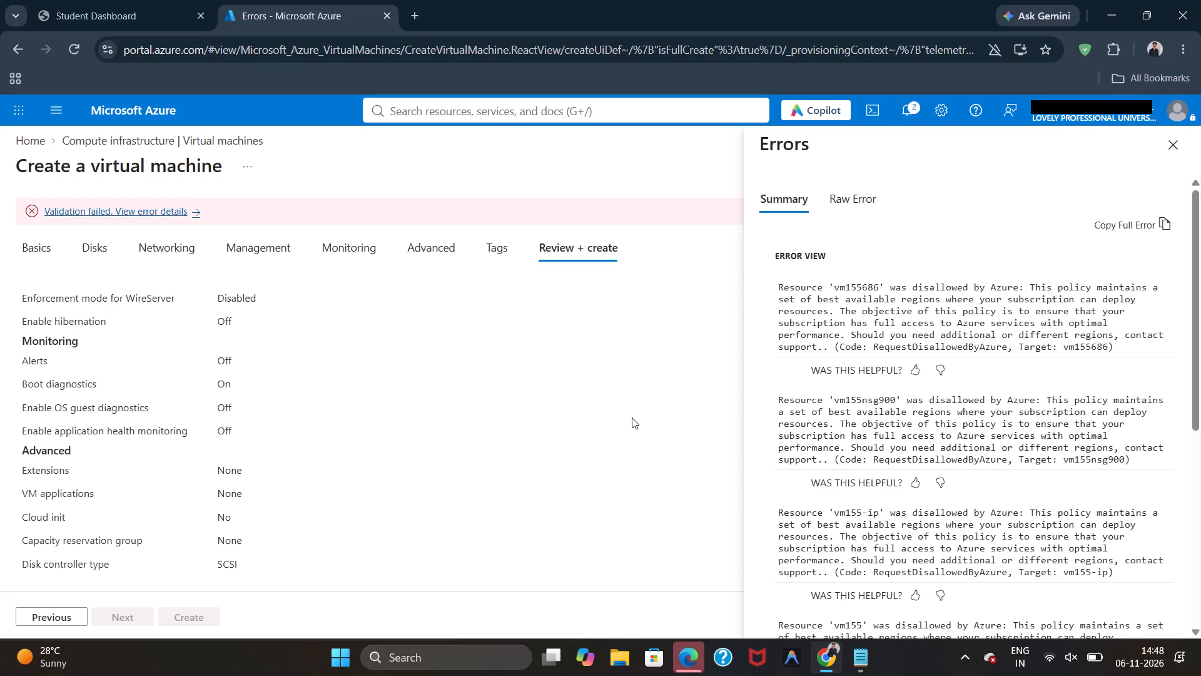
scroll(632, 417, down, 2)
scroll(632, 417, up, 16)
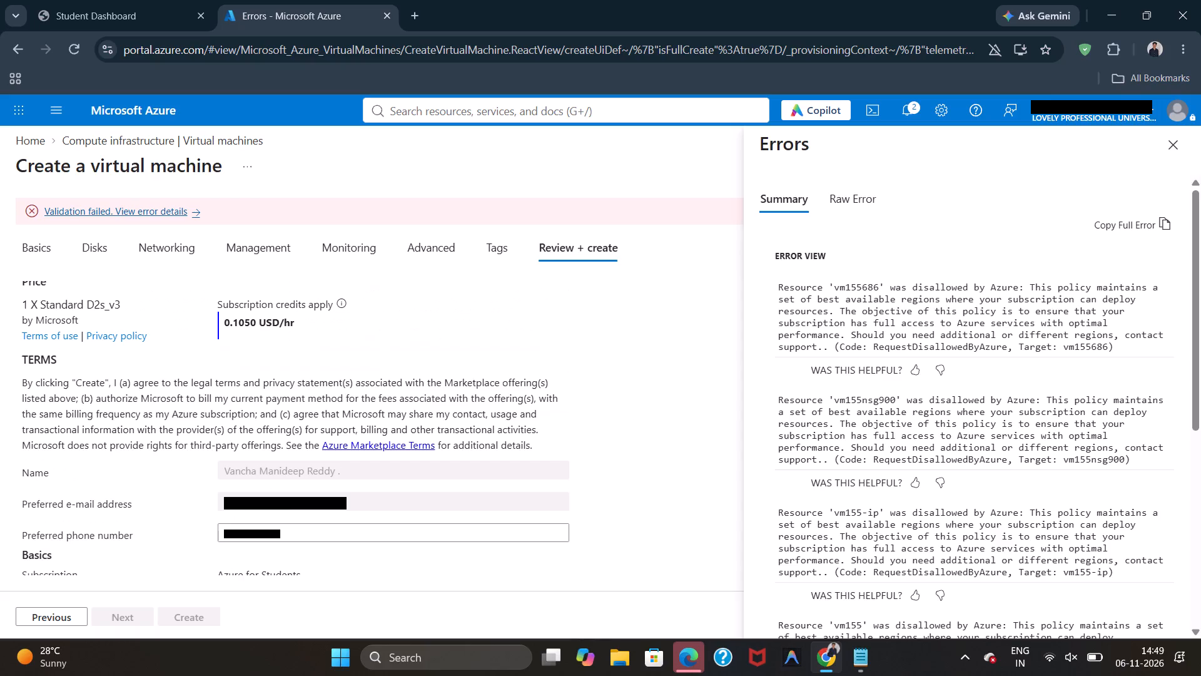
scroll(1006, 449, down, 1)
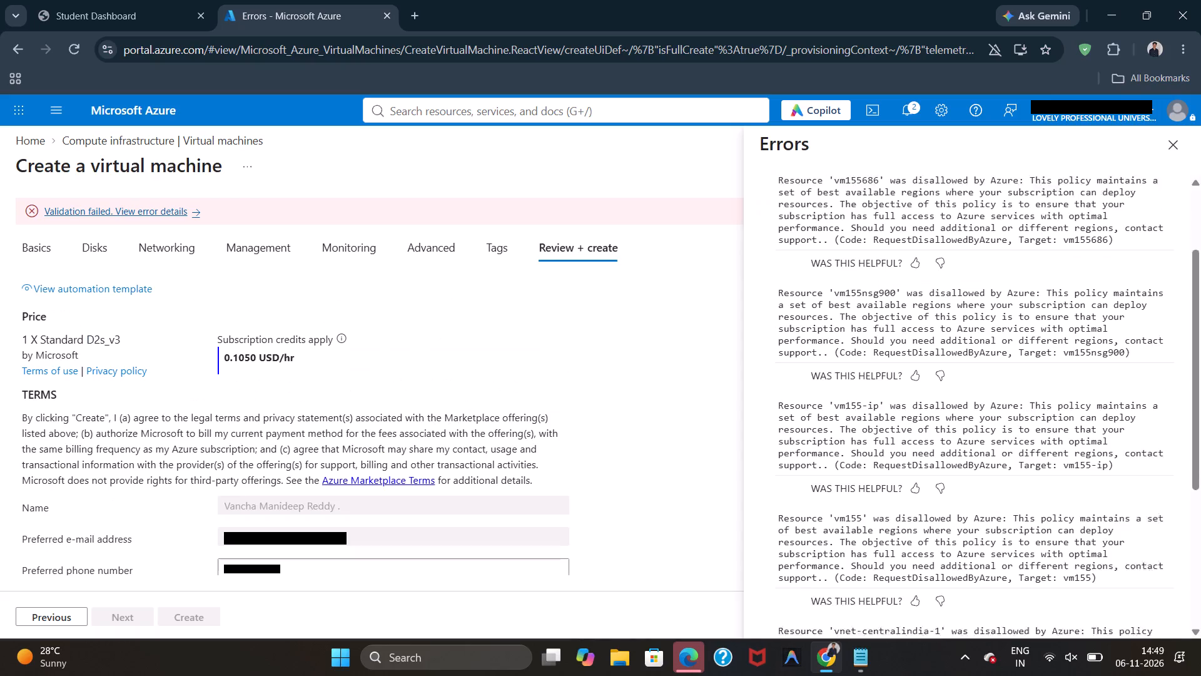
scroll(1006, 449, down, 7)
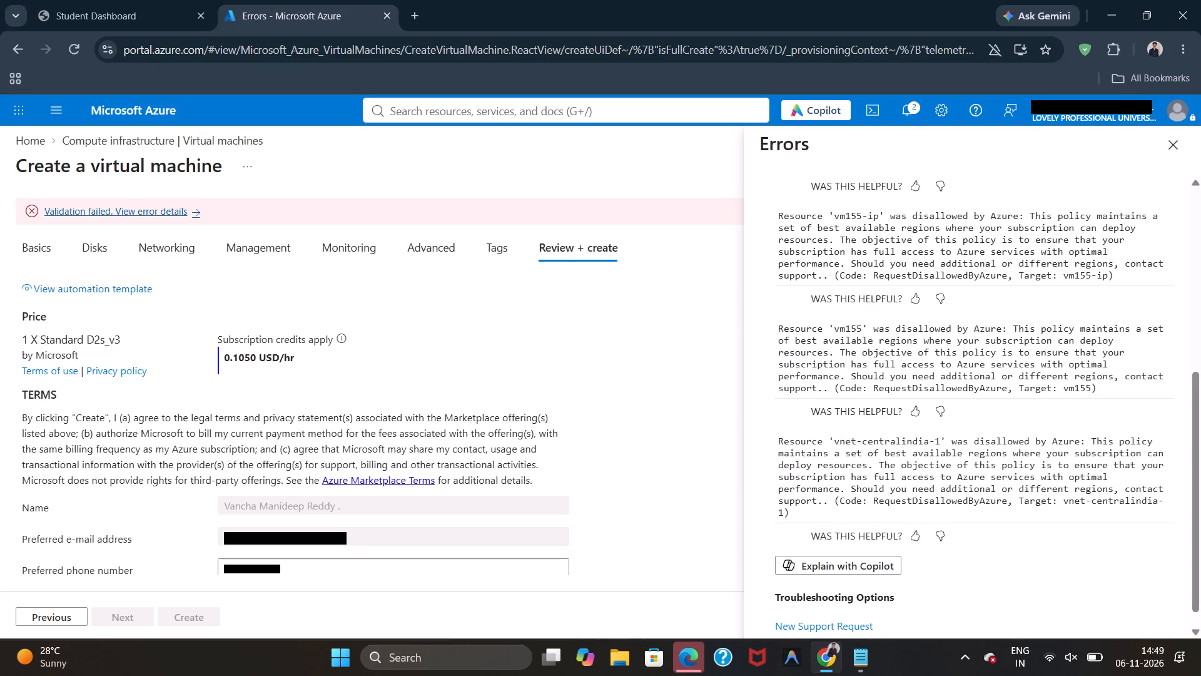
scroll(1006, 449, up, 10)
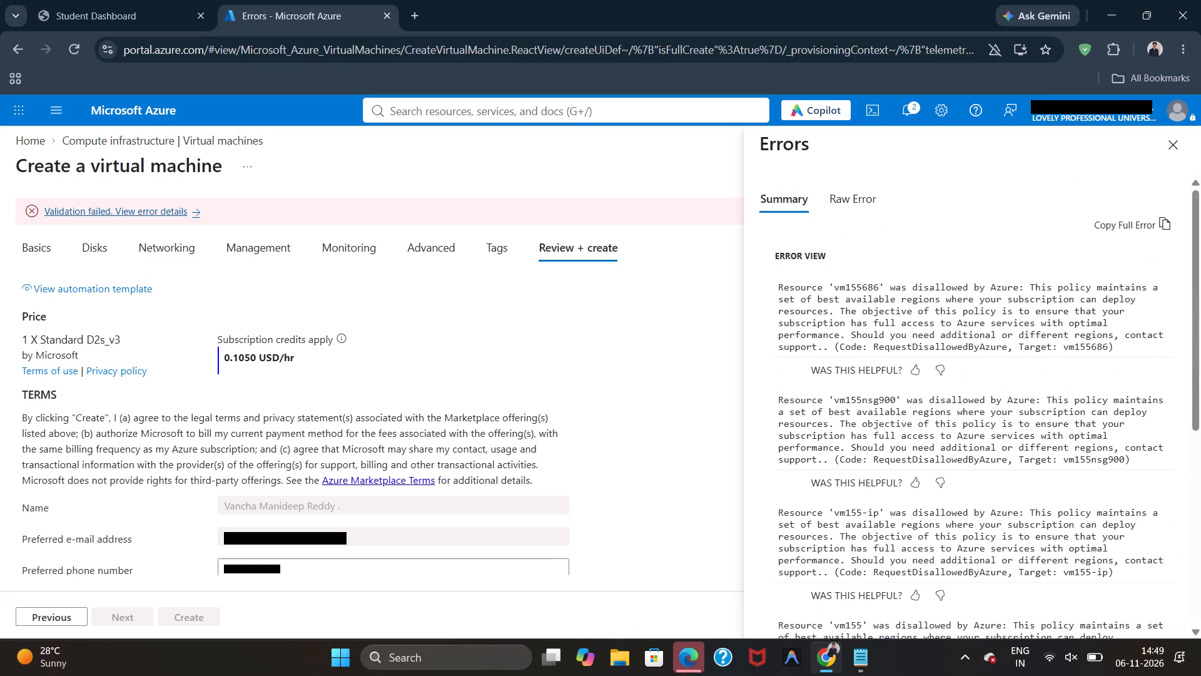
click(1170, 153)
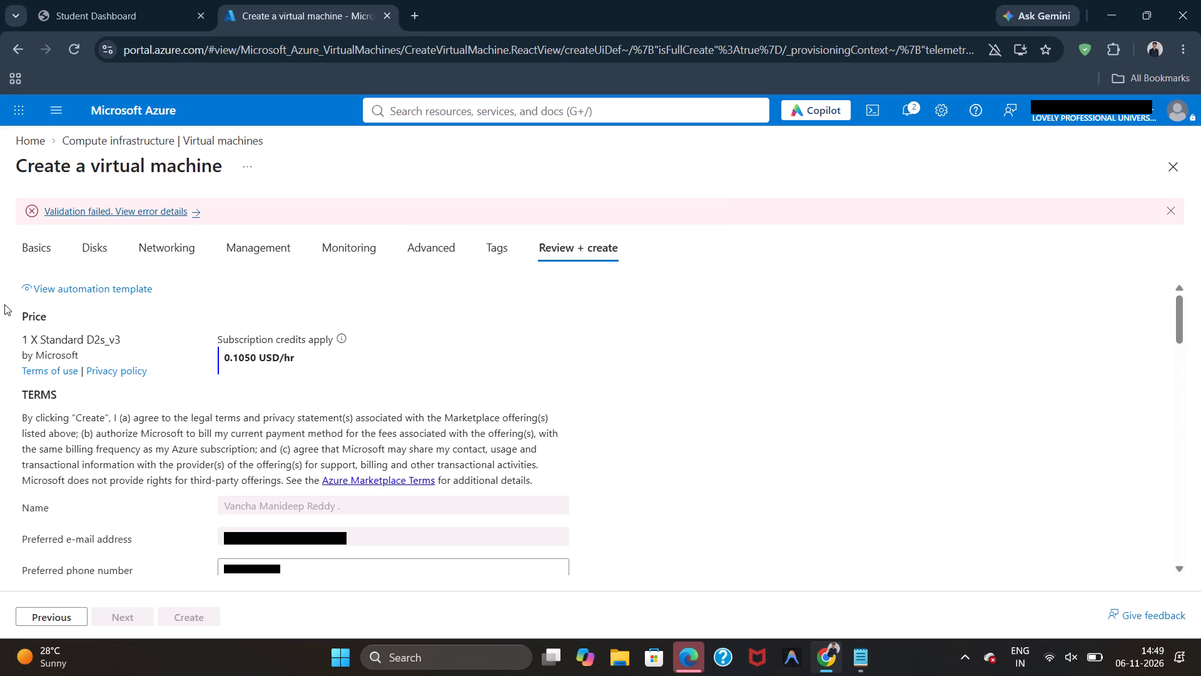
Change vm155's region to (Asia Pacific) East Asia and submit the configuration for validation again.
click(29, 250)
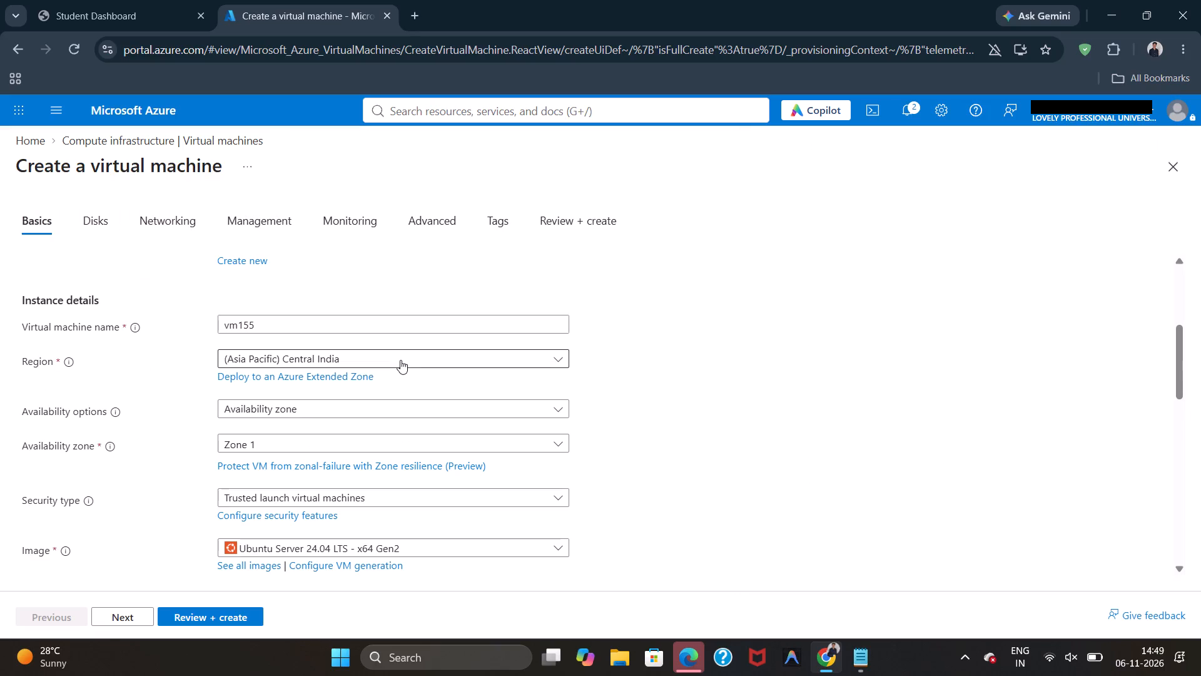
click(400, 358)
click(667, 394)
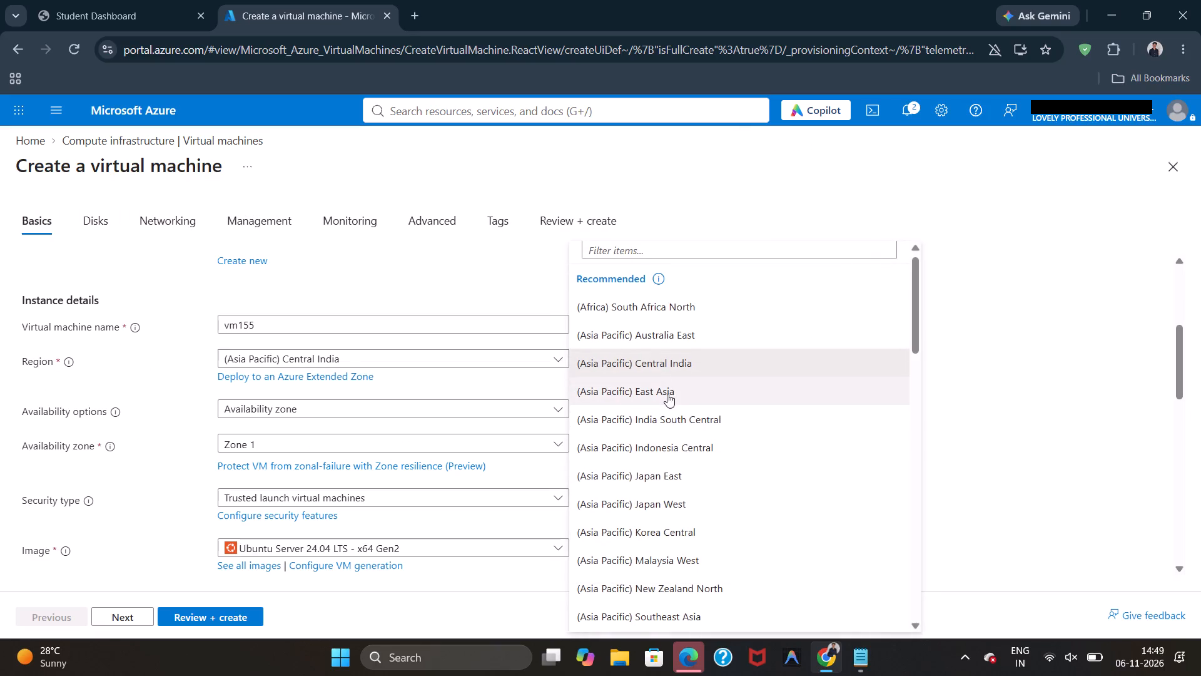
click(238, 615)
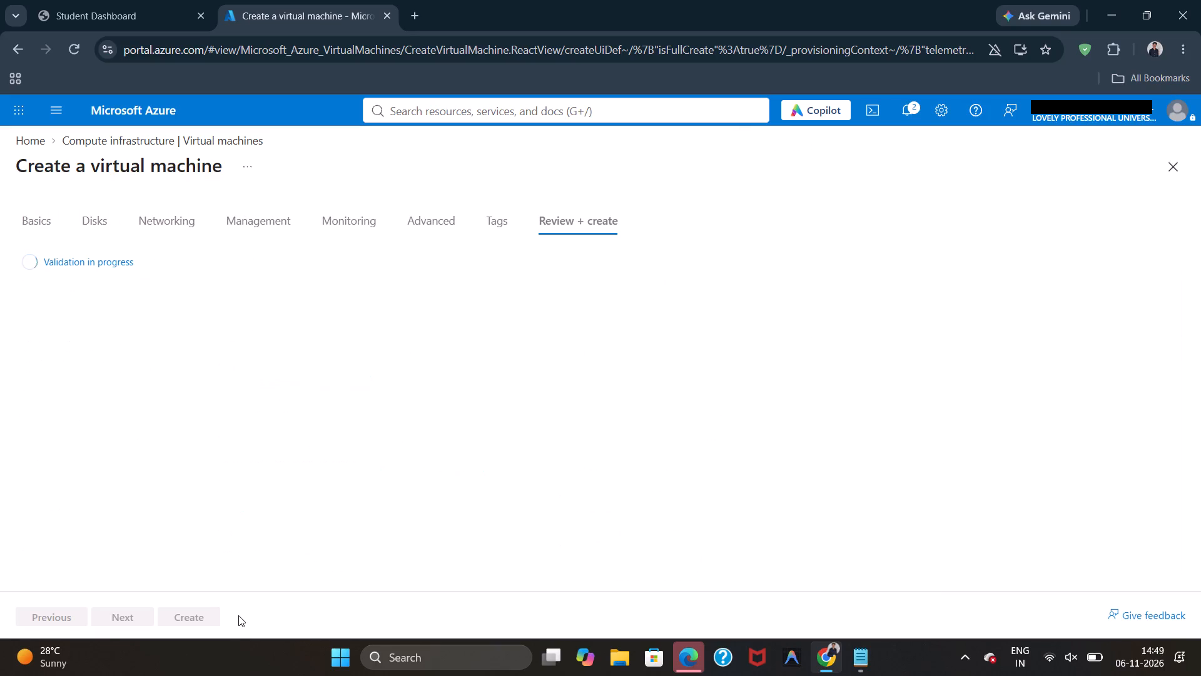
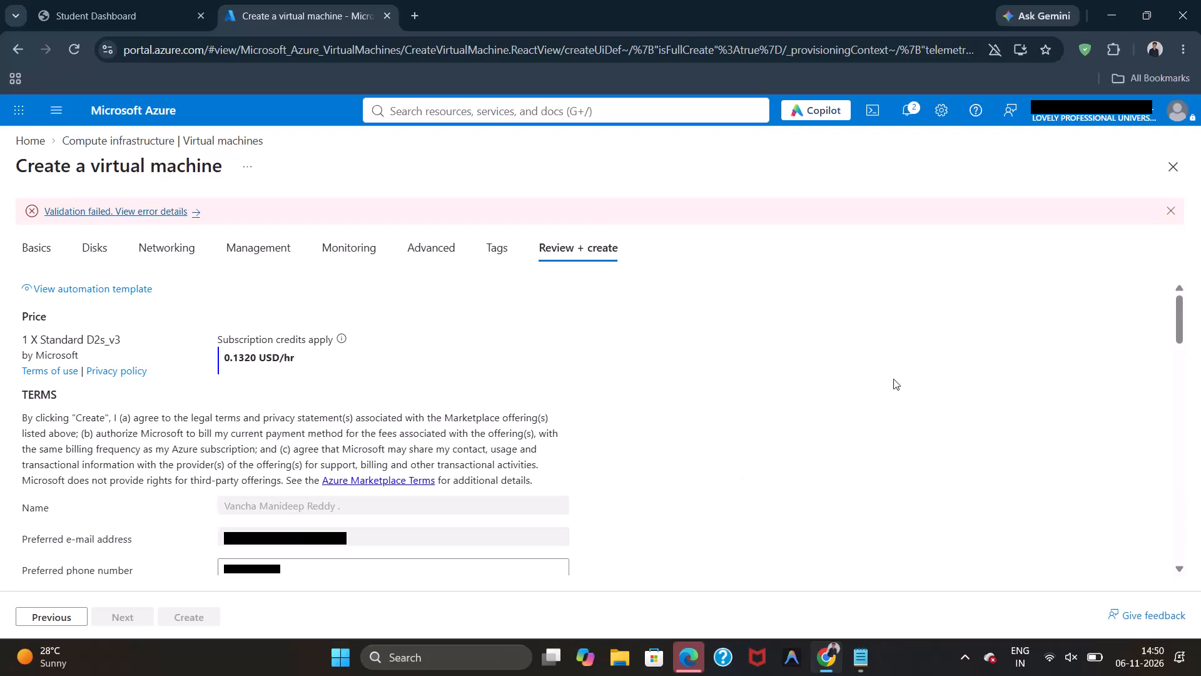
Dismiss the validation banner, review vm155's configuration summary, and submit the configuration for validation again from the Basics settings.
click(1170, 212)
scroll(565, 240, down, 5)
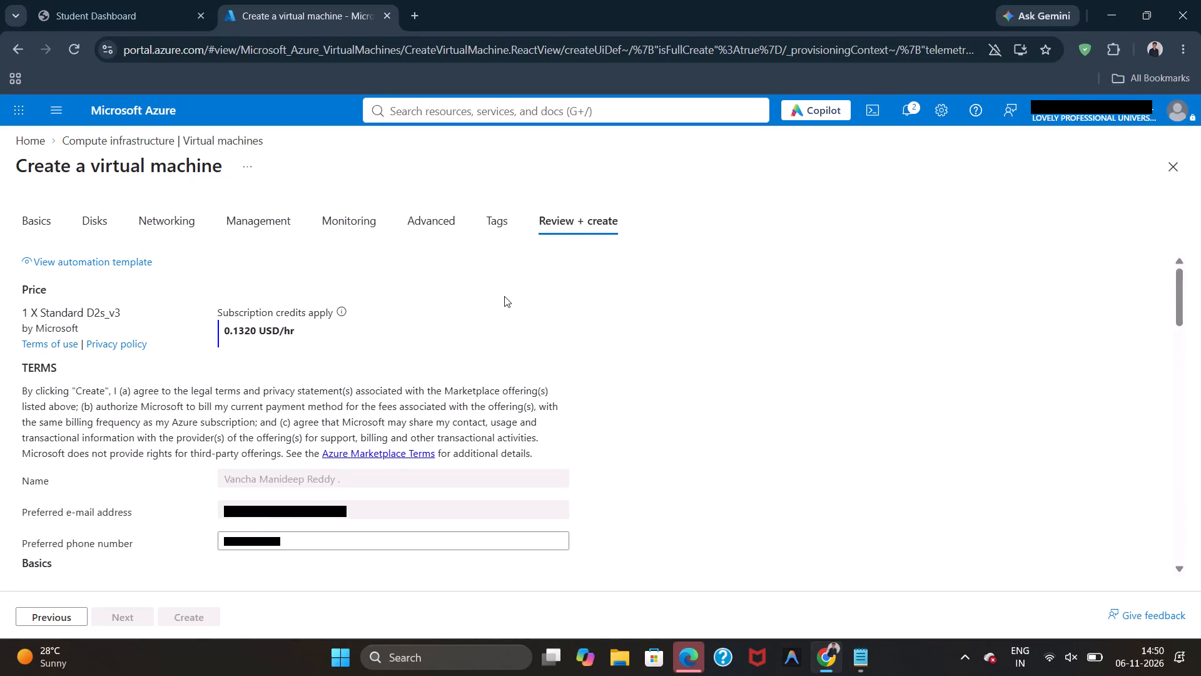
scroll(504, 296, down, 3)
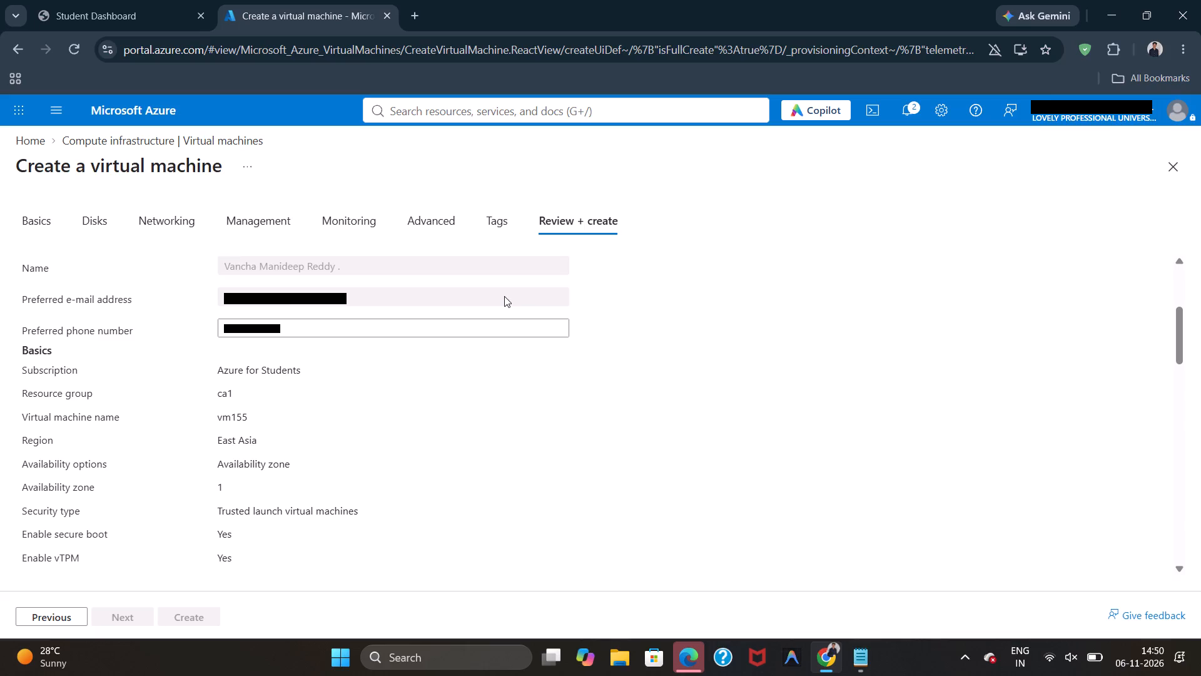
scroll(504, 296, up, 6)
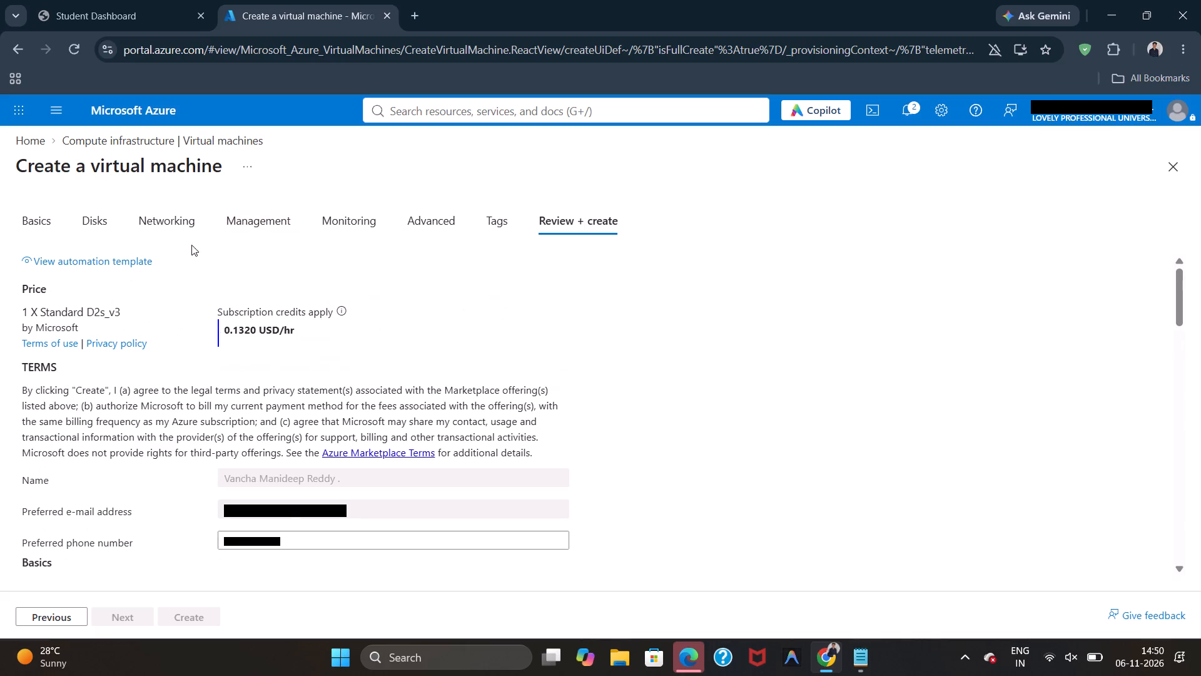
scroll(275, 286, down, 9)
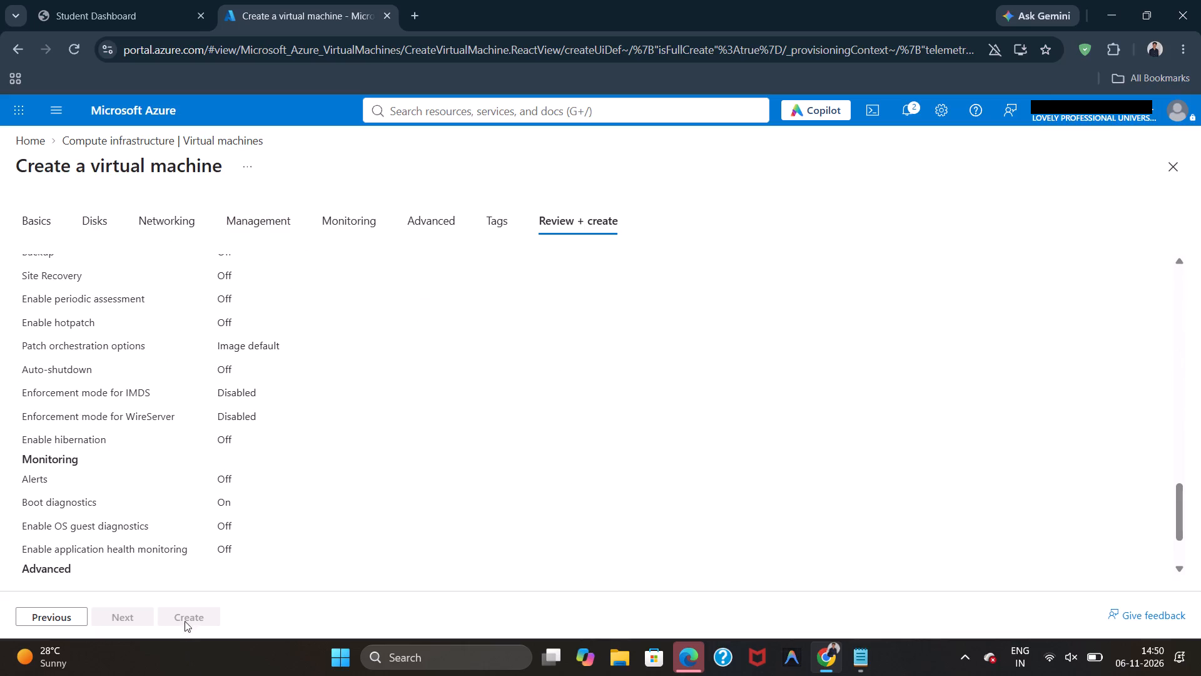
scroll(234, 462, up, 15)
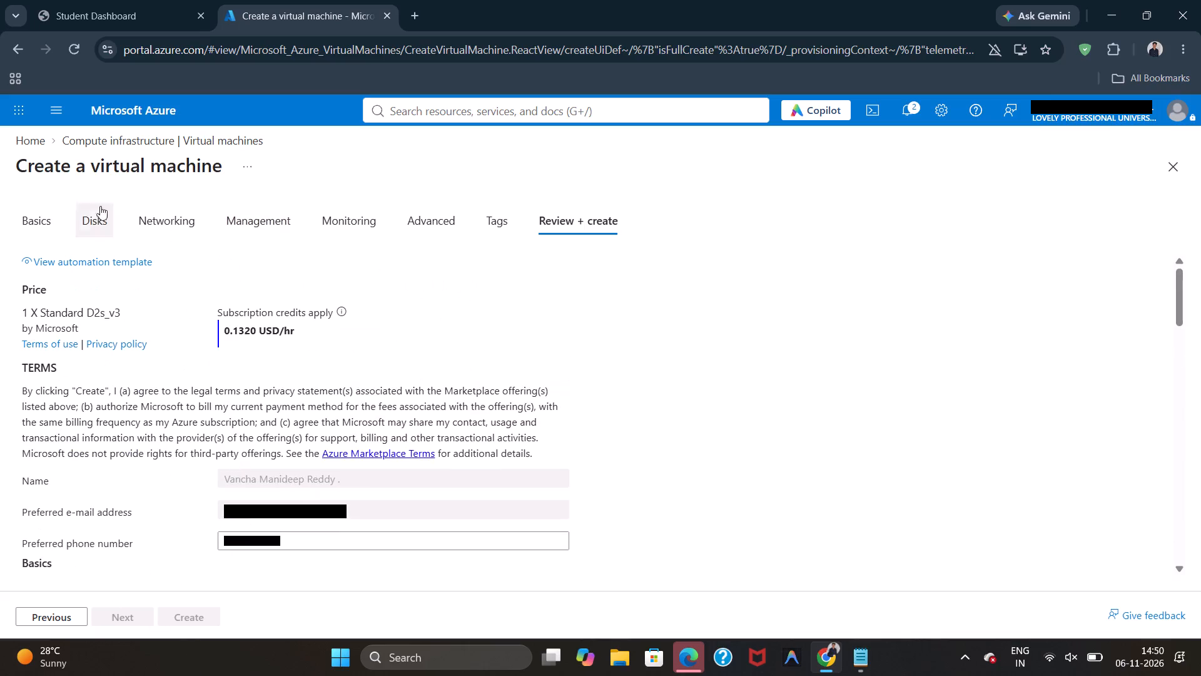
click(47, 212)
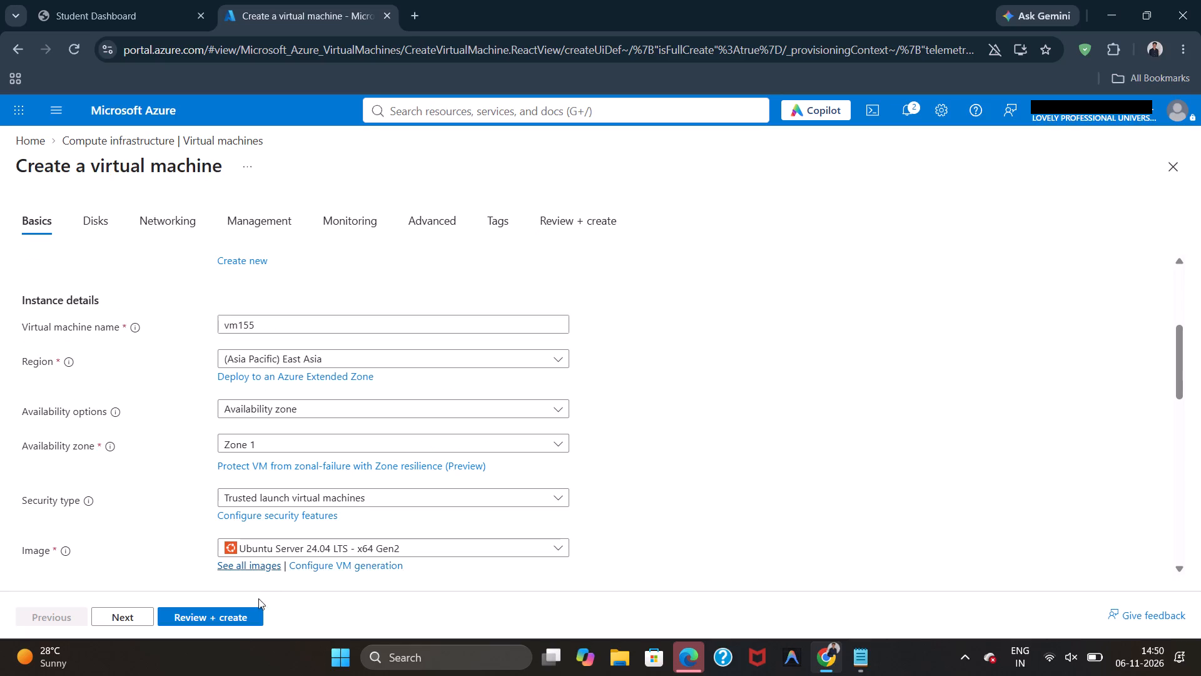
click(249, 613)
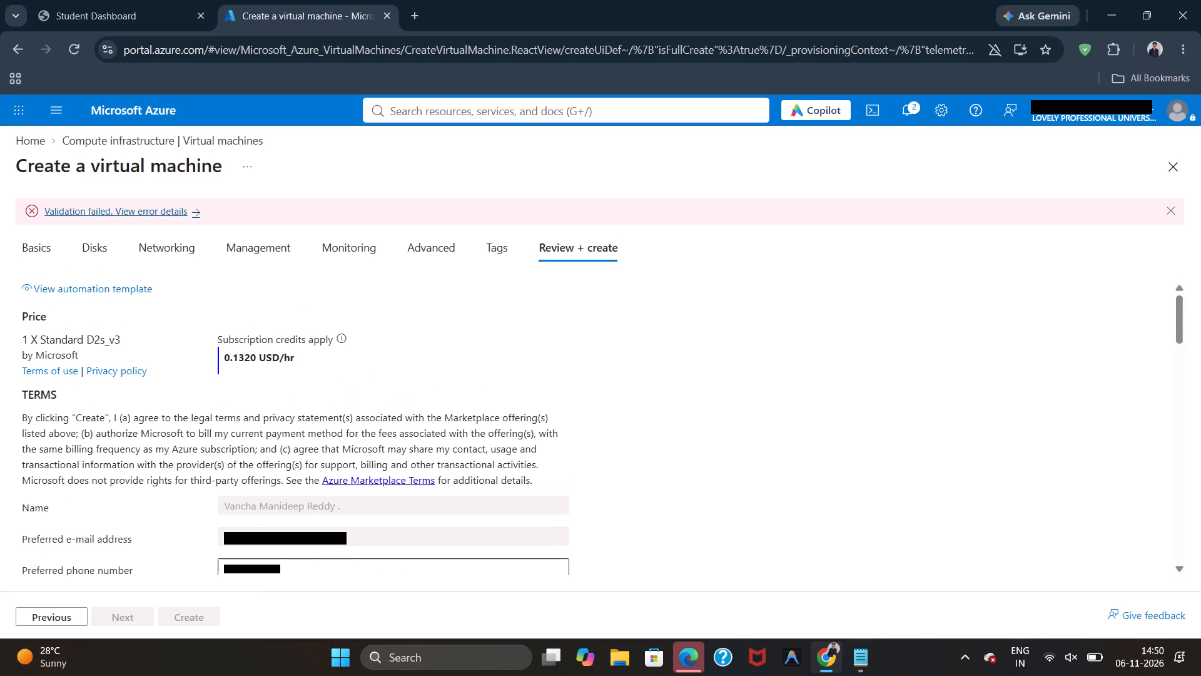
Review vm155's Basics settings from project details to inbound port rules, including the SSH public key source options, and rerun validation.
scroll(271, 445, down, 2)
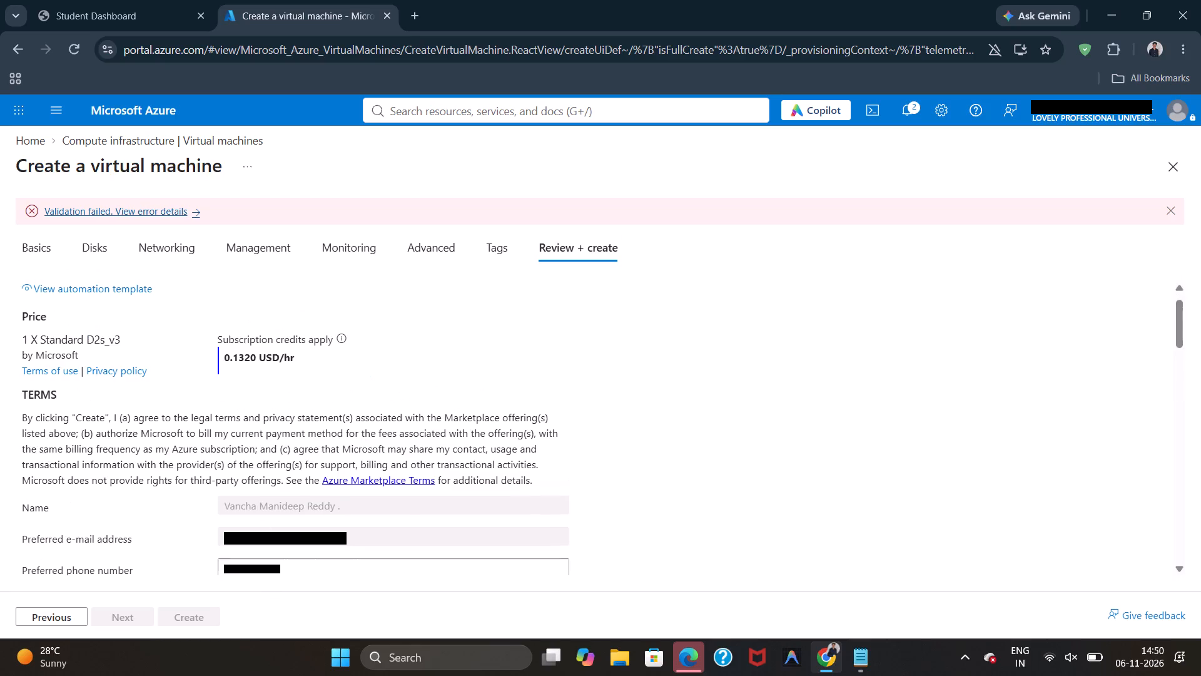
scroll(271, 445, down, 4)
scroll(271, 445, up, 8)
scroll(271, 445, down, 6)
scroll(271, 445, up, 9)
click(30, 243)
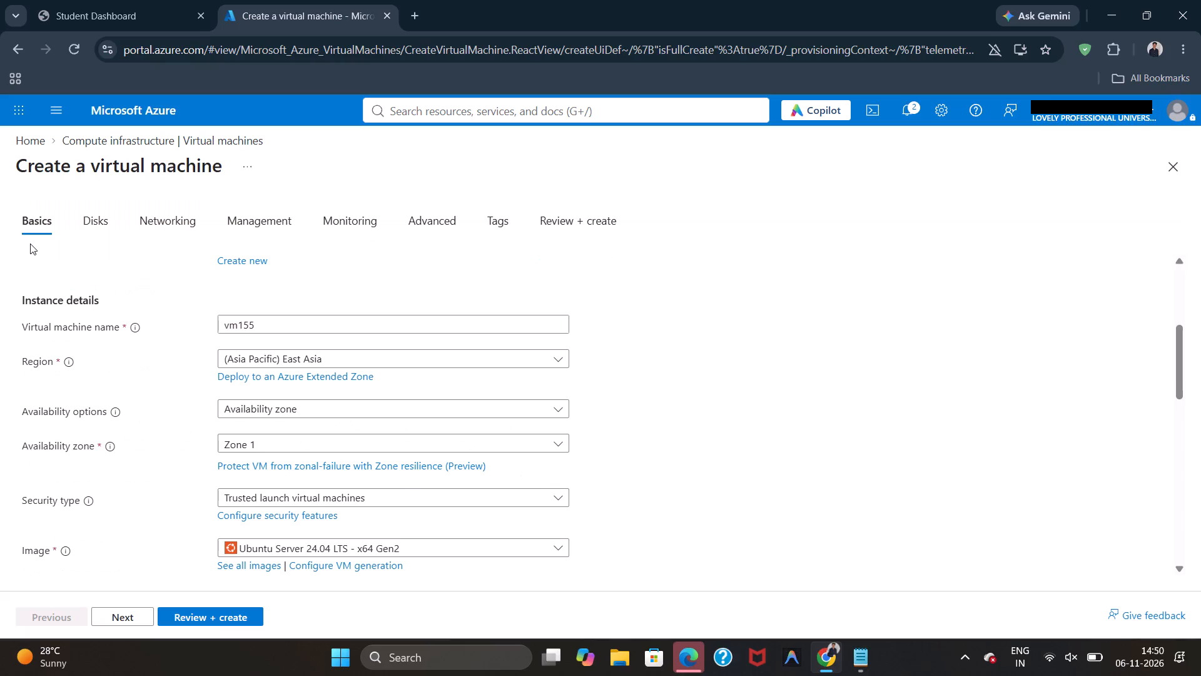
scroll(275, 372, up, 5)
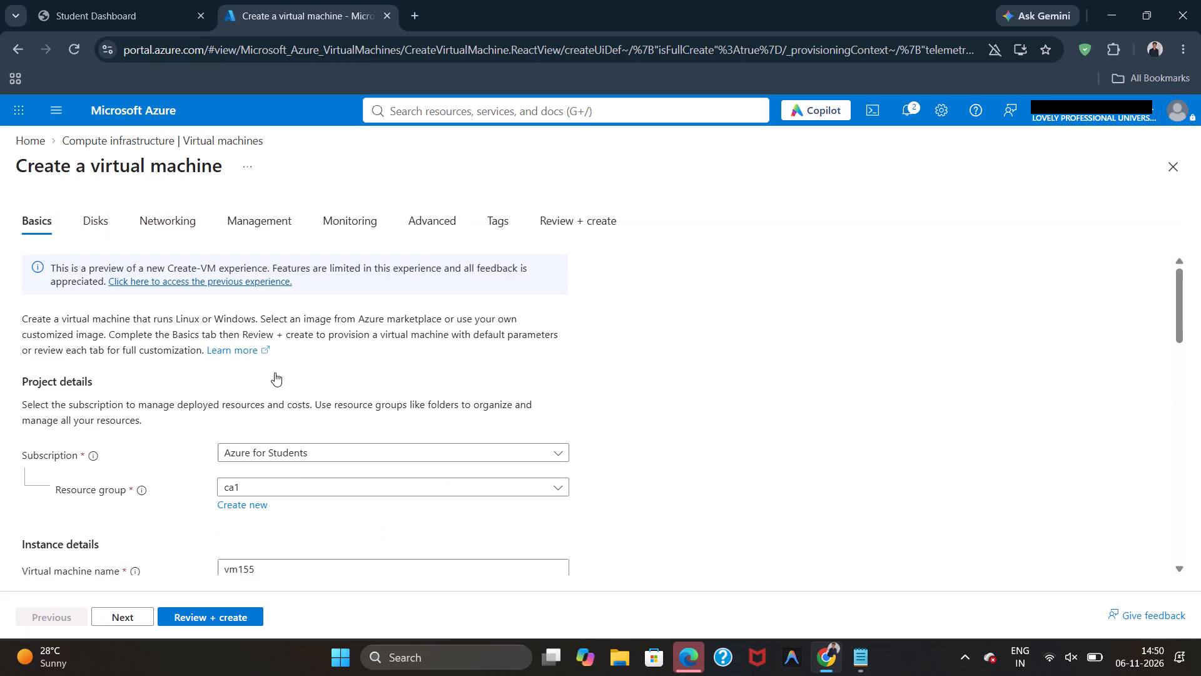
scroll(275, 372, down, 1)
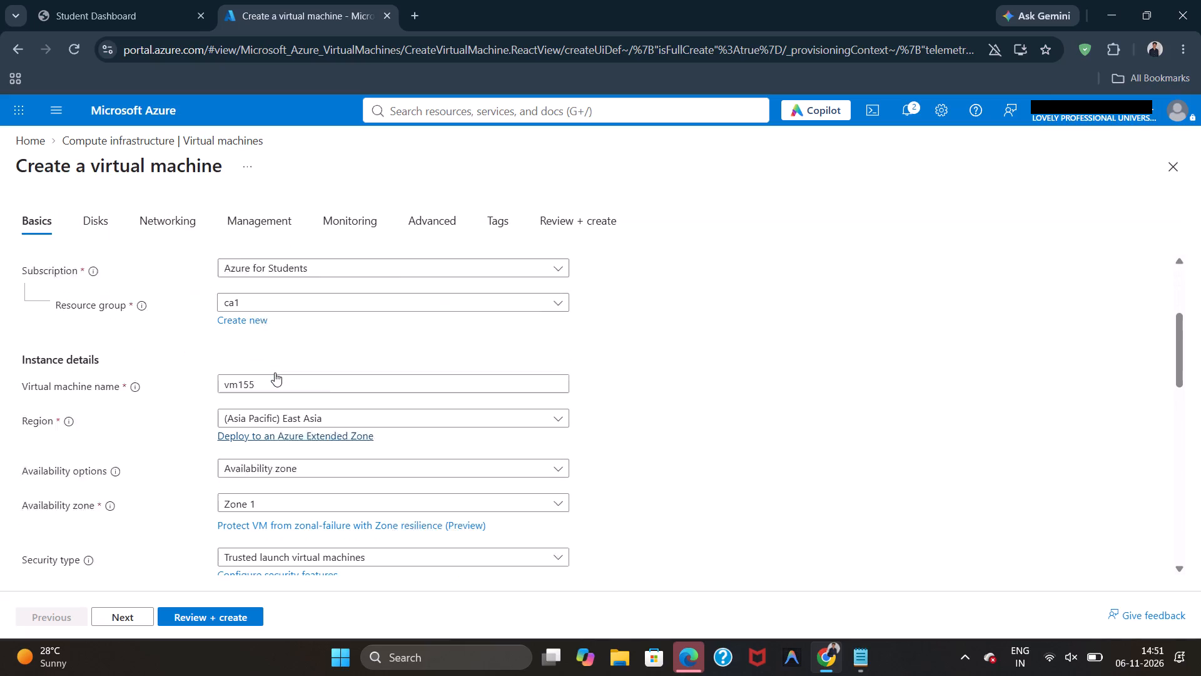
scroll(275, 372, down, 3)
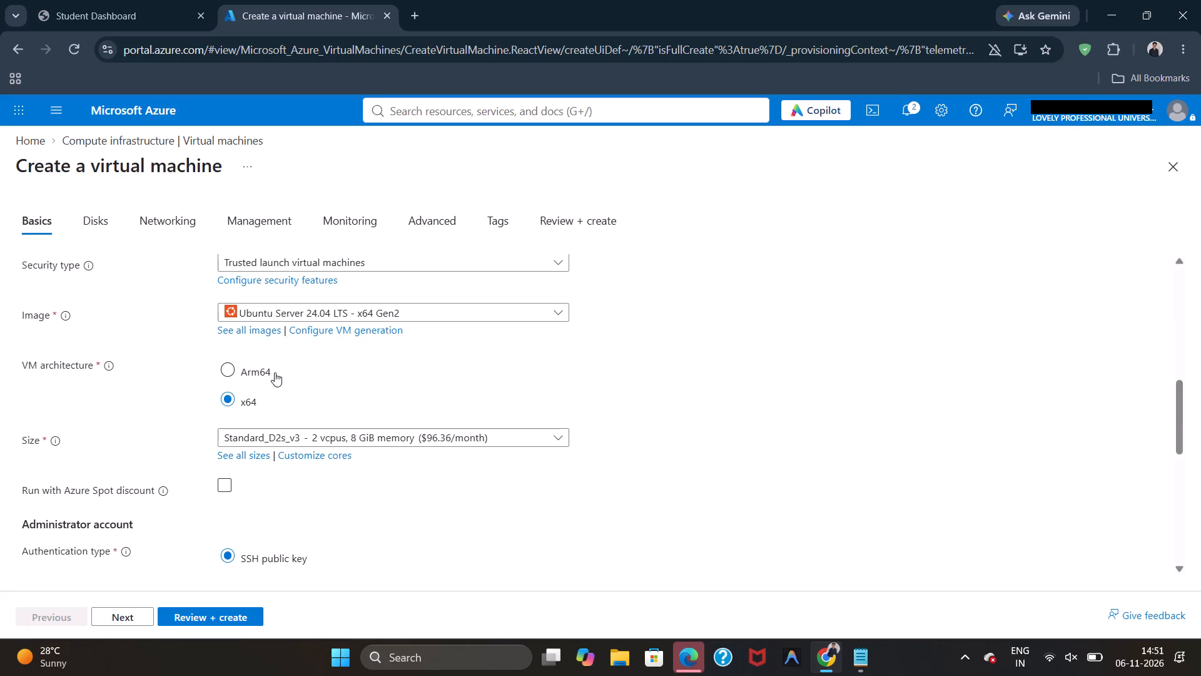
scroll(275, 372, down, 2)
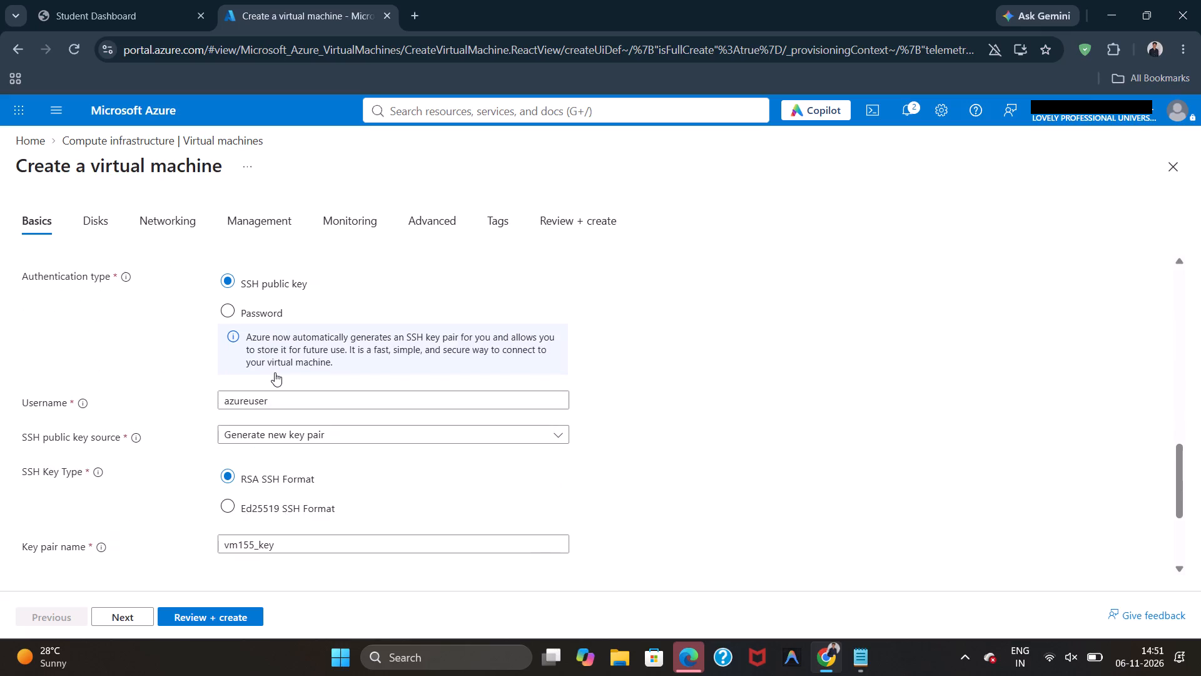
click(292, 433)
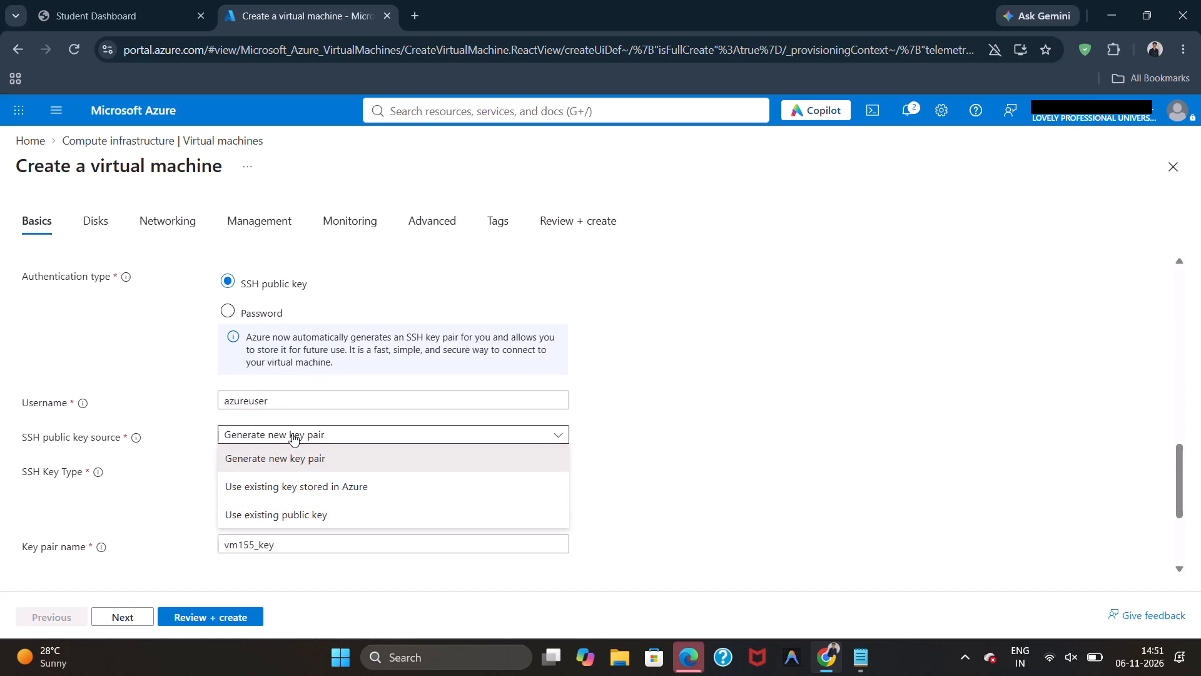
click(292, 433)
scroll(292, 433, down, 3)
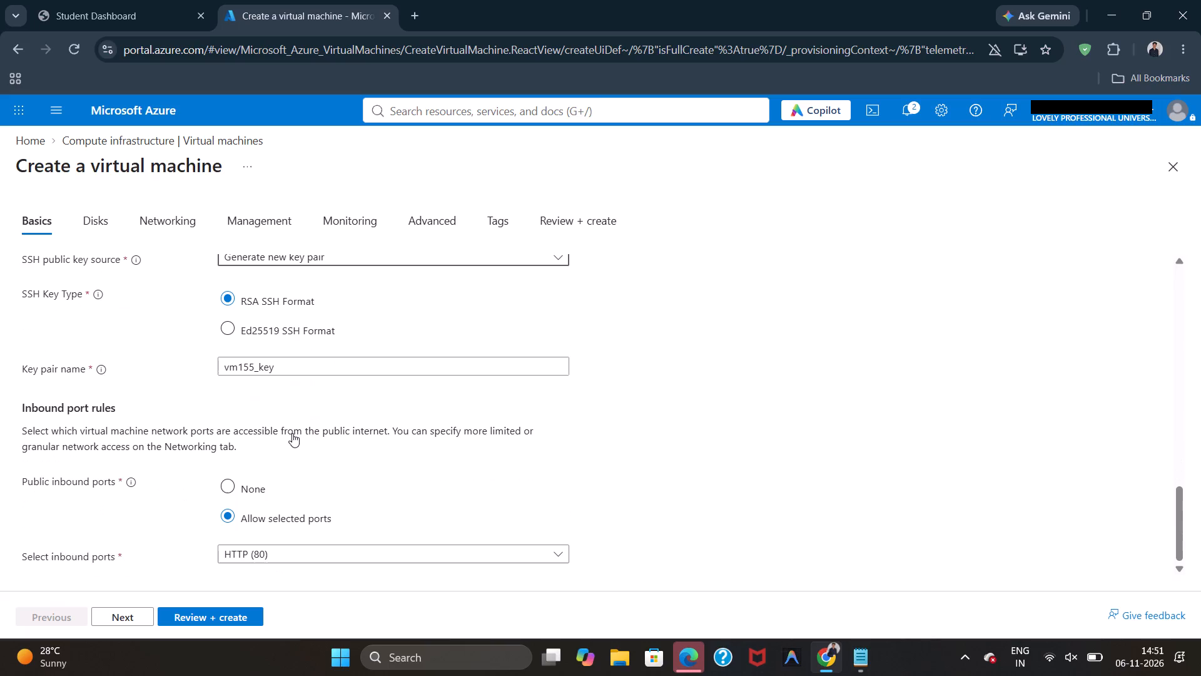
scroll(292, 433, up, 8)
click(232, 620)
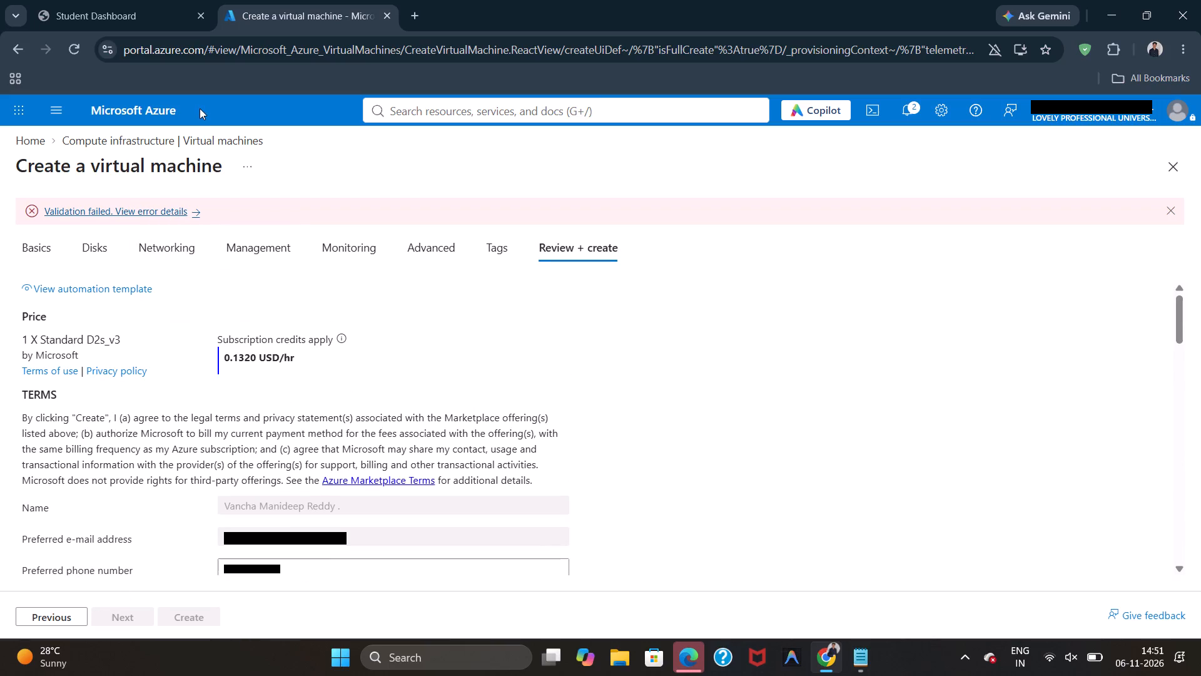
Recheck vm155's region, availability, image and size settings and run the validation once more.
click(51, 247)
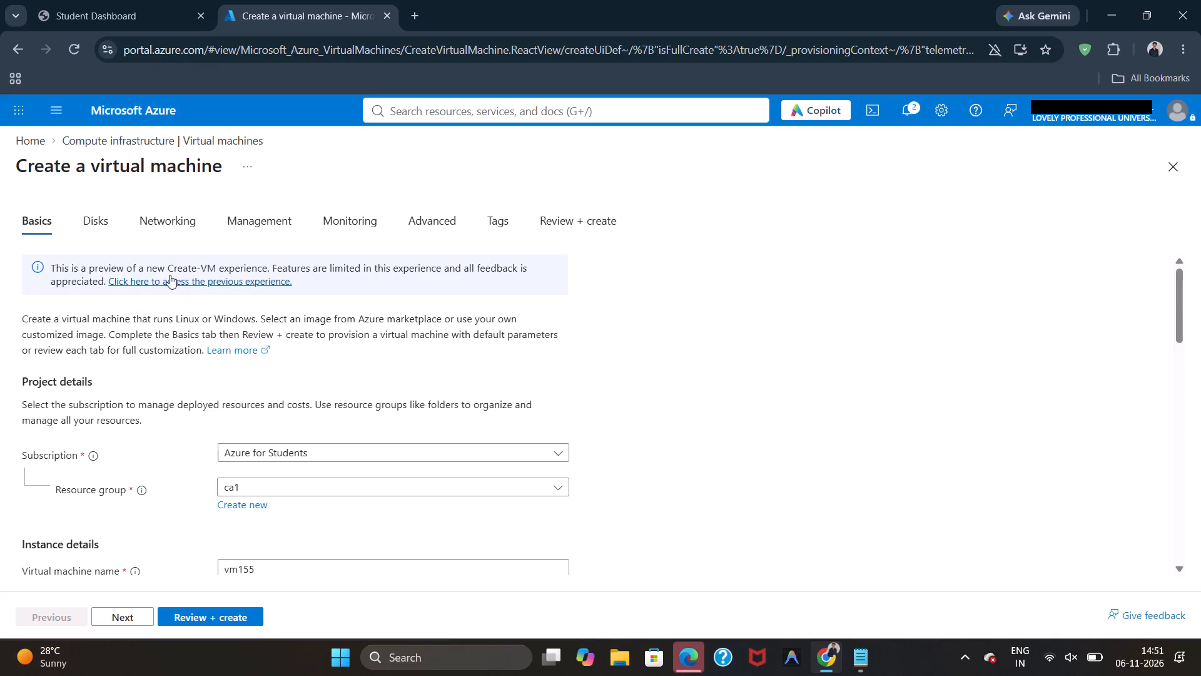
scroll(268, 387, down, 2)
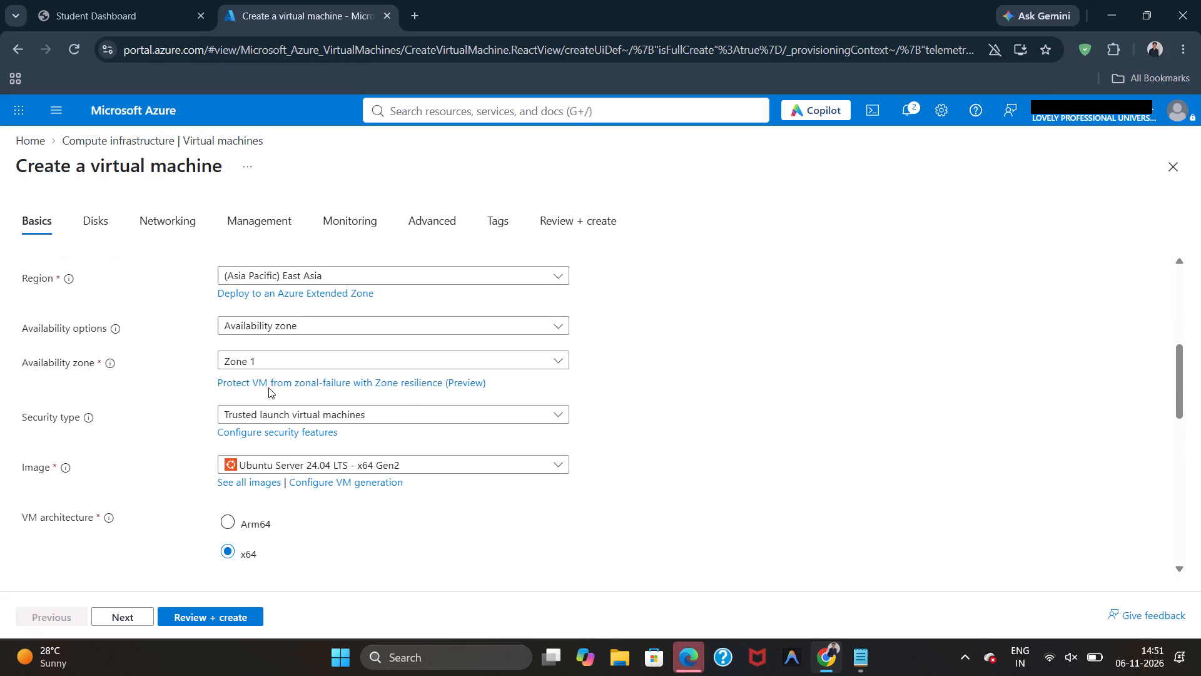
scroll(268, 387, down, 1)
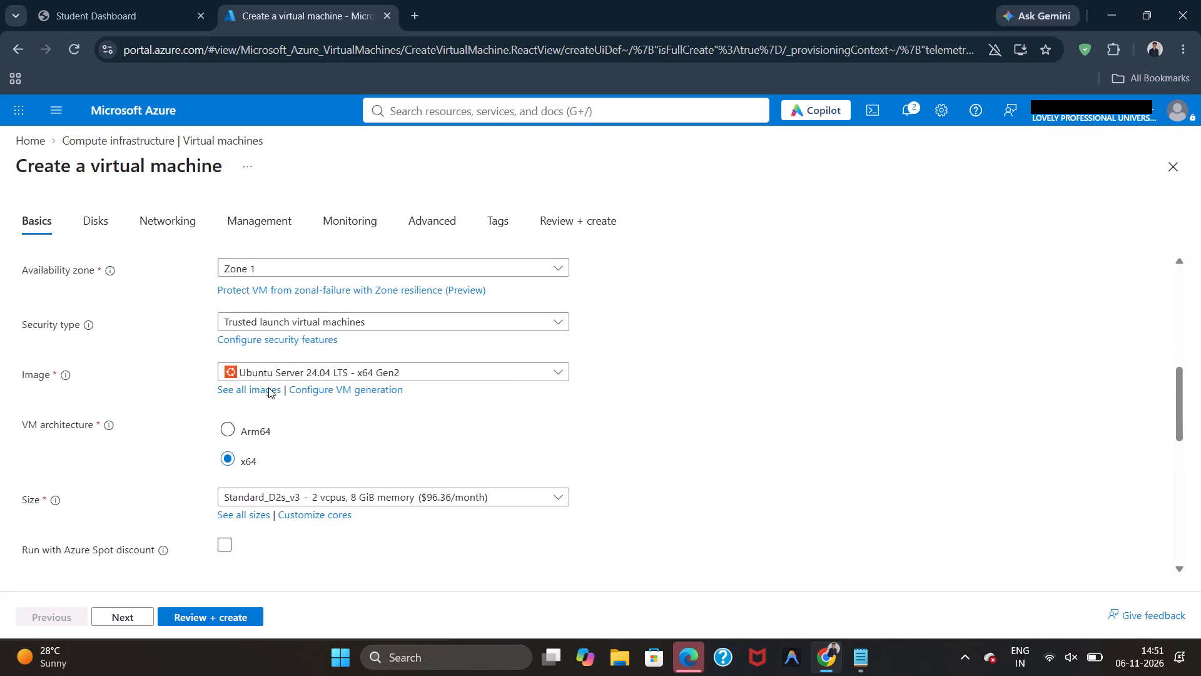
scroll(268, 387, down, 3)
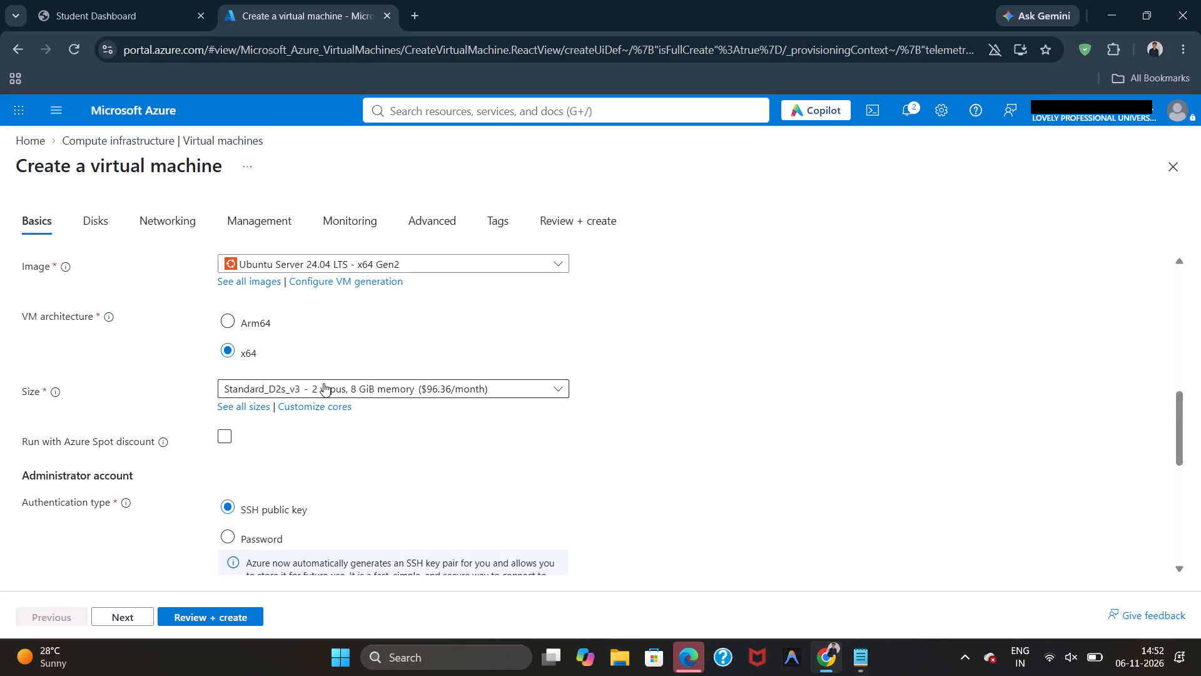
scroll(430, 387, up, 7)
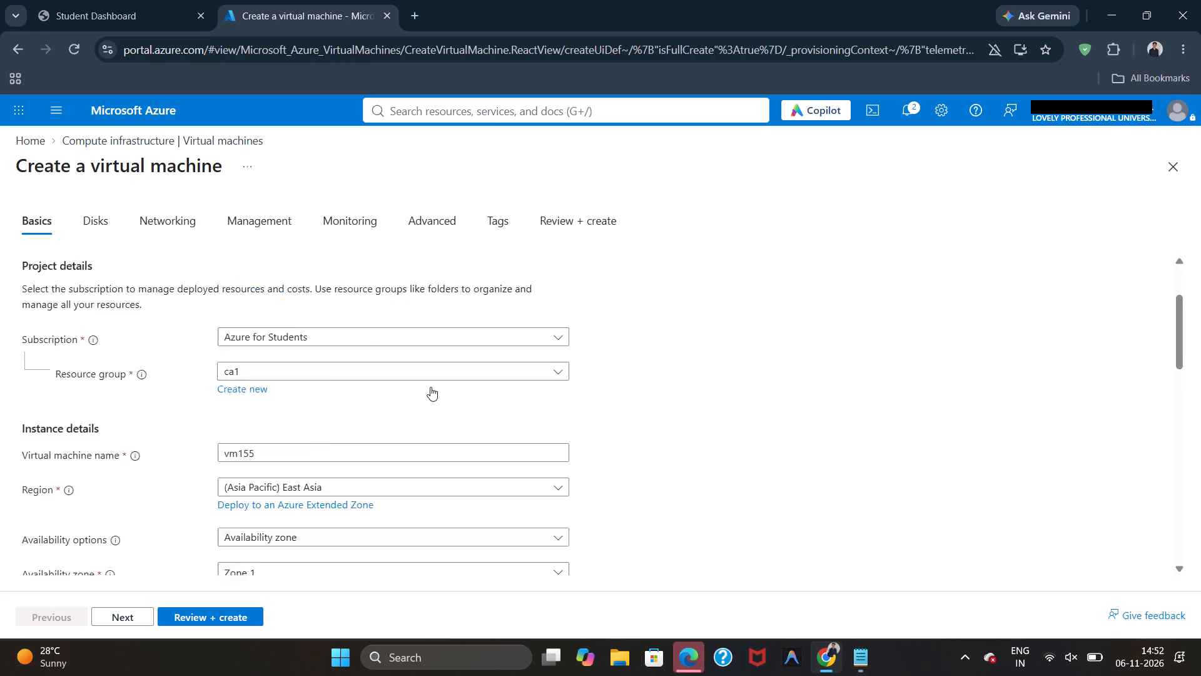
click(536, 229)
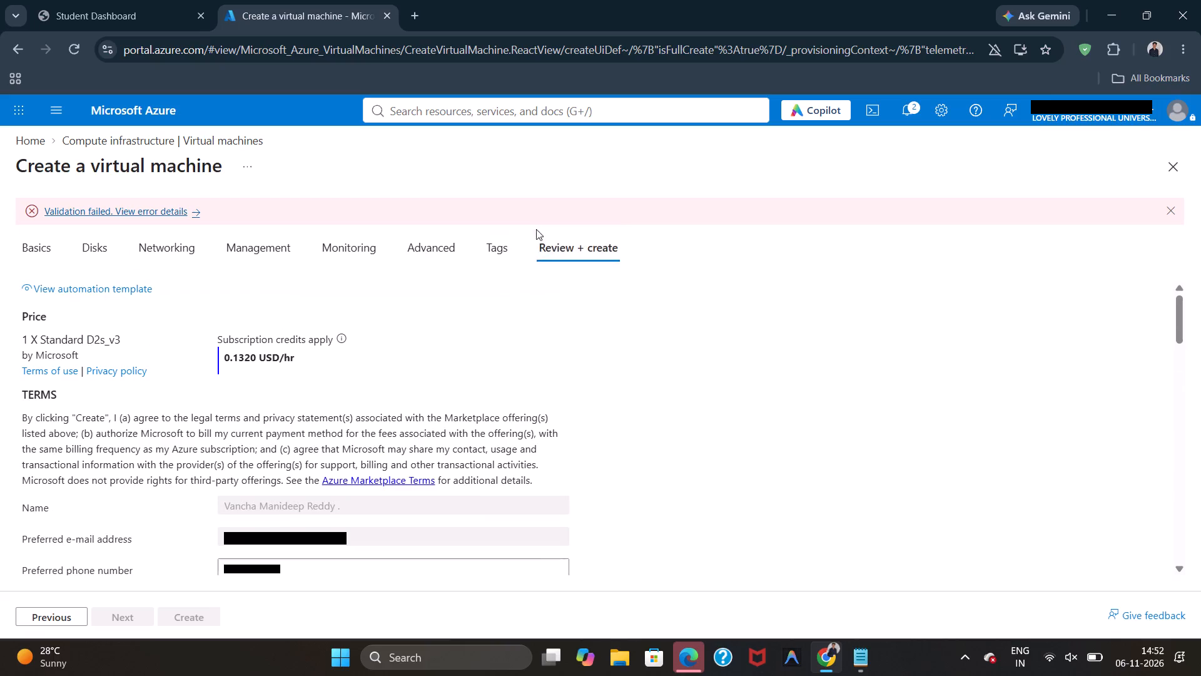
Open the validation error details and read the error.
click(165, 207)
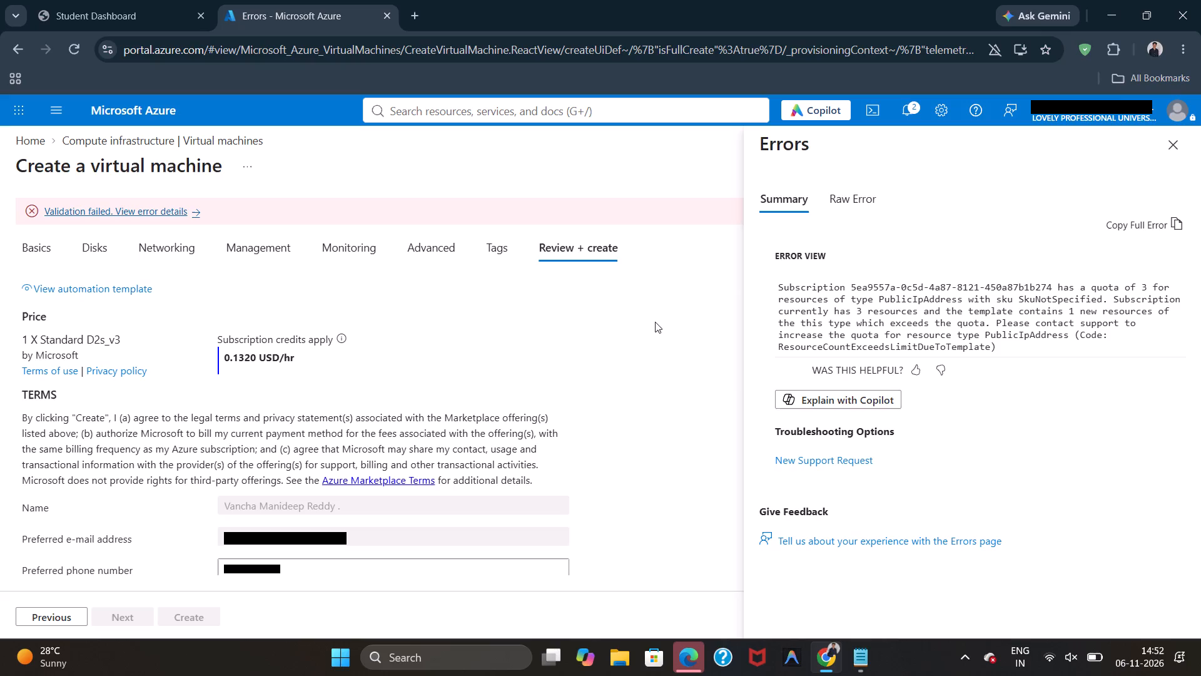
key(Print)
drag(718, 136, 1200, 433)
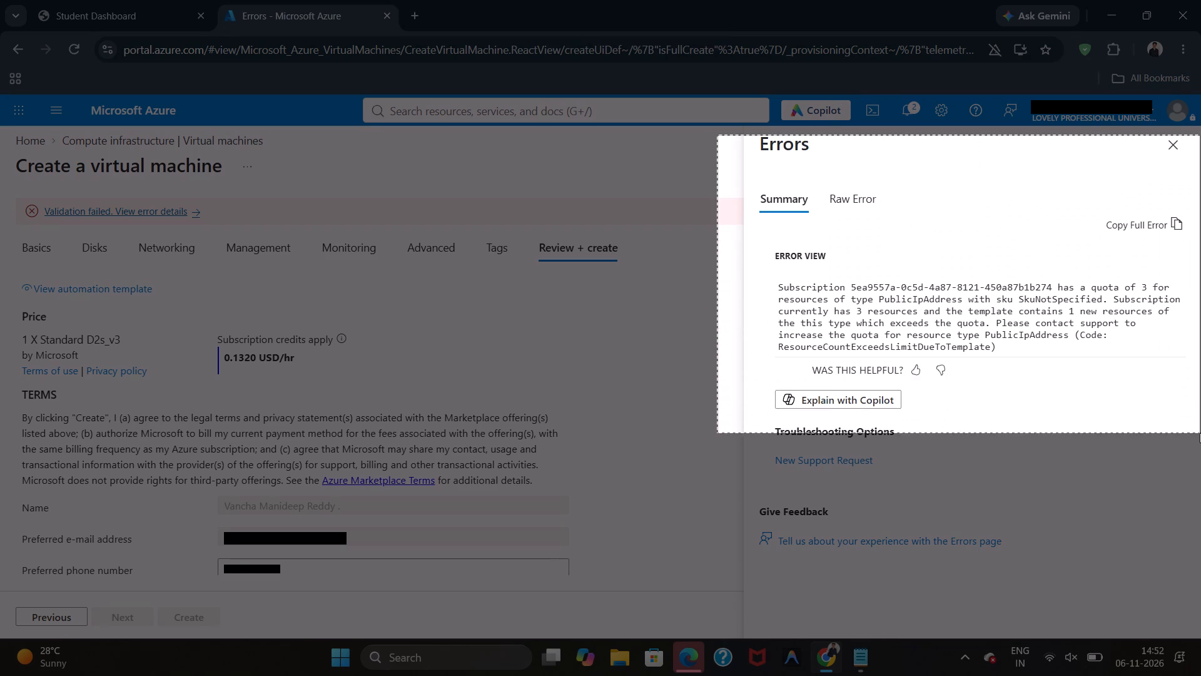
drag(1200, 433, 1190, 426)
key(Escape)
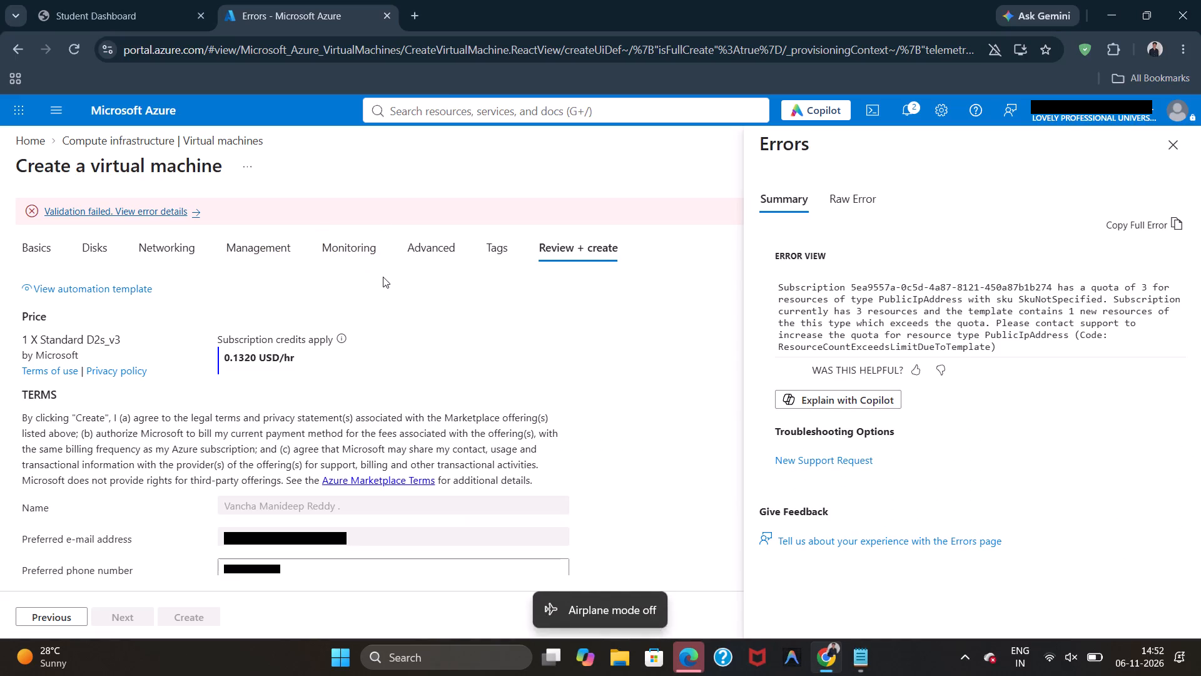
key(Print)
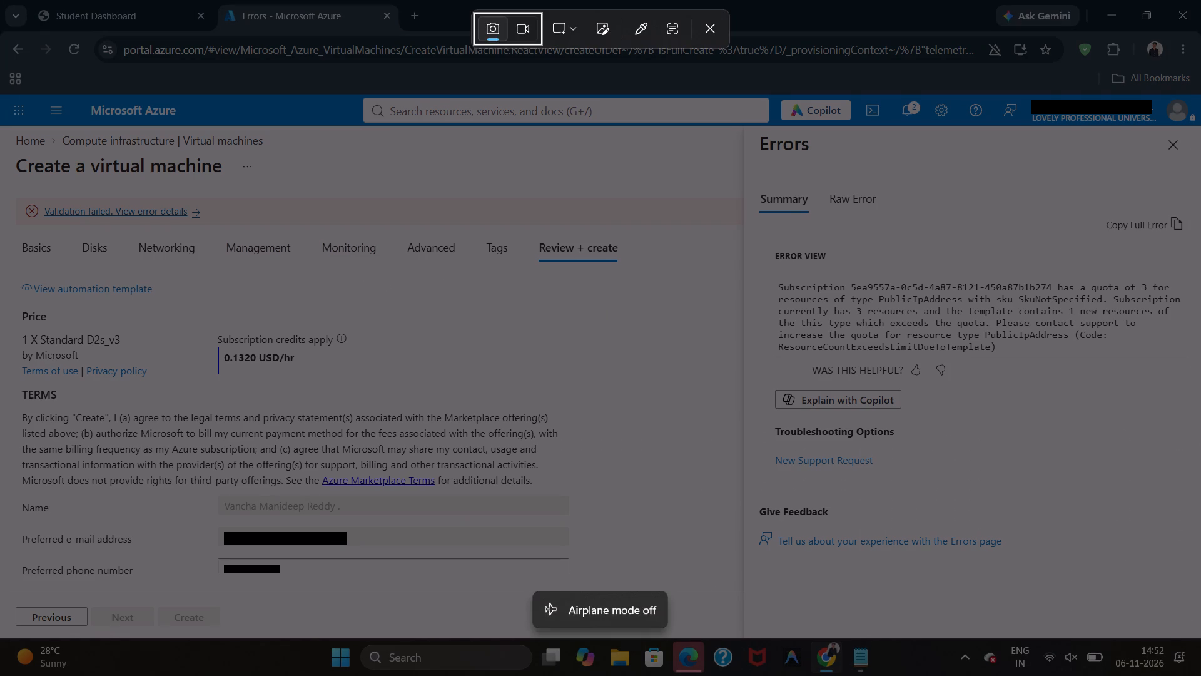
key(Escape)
Capture a screenshot of the whole portal page, from the Microsoft Azure header down, including the validation error details.
key(Print)
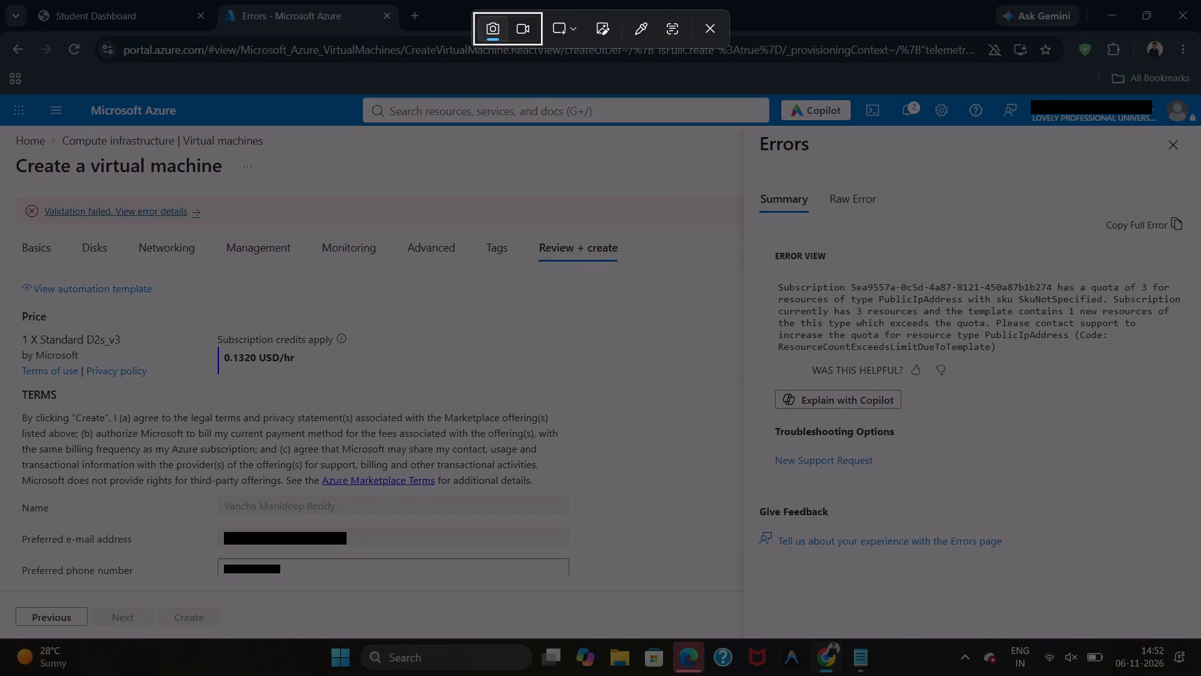
drag(0, 95, 835, 415)
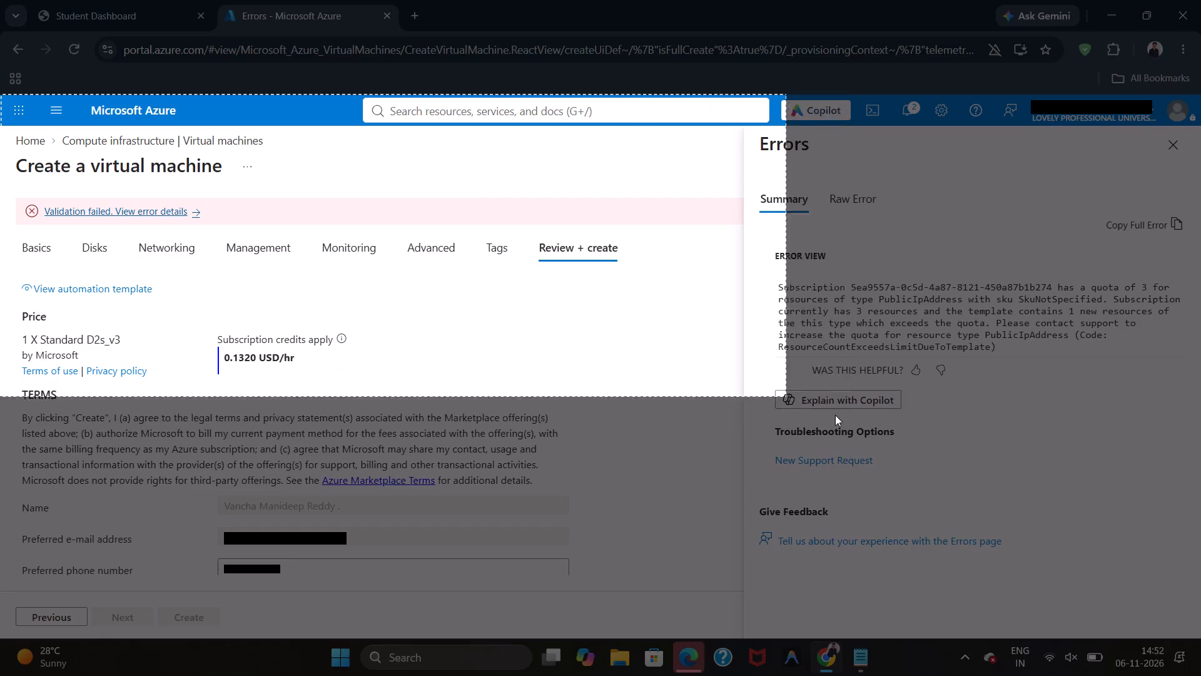
drag(835, 415, 1068, 581)
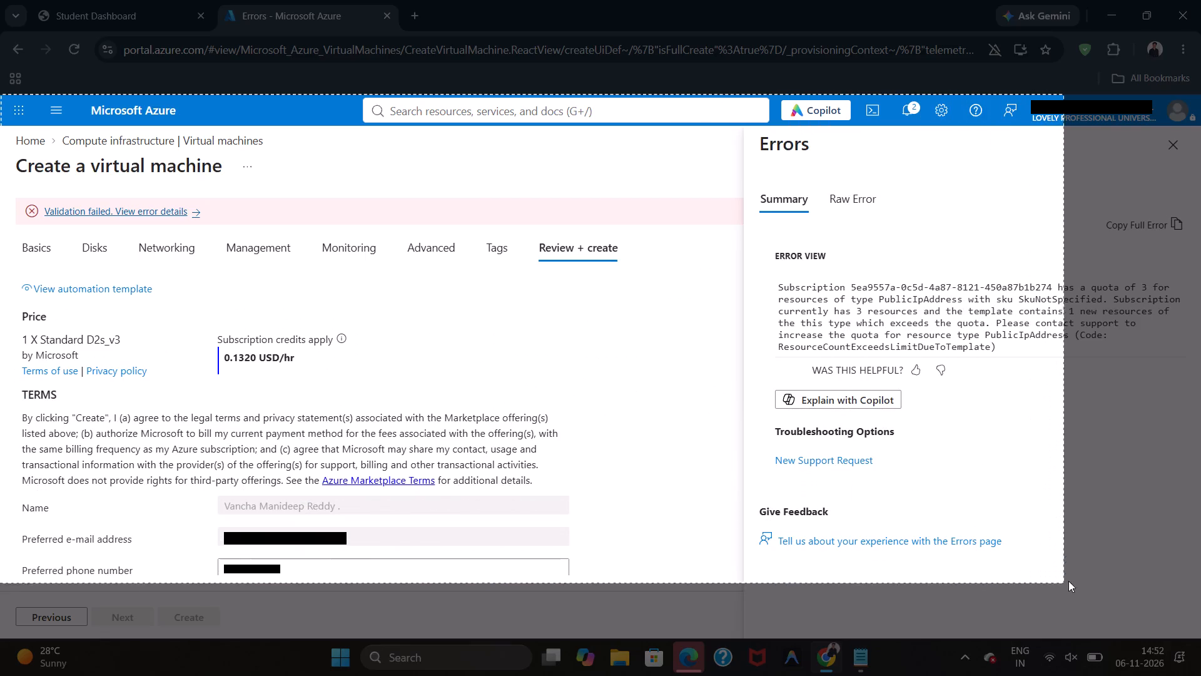
drag(1068, 581, 1200, 640)
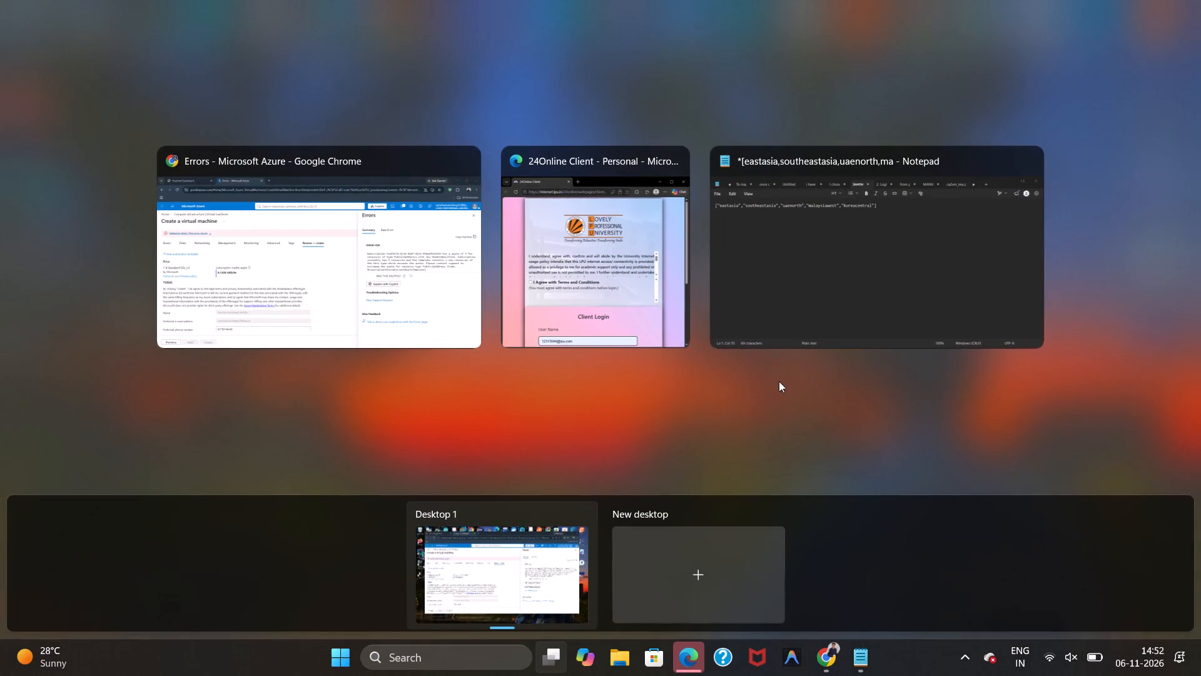
click(671, 158)
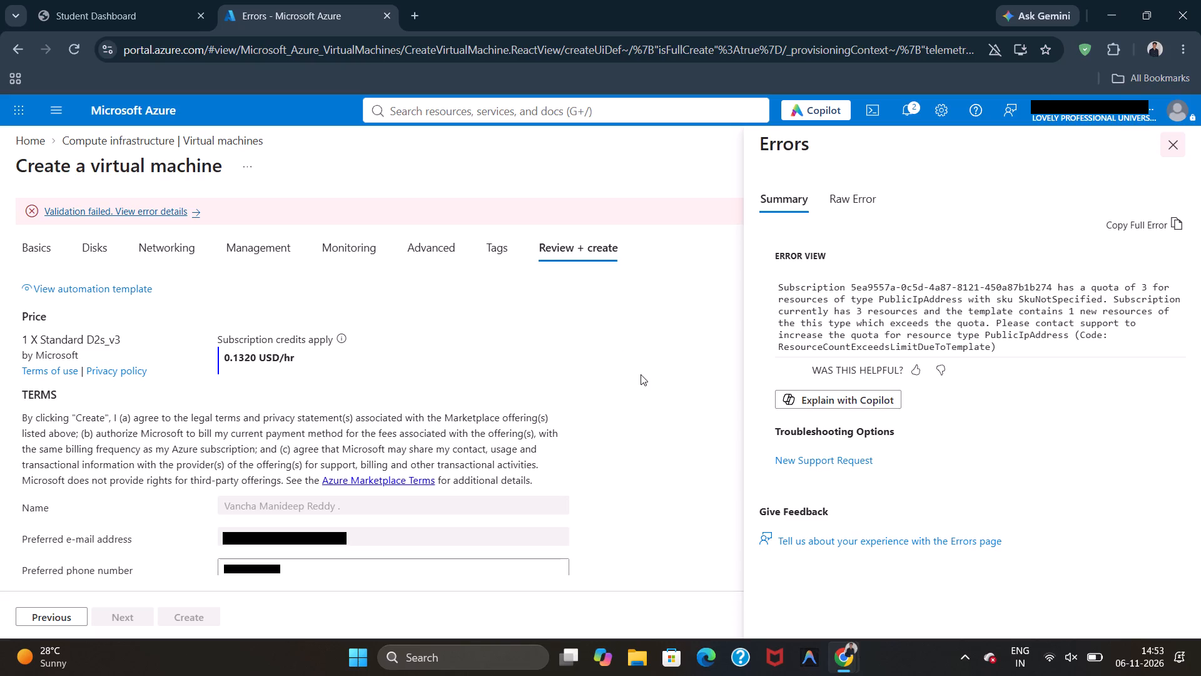
Back in the Azure portal, close the error details and return to the virtual machine's Basics settings.
scroll(668, 311, down, 2)
scroll(668, 311, up, 6)
click(1176, 151)
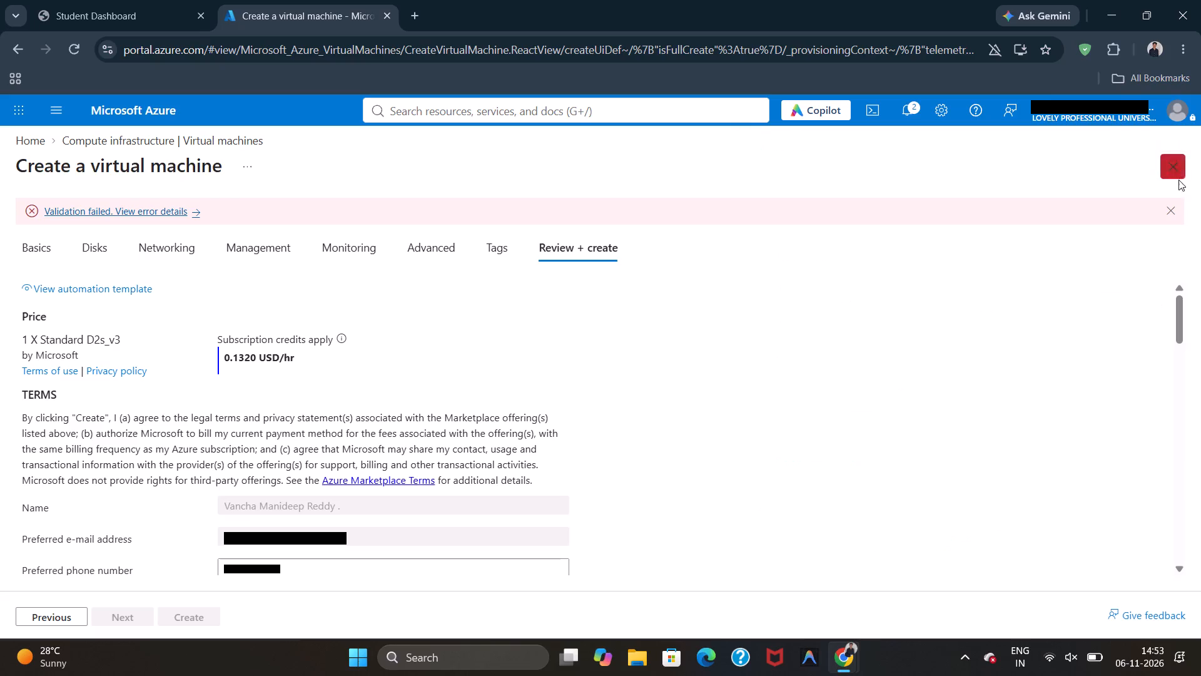
click(32, 250)
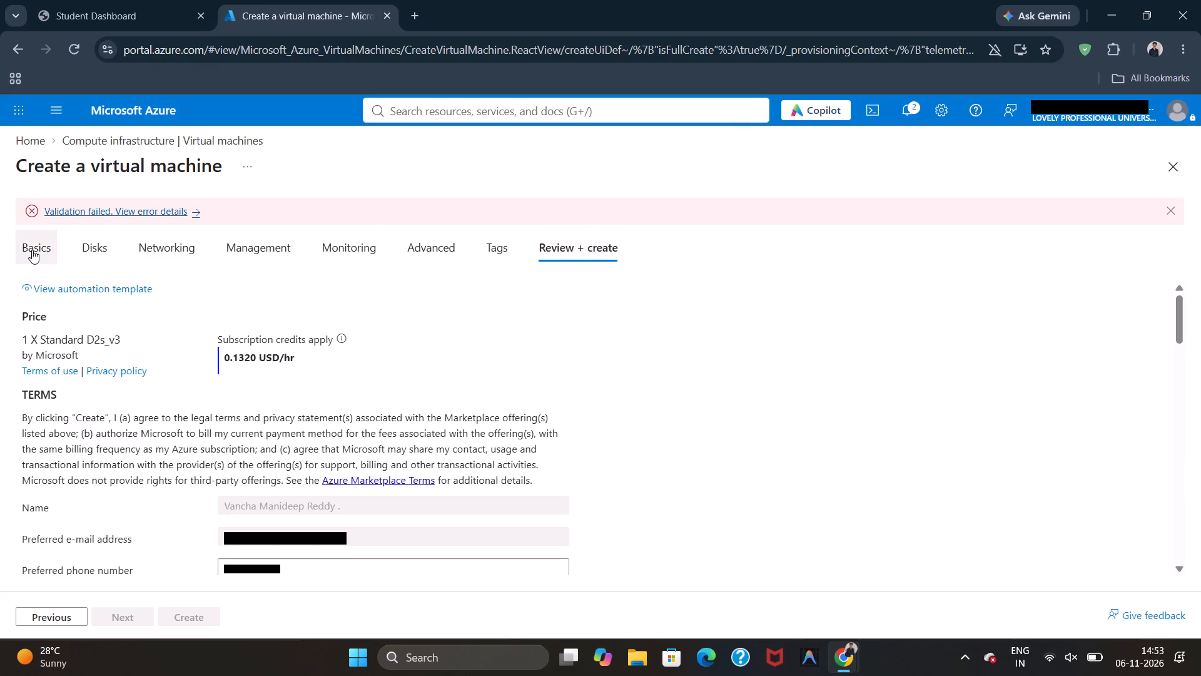
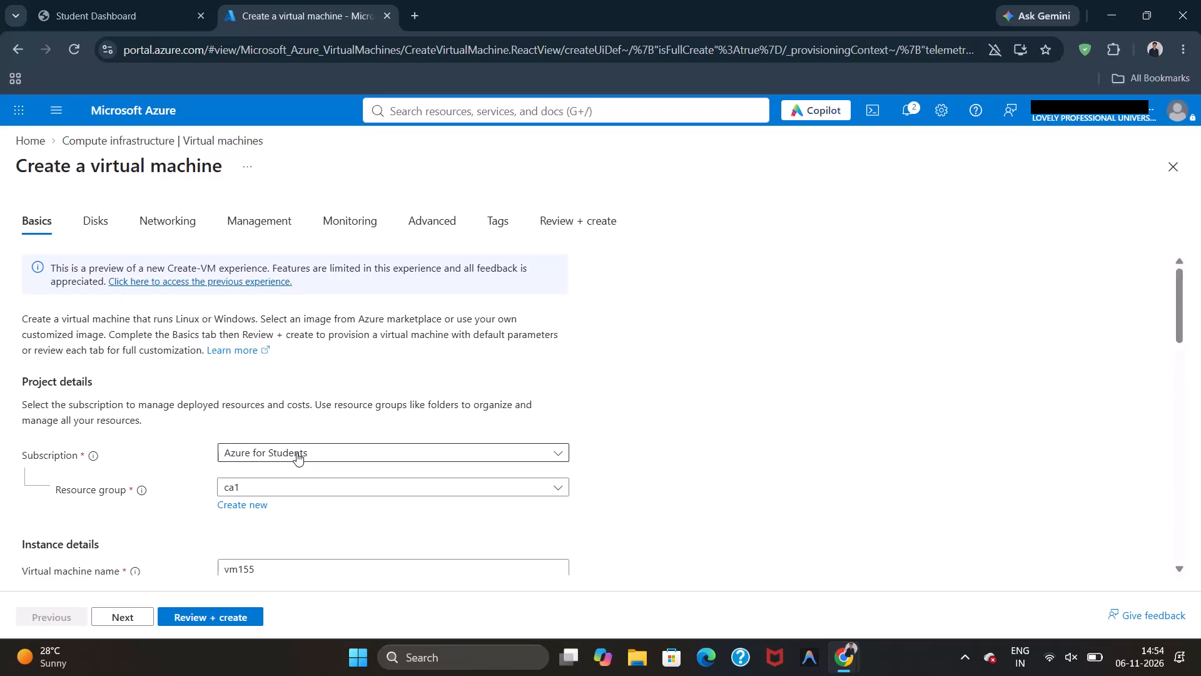
Change the virtual machine's resource group to resource12345 and review the remaining Basics settings.
click(323, 491)
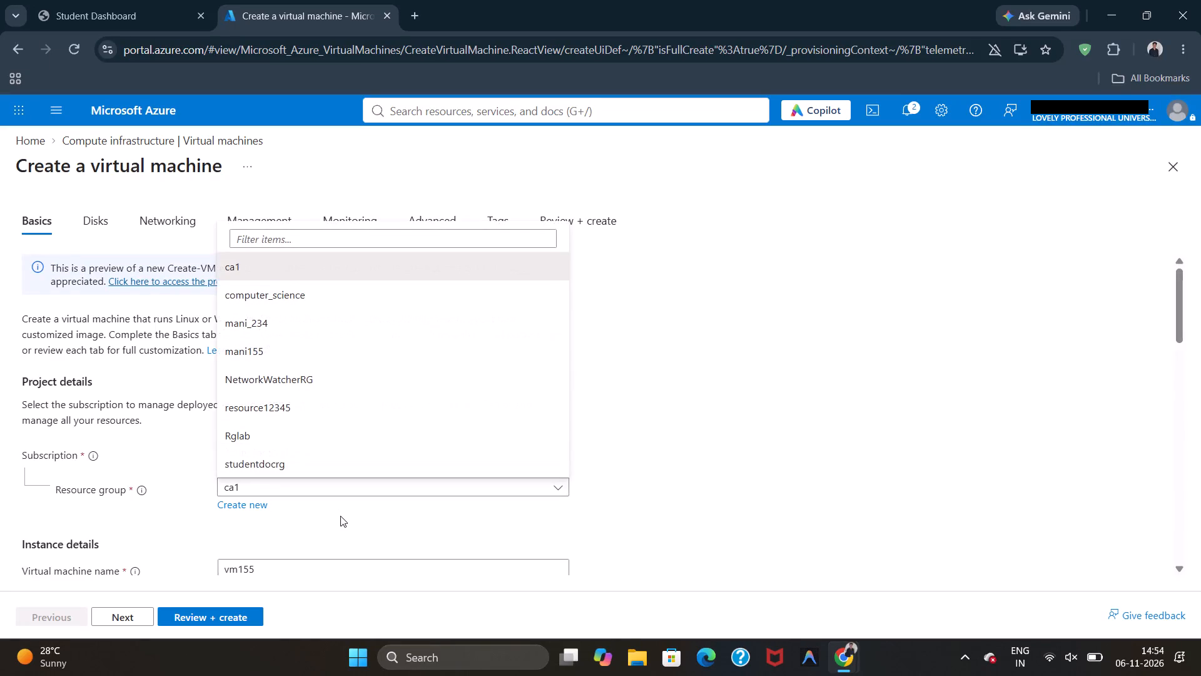
click(276, 405)
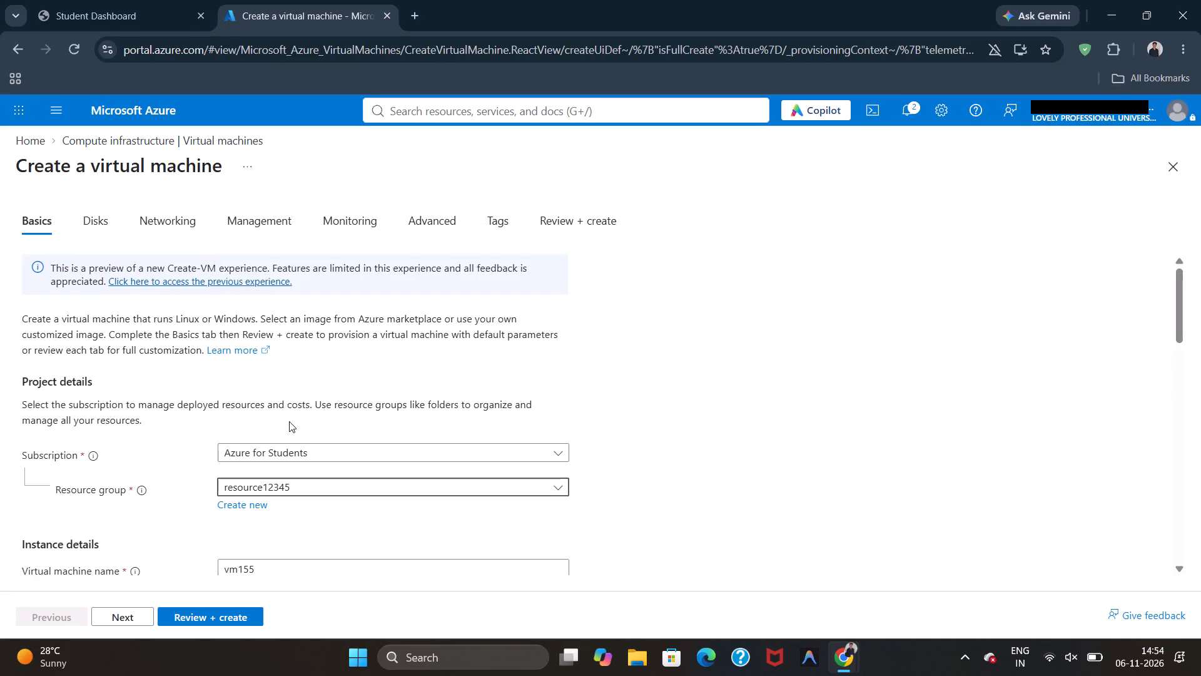
scroll(303, 441, down, 2)
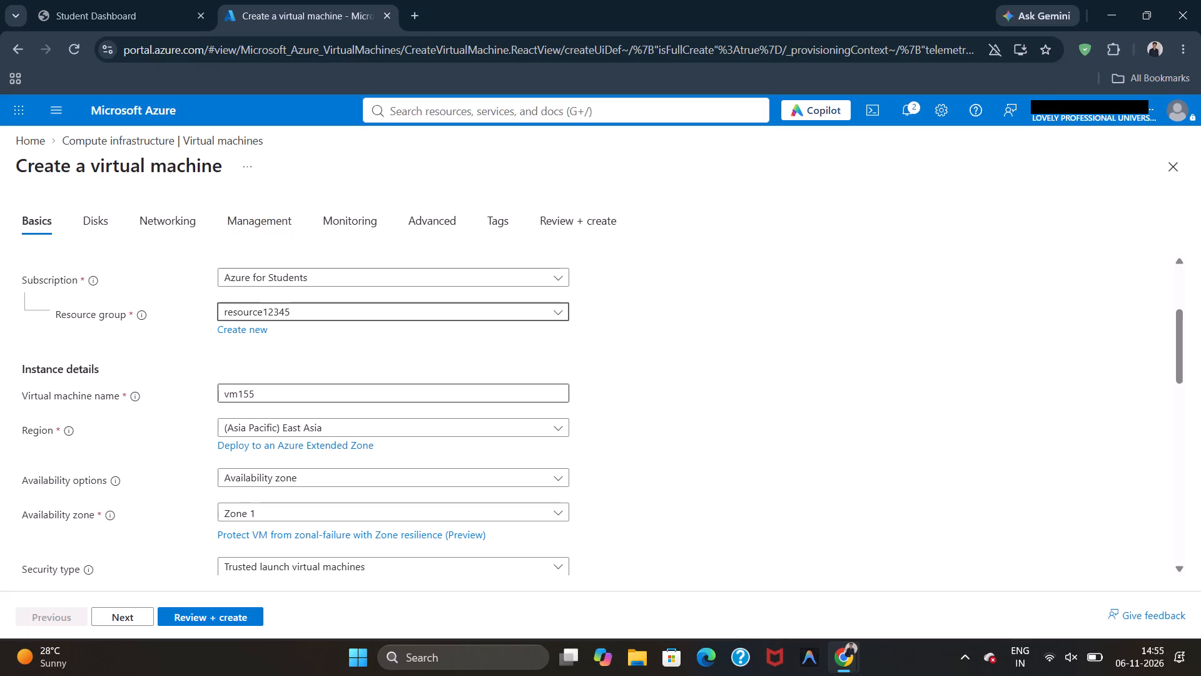
scroll(315, 387, down, 3)
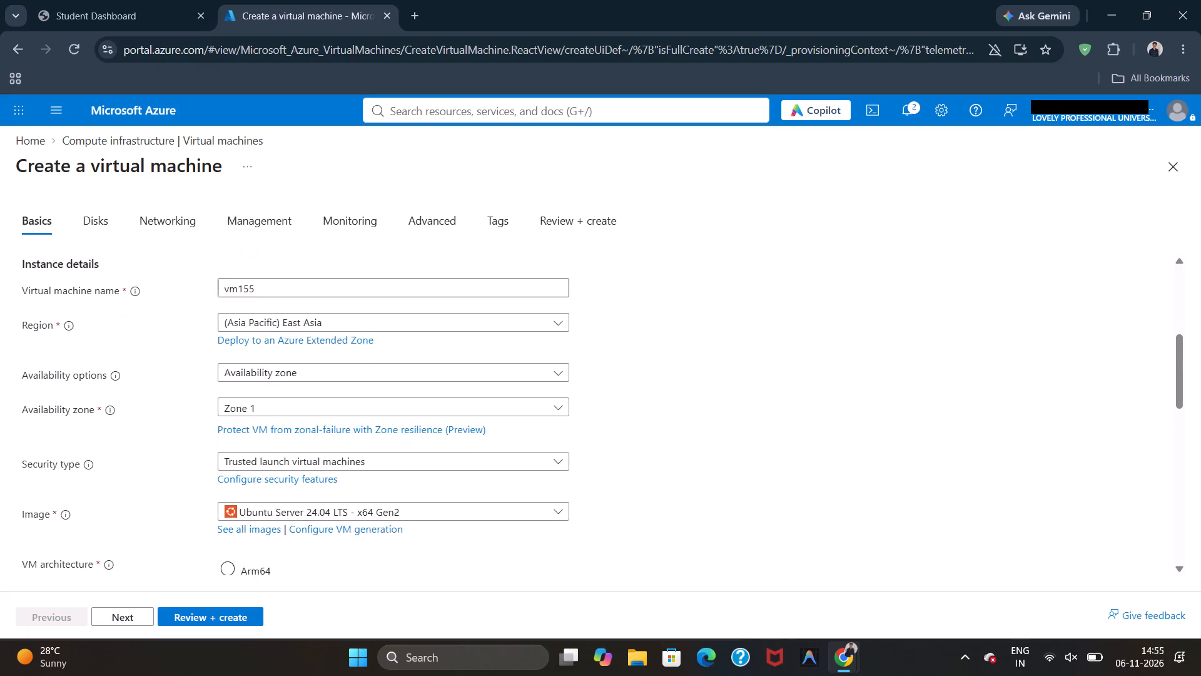
scroll(315, 387, down, 3)
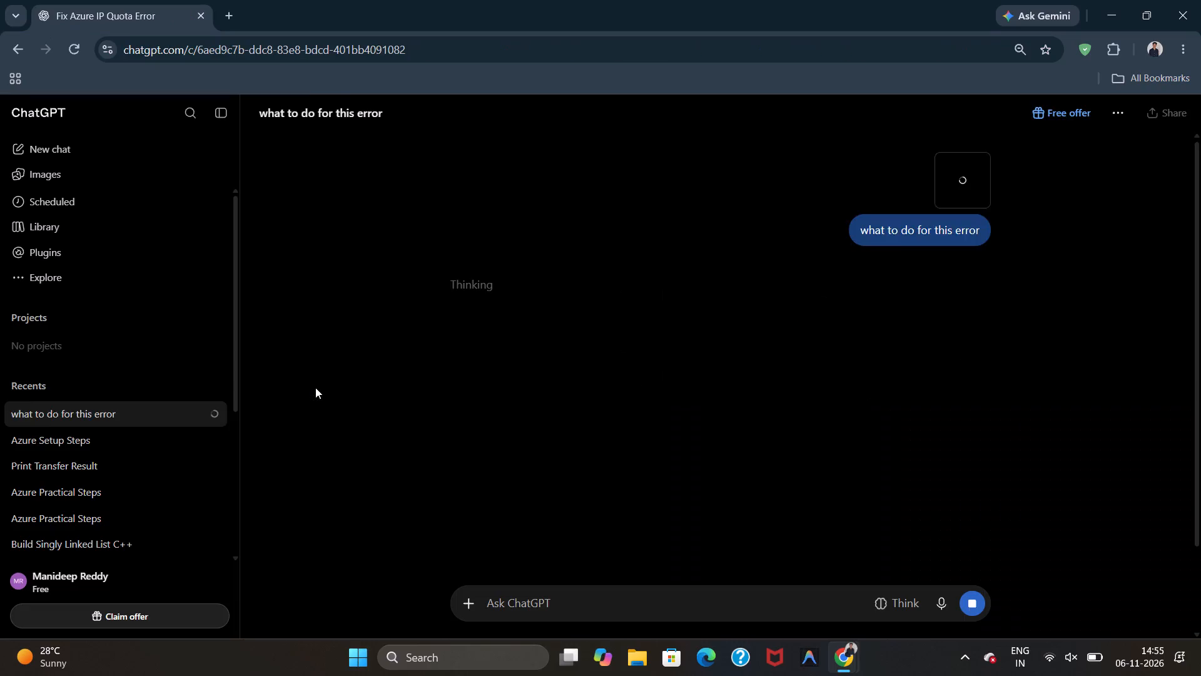
Switch to ChatGPT and read its suggested solution for the Azure IP quota error, dismissing the Plus upgrade offer.
scroll(567, 402, down, 2)
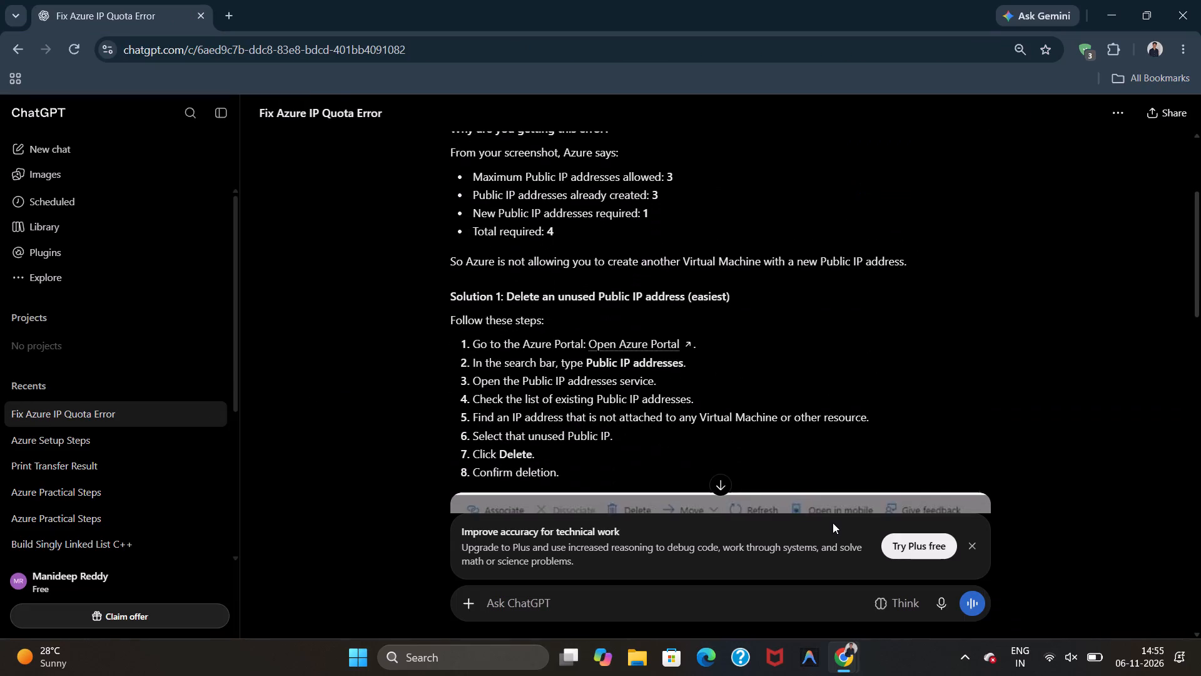
click(977, 550)
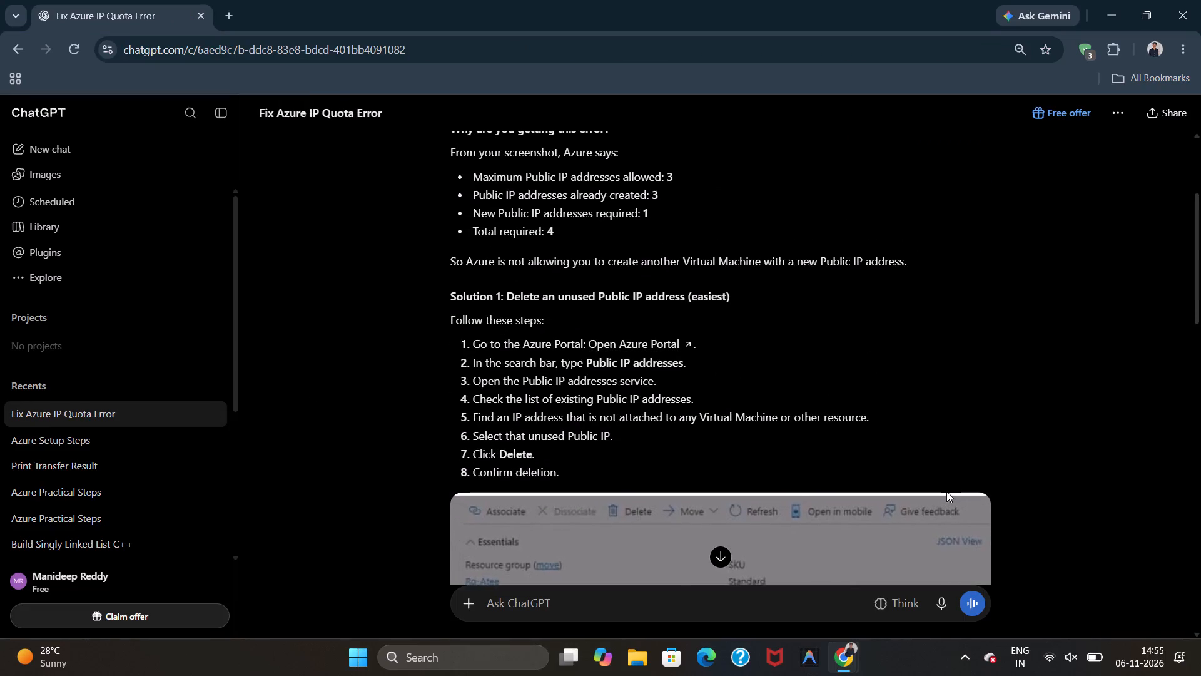
scroll(946, 491, down, 2)
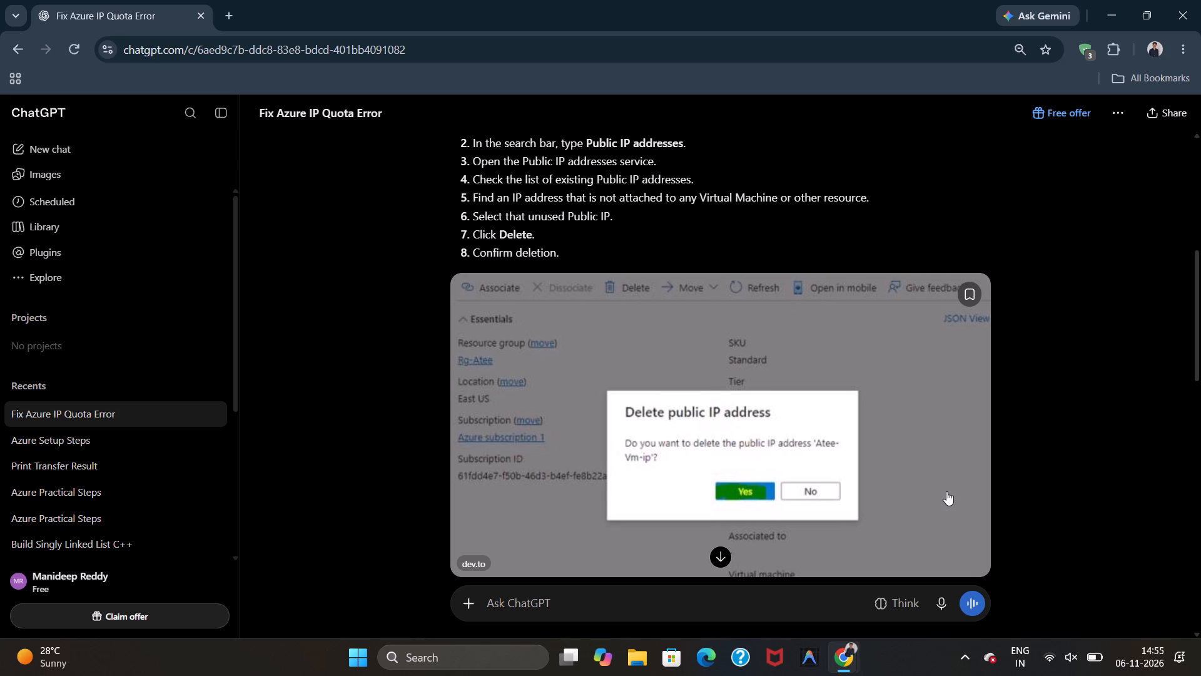
scroll(946, 491, up, 2)
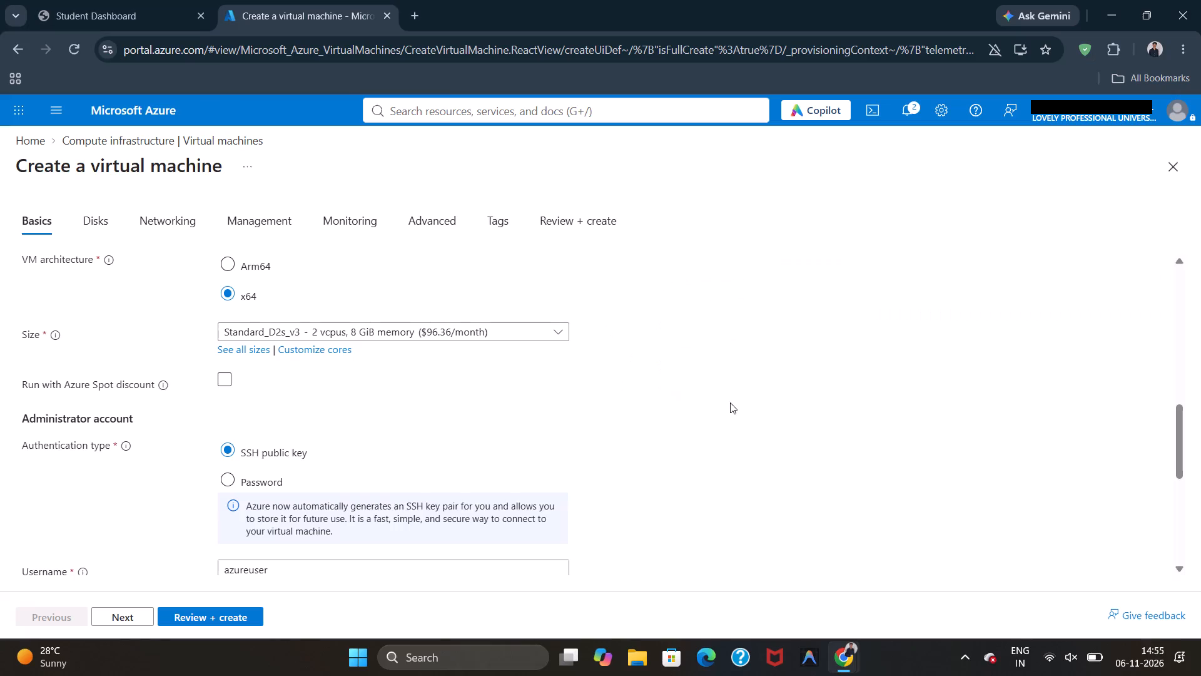
Back in the Azure portal, search for "public" and open the Public IP address service.
click(491, 112)
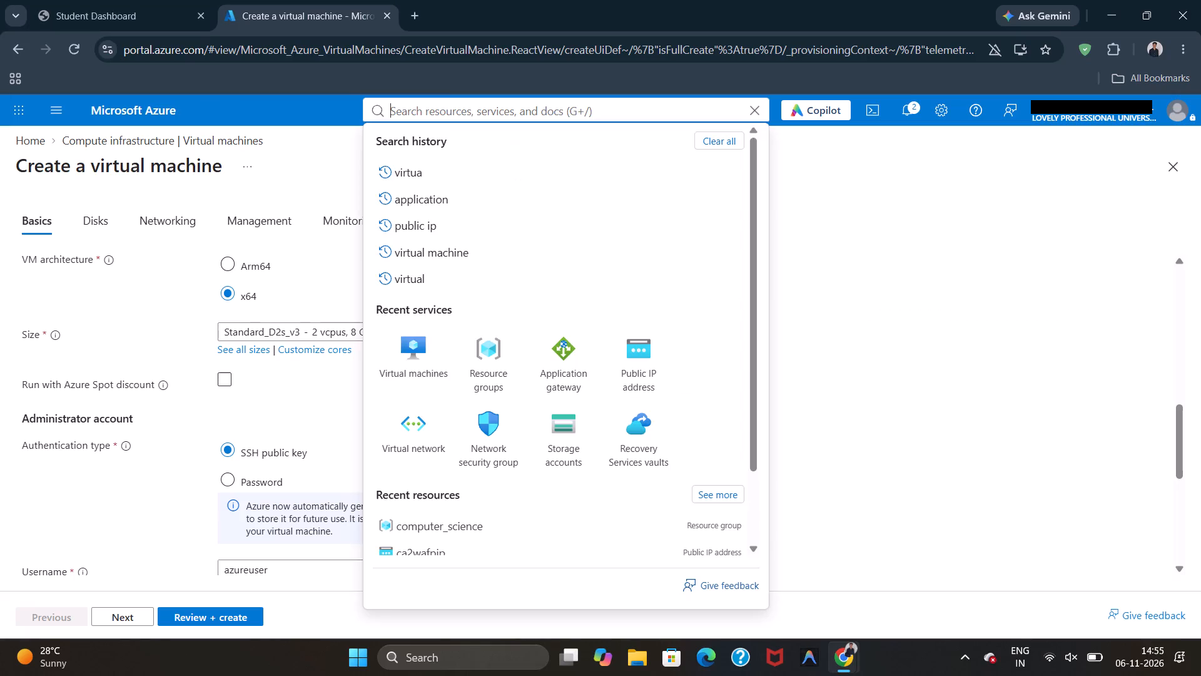
text(publi)
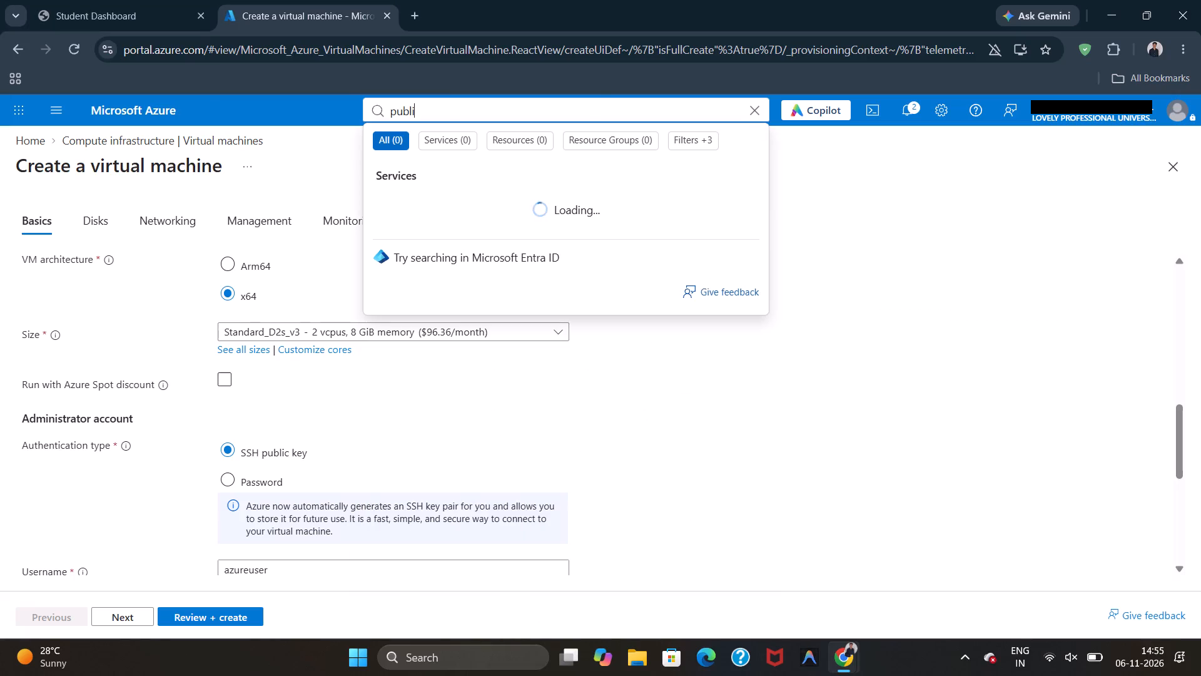
key(c)
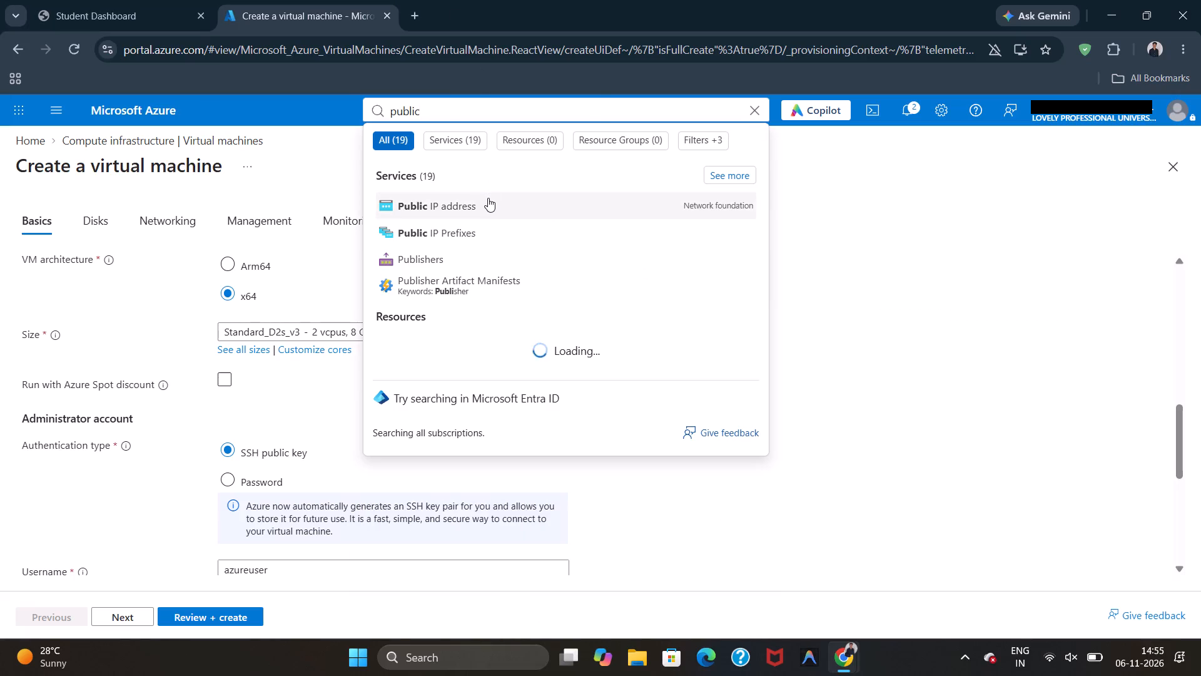
click(488, 198)
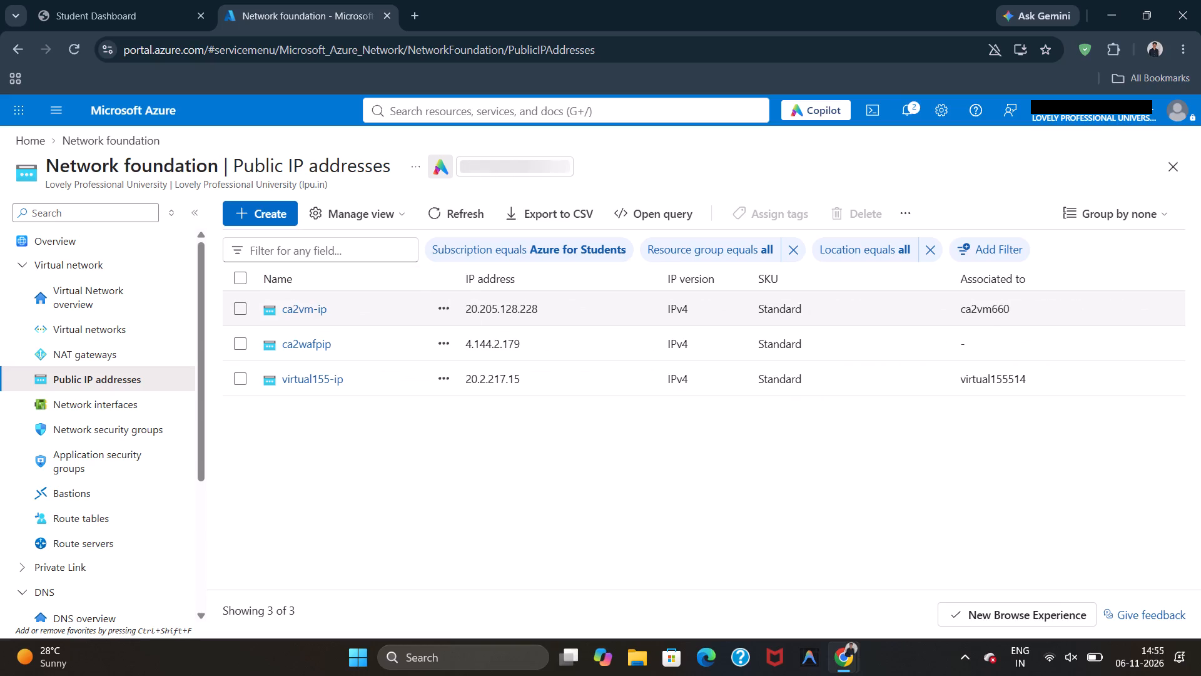
Select the public IP address ca2vm-ip and start deleting it.
click(240, 305)
click(843, 223)
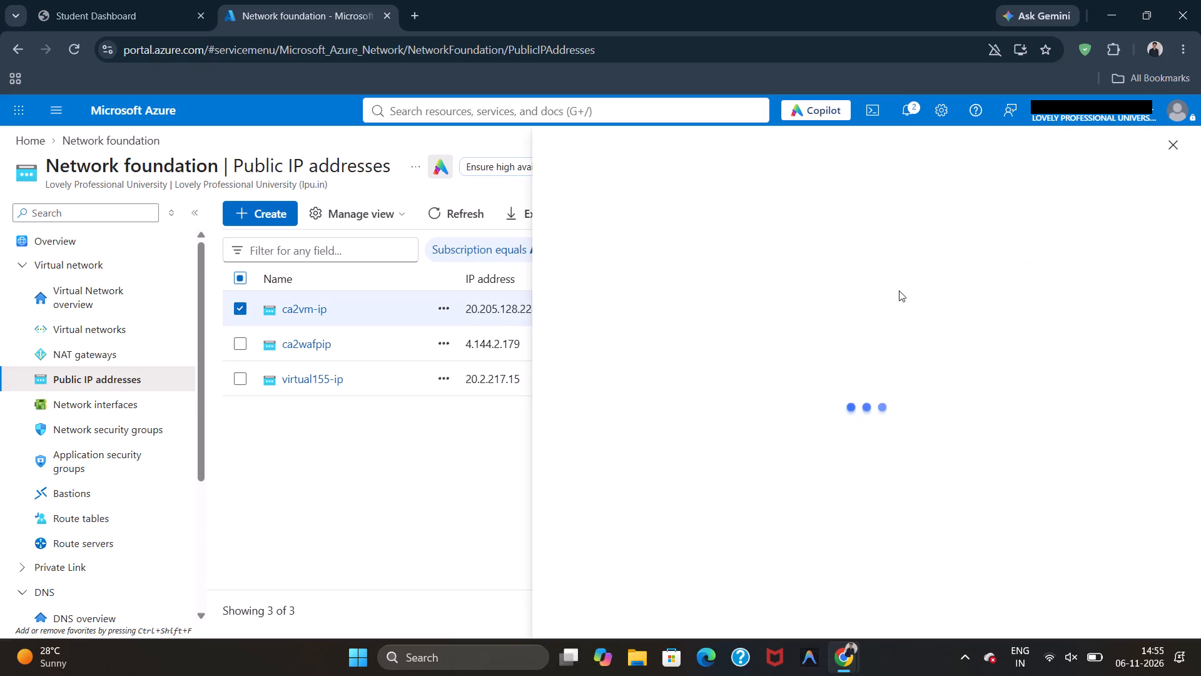
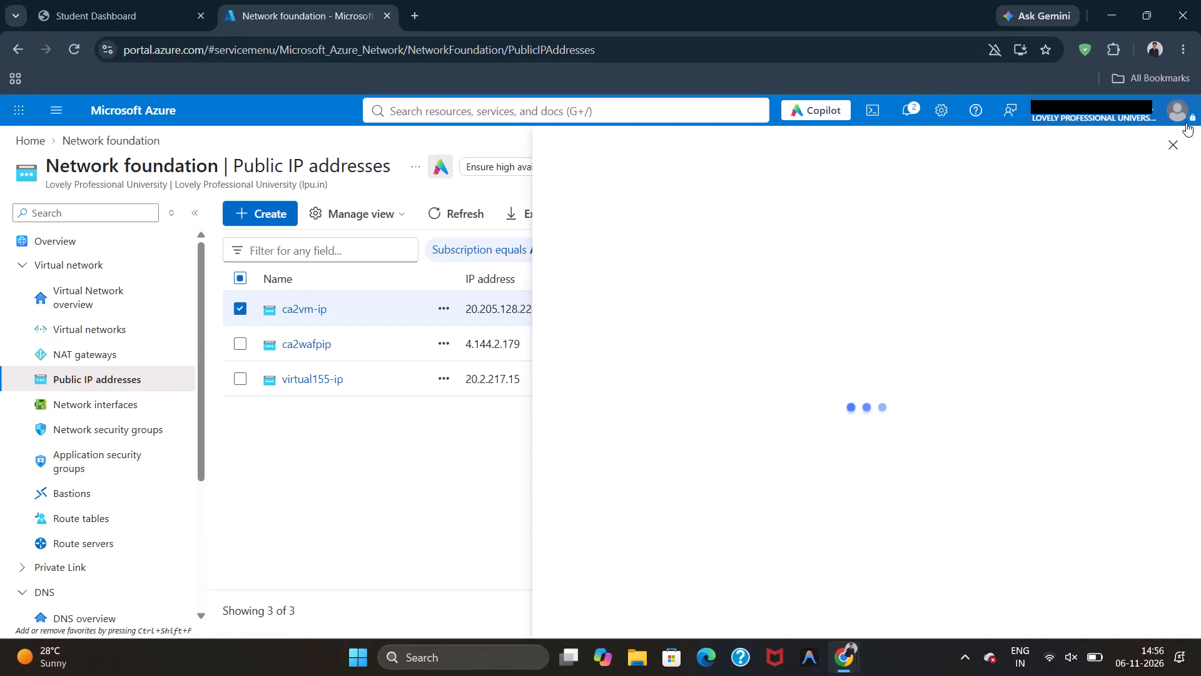
Delete all three public IP addresses, ca2vm-ip, ca2wafpip and virtual155-ip, entering "delete" as the confirmation.
click(1179, 136)
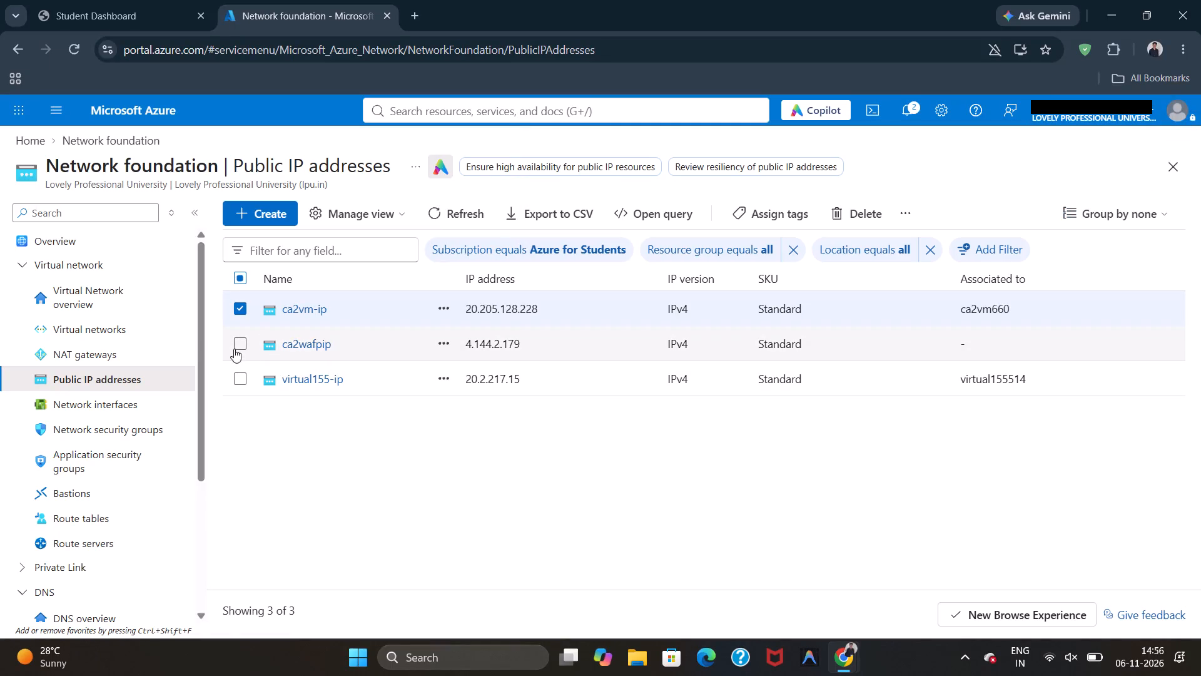
click(234, 349)
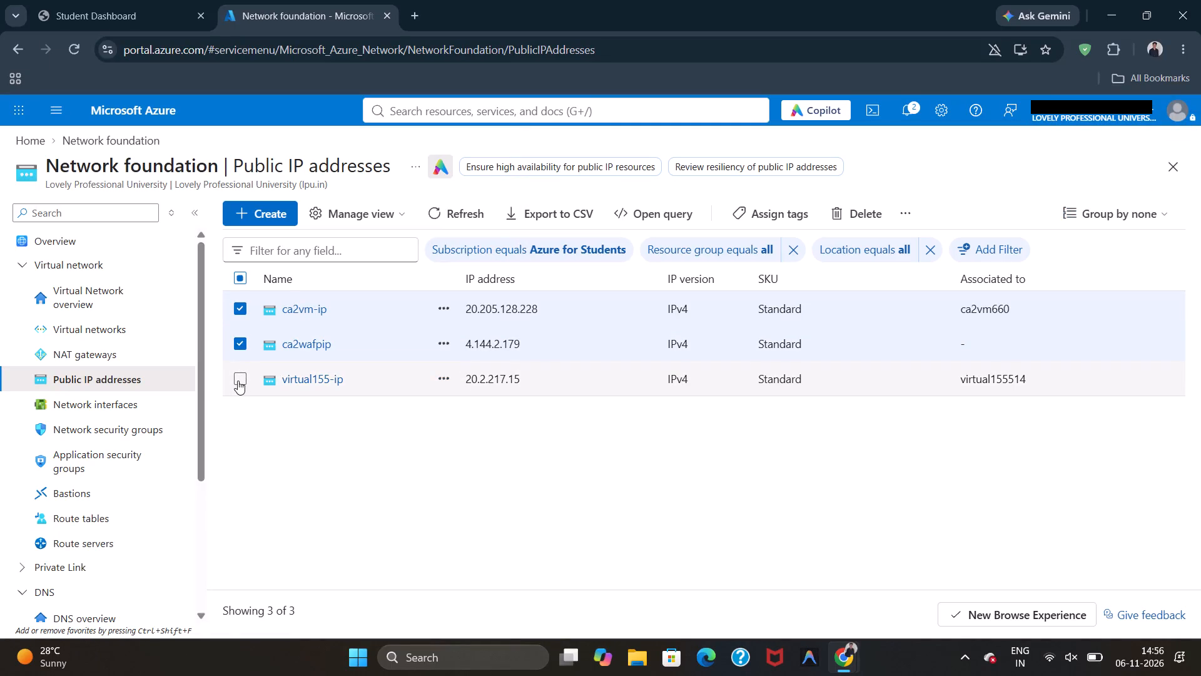
click(238, 381)
click(884, 219)
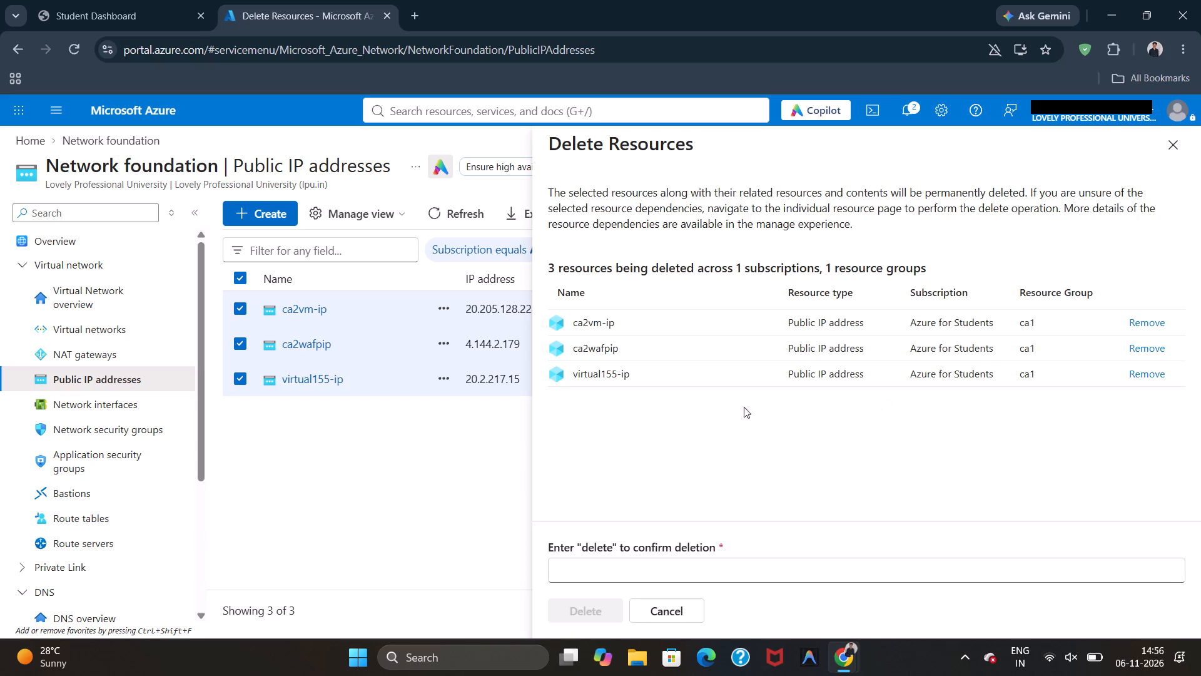
click(672, 580)
text(delete)
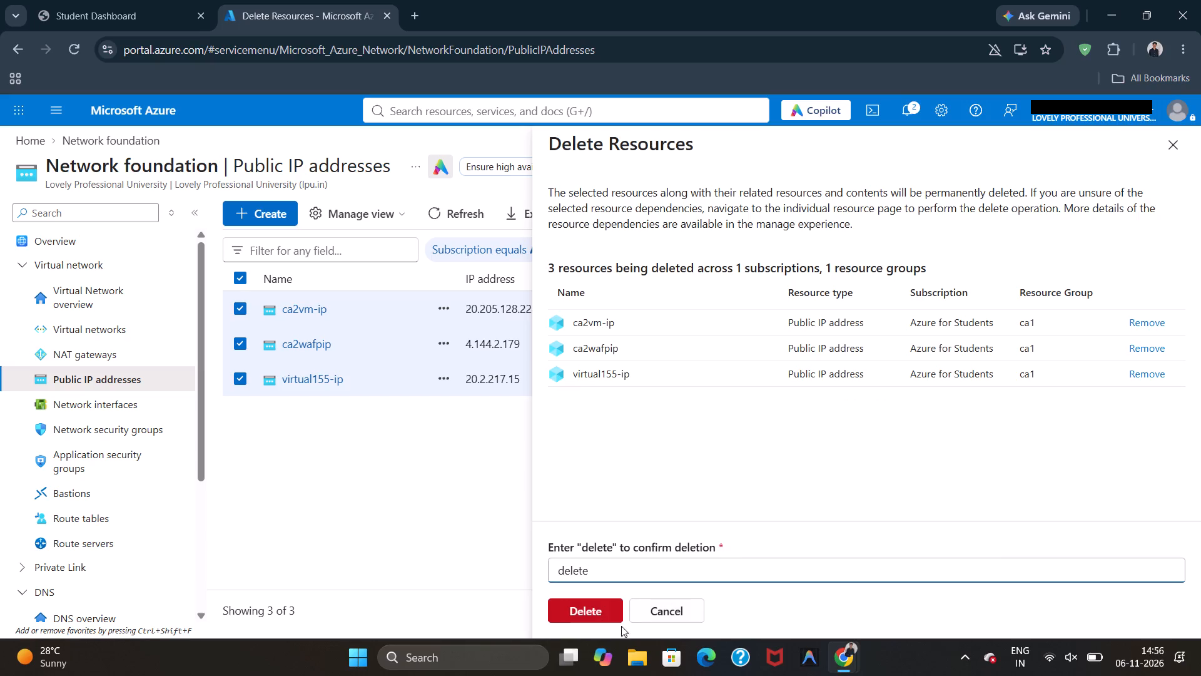
click(602, 619)
click(891, 457)
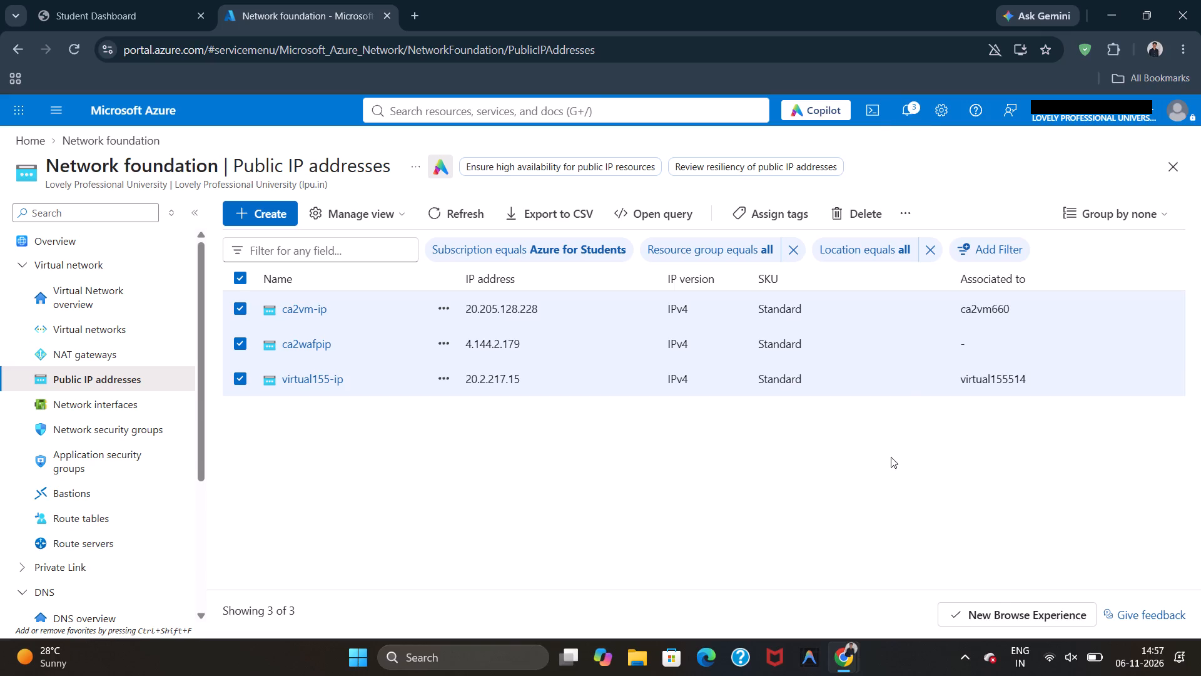
Check the portal notifications for the progress and outcome of the public IP address deletion.
click(910, 120)
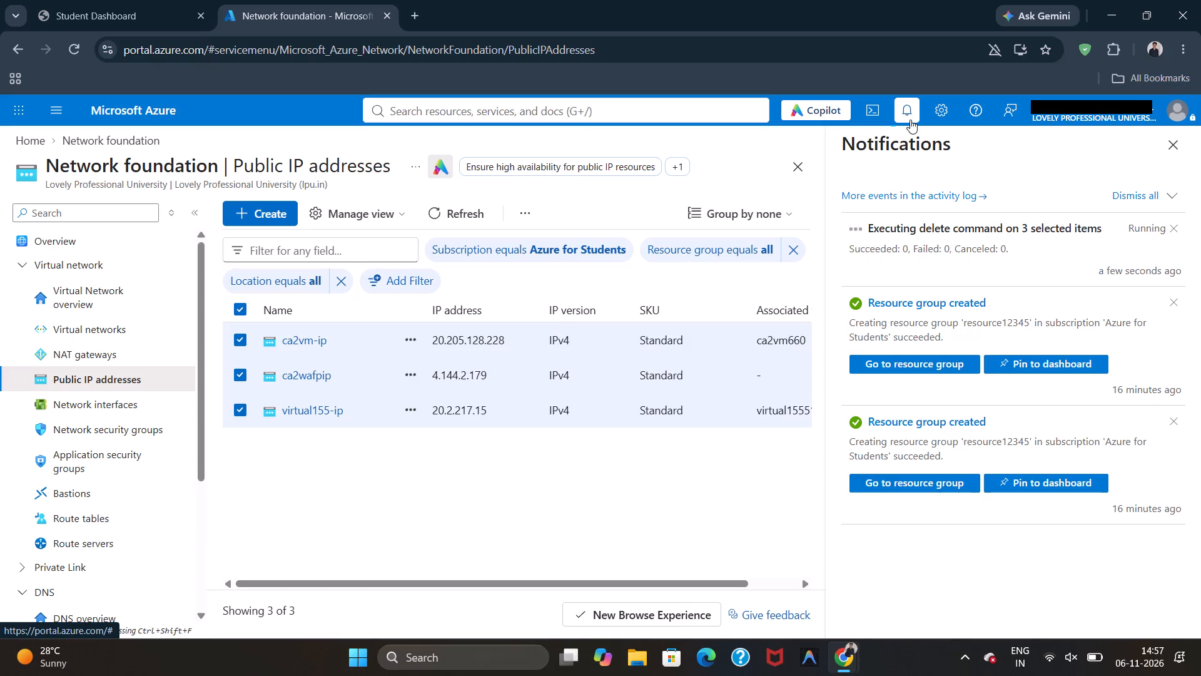
click(1087, 675)
click(977, 434)
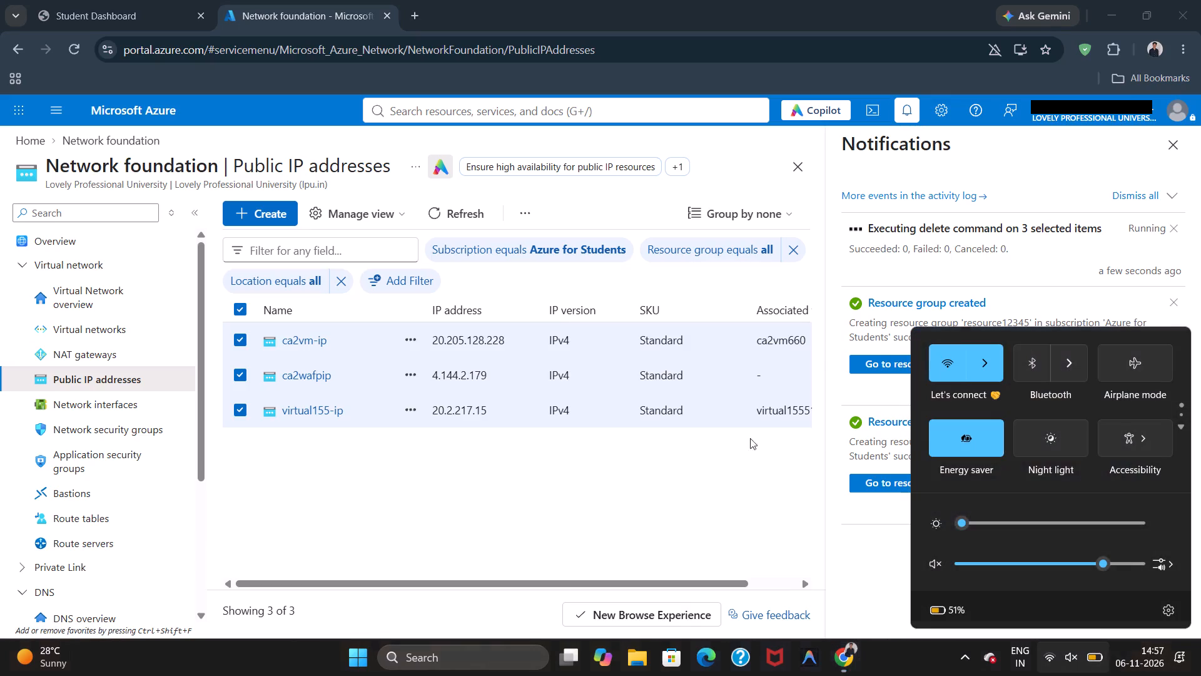
click(730, 464)
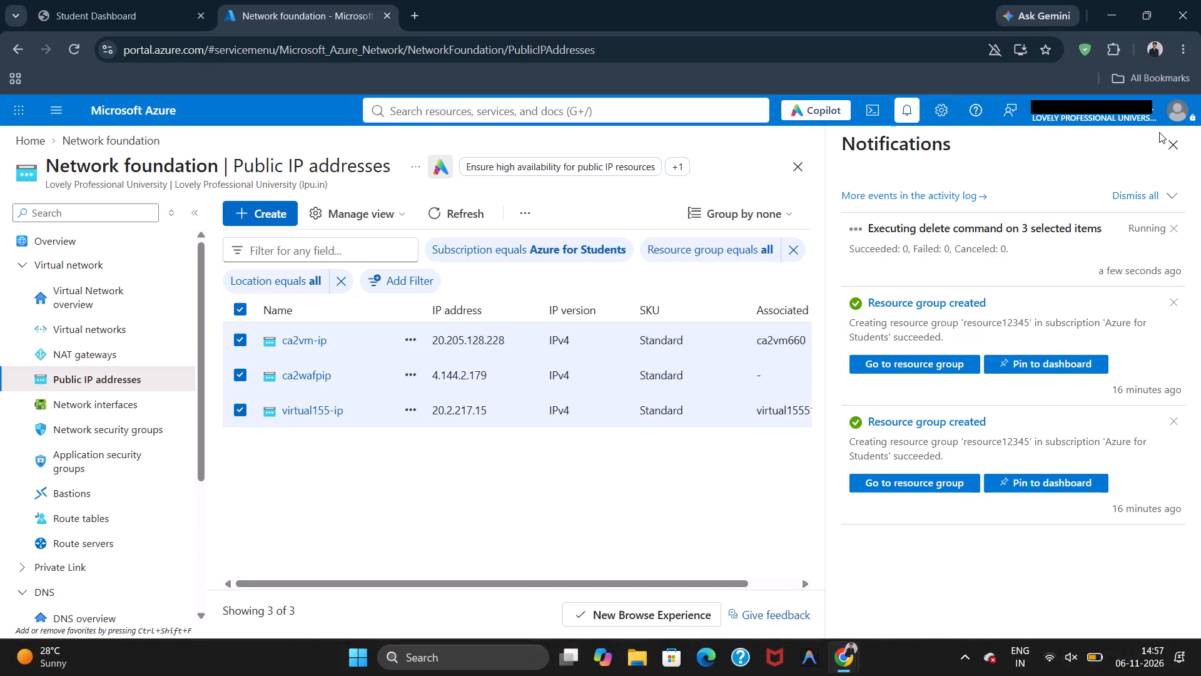
click(1170, 145)
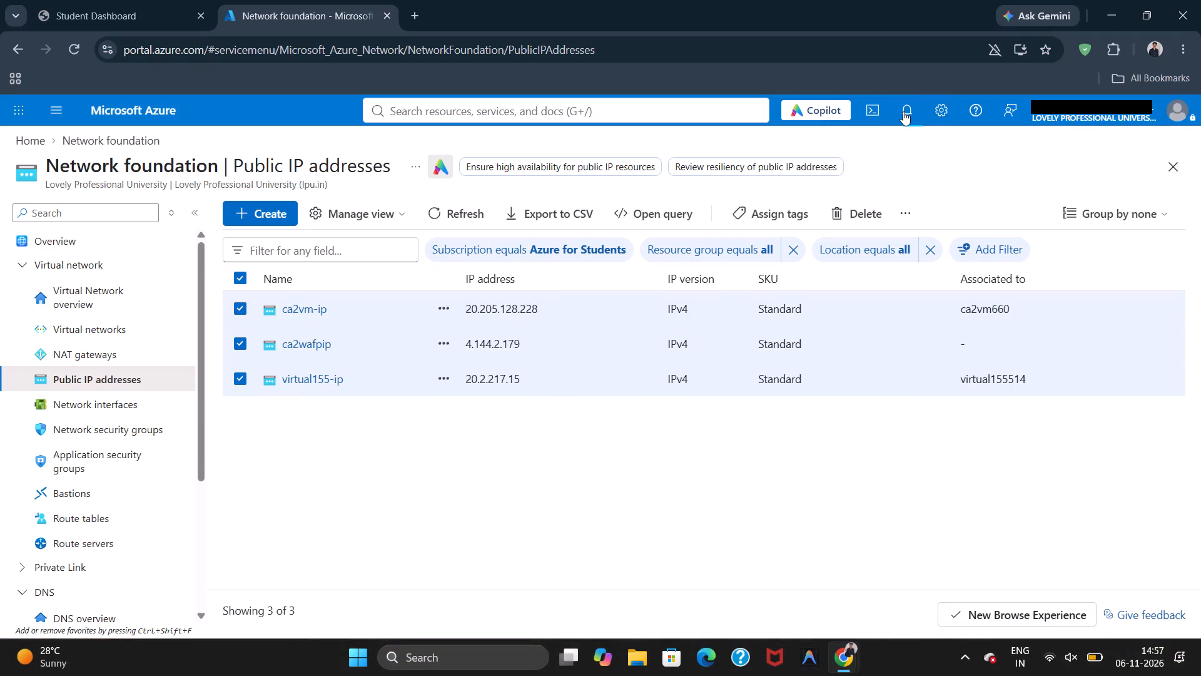
click(901, 109)
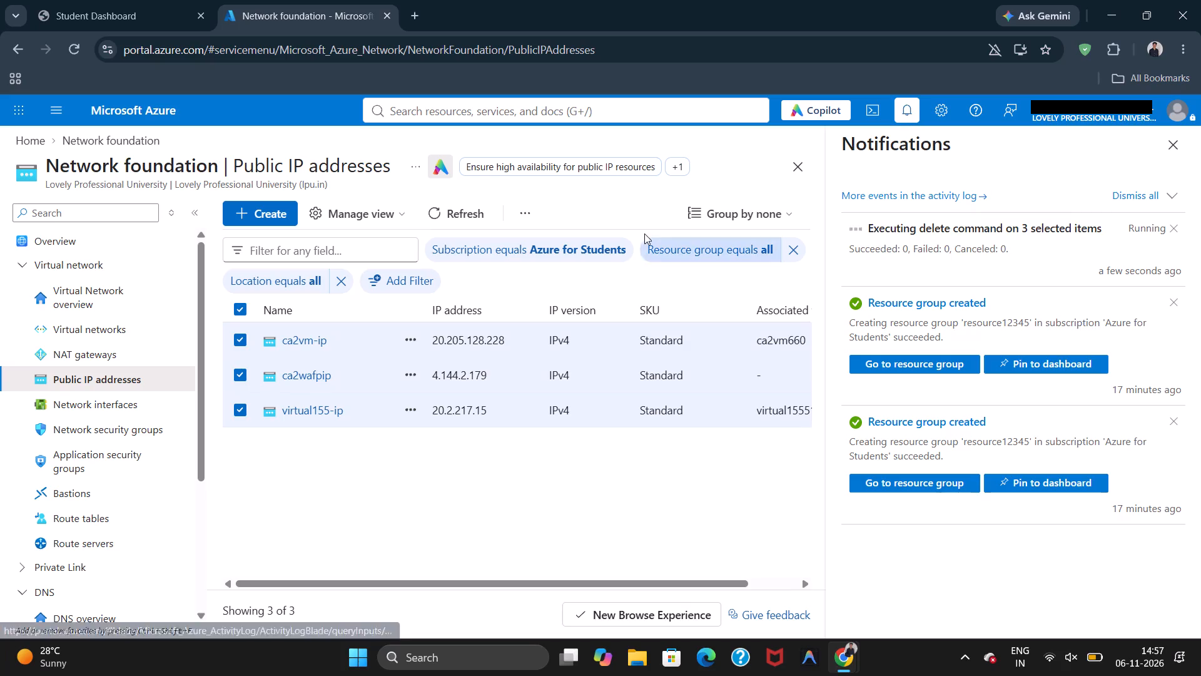
click(746, 148)
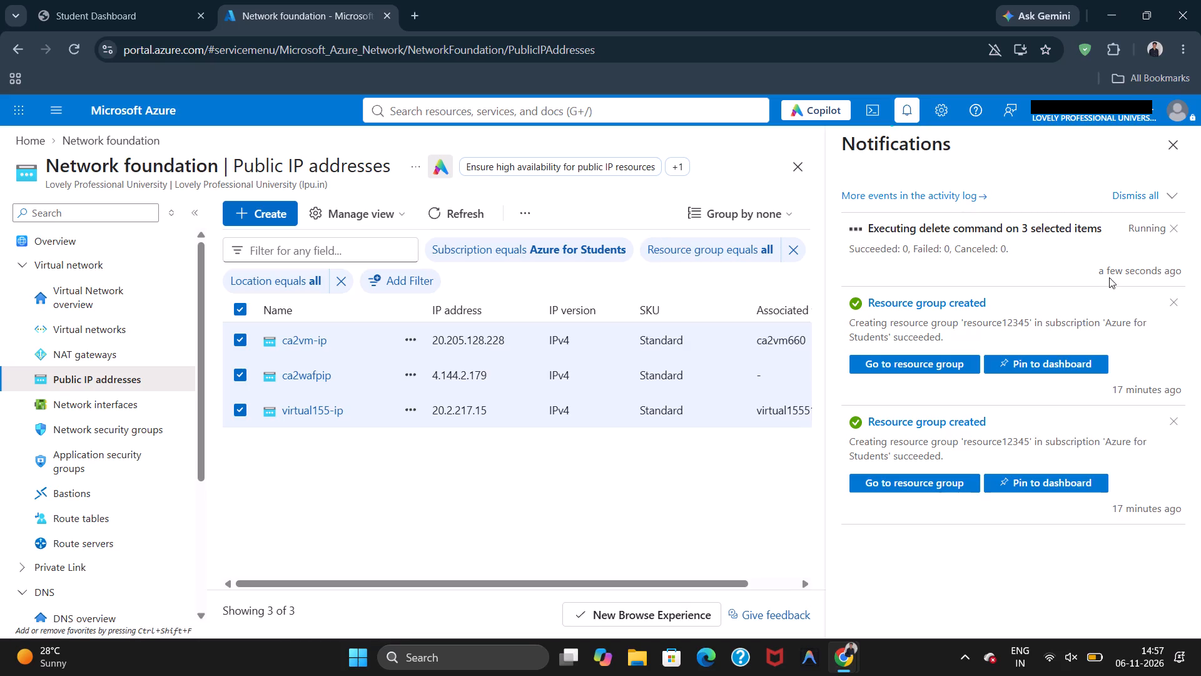
click(1173, 145)
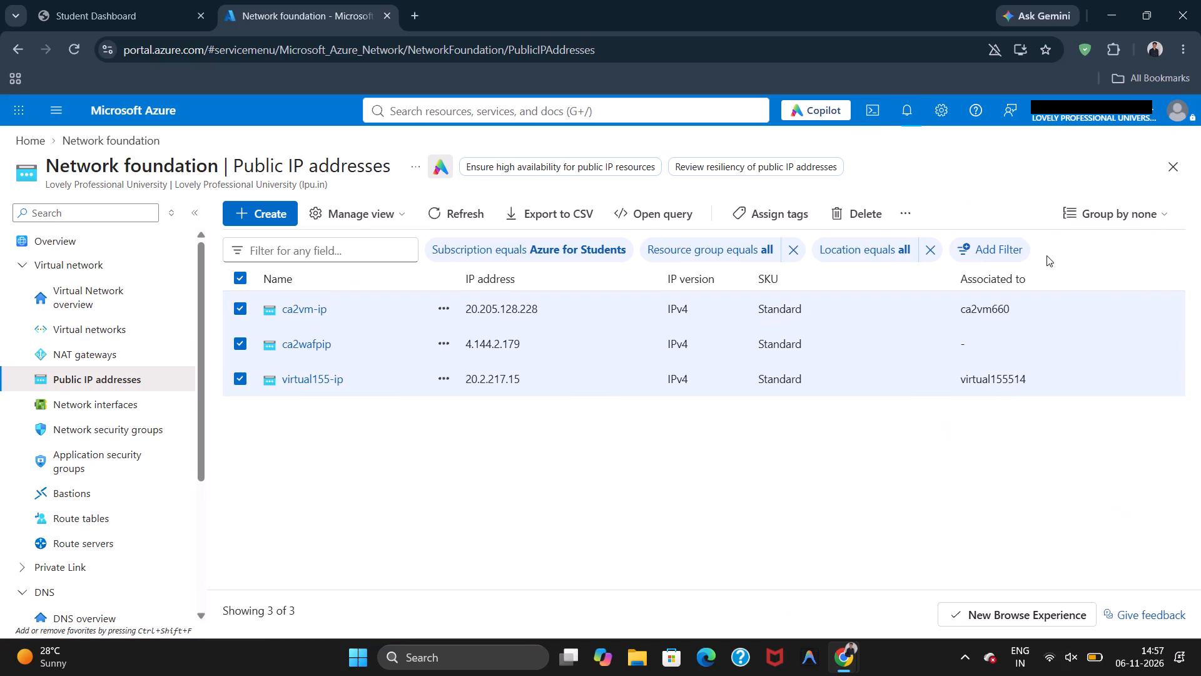
triple_click(989, 190)
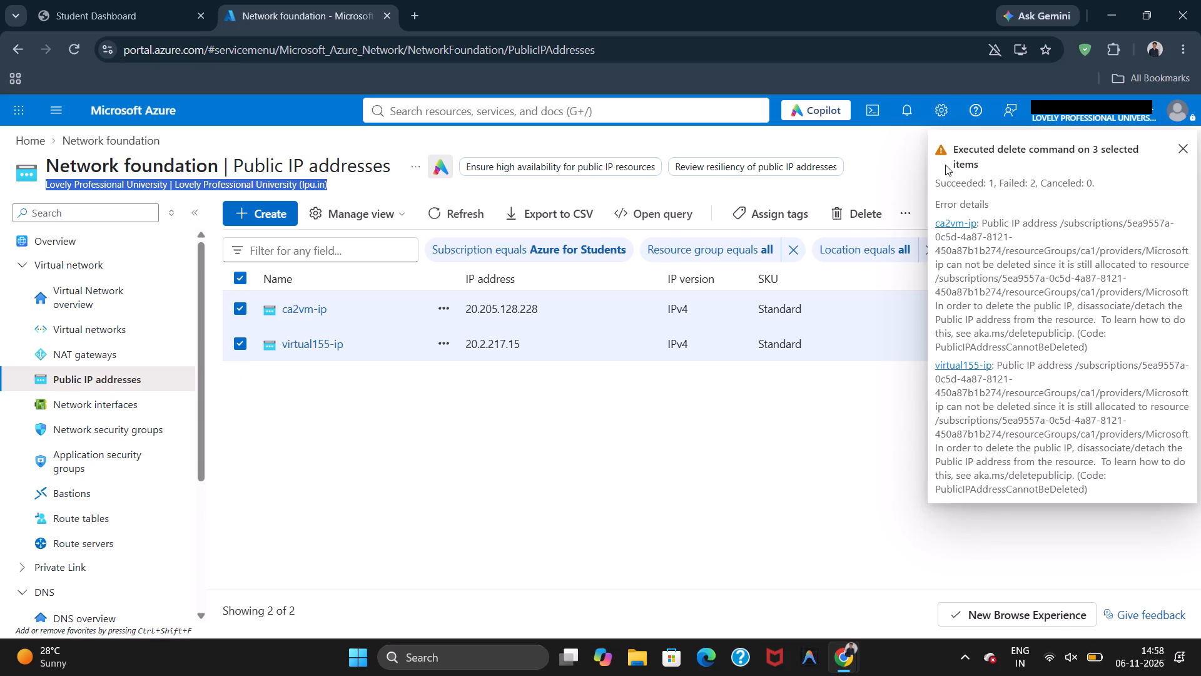
click(907, 108)
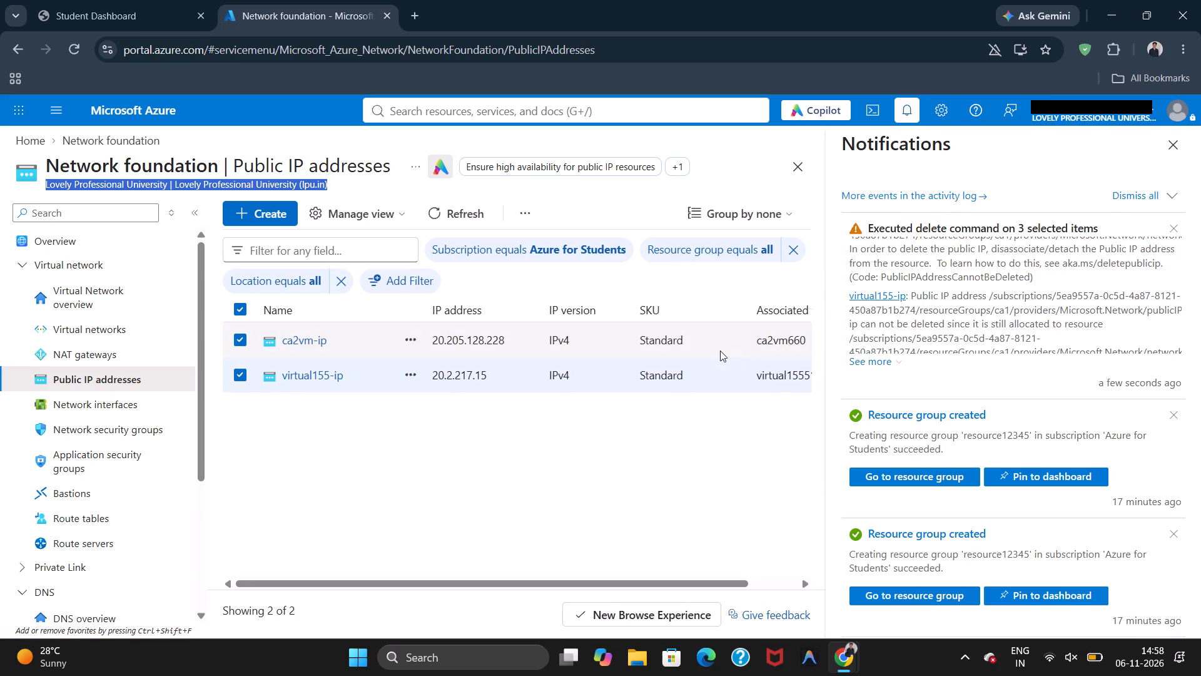
scroll(1061, 284, up, 5)
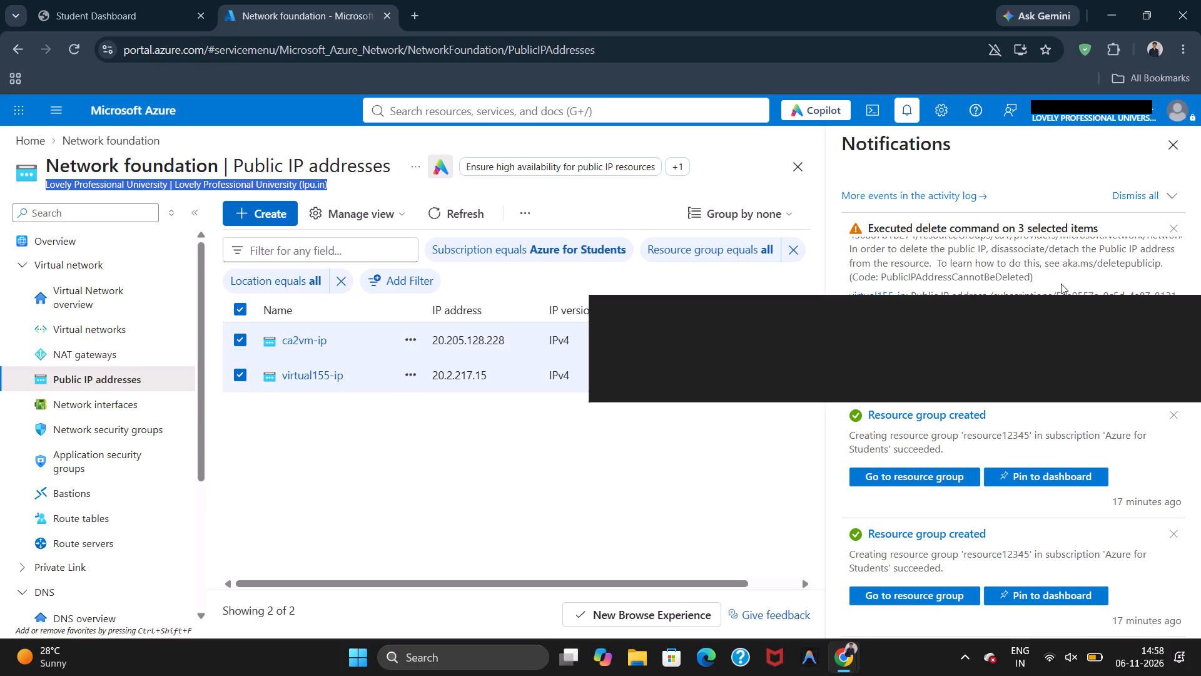
scroll(1061, 284, down, 5)
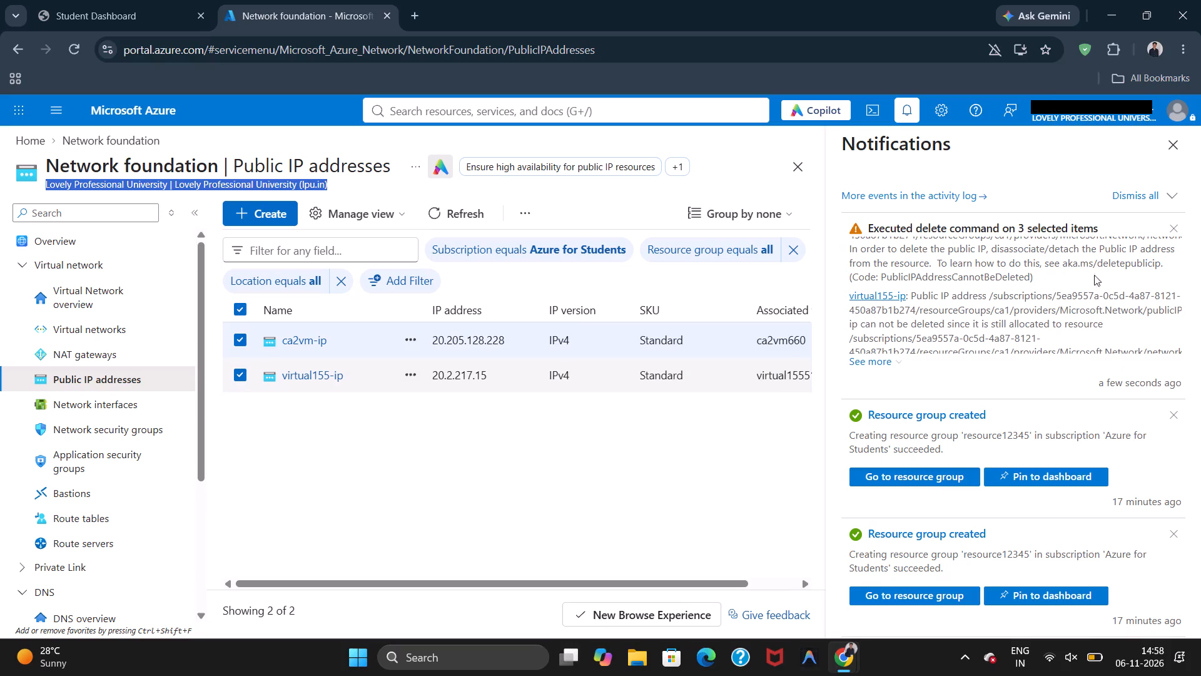
scroll(1125, 303, down, 4)
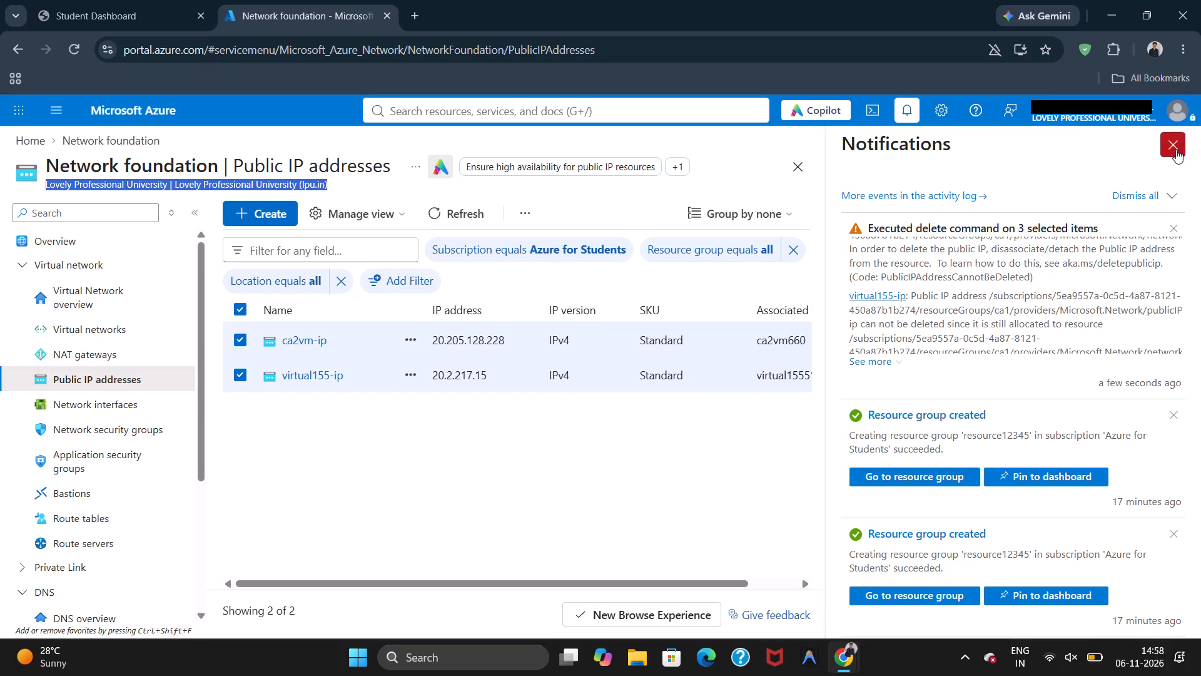
click(1176, 150)
Return to the portal home, go to the Virtual machines service and start creating a new virtual machine.
click(173, 112)
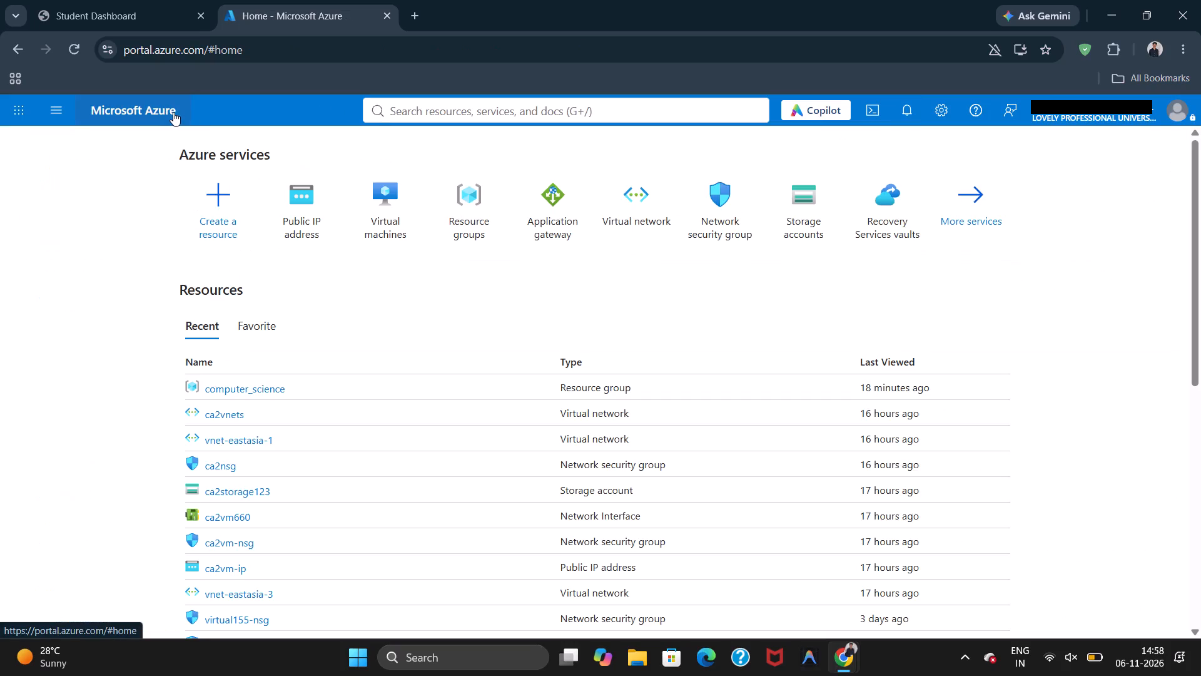
click(383, 213)
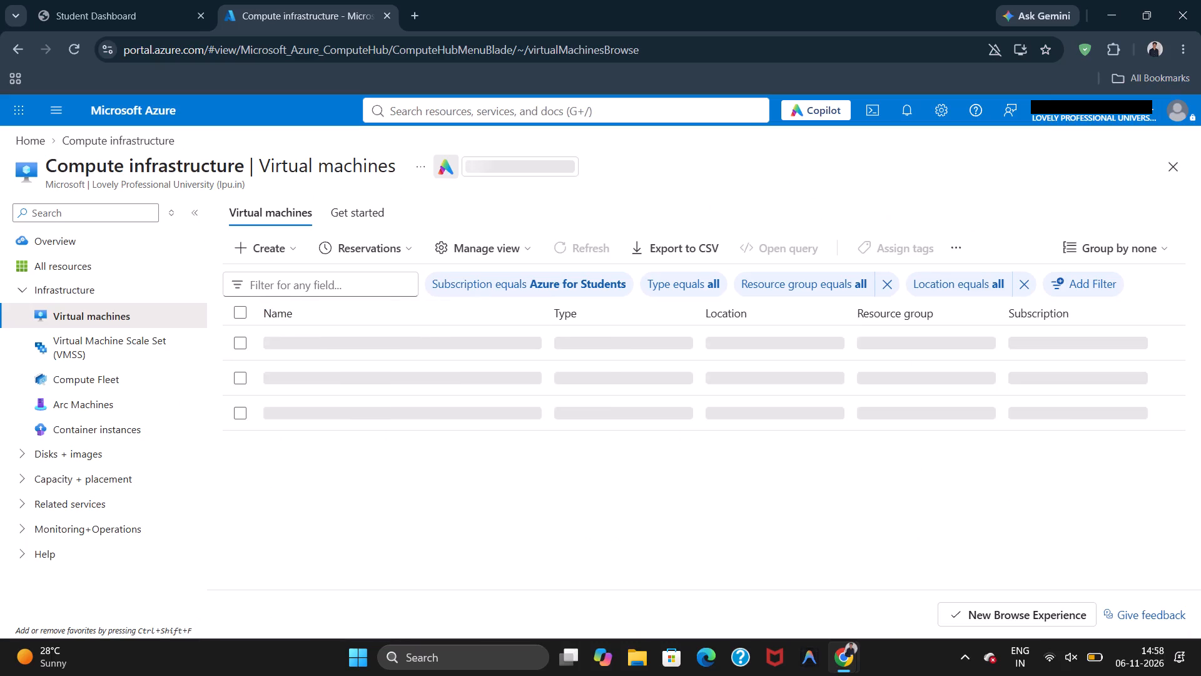
click(270, 262)
click(264, 248)
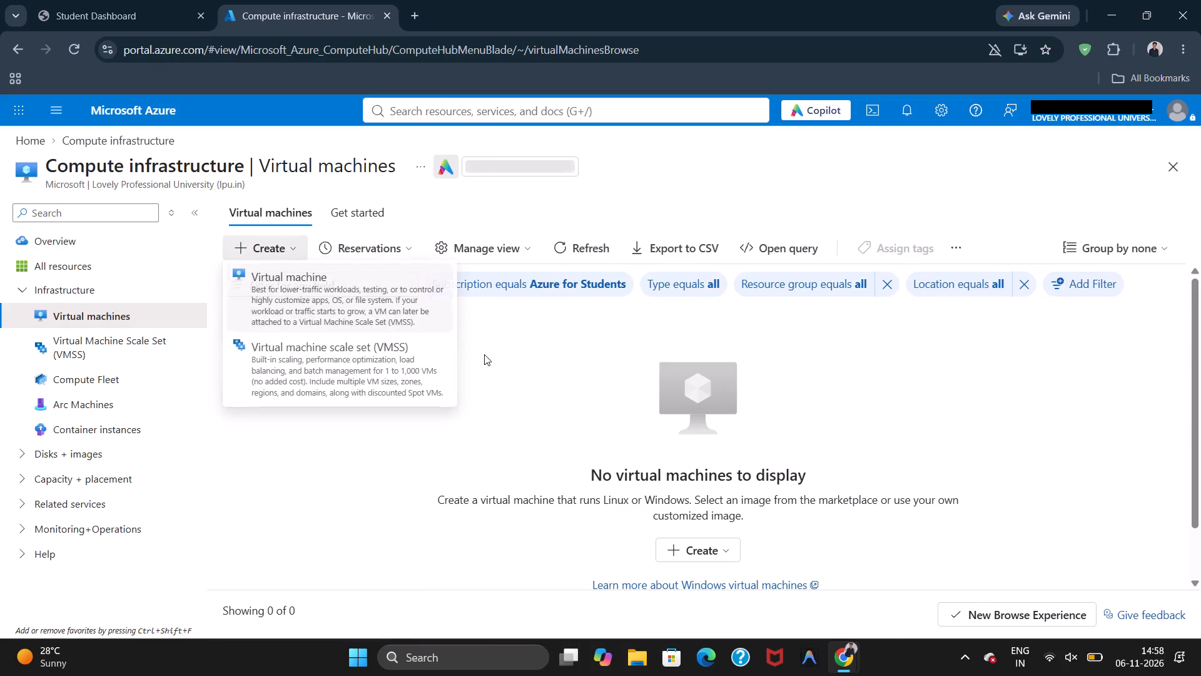
click(332, 308)
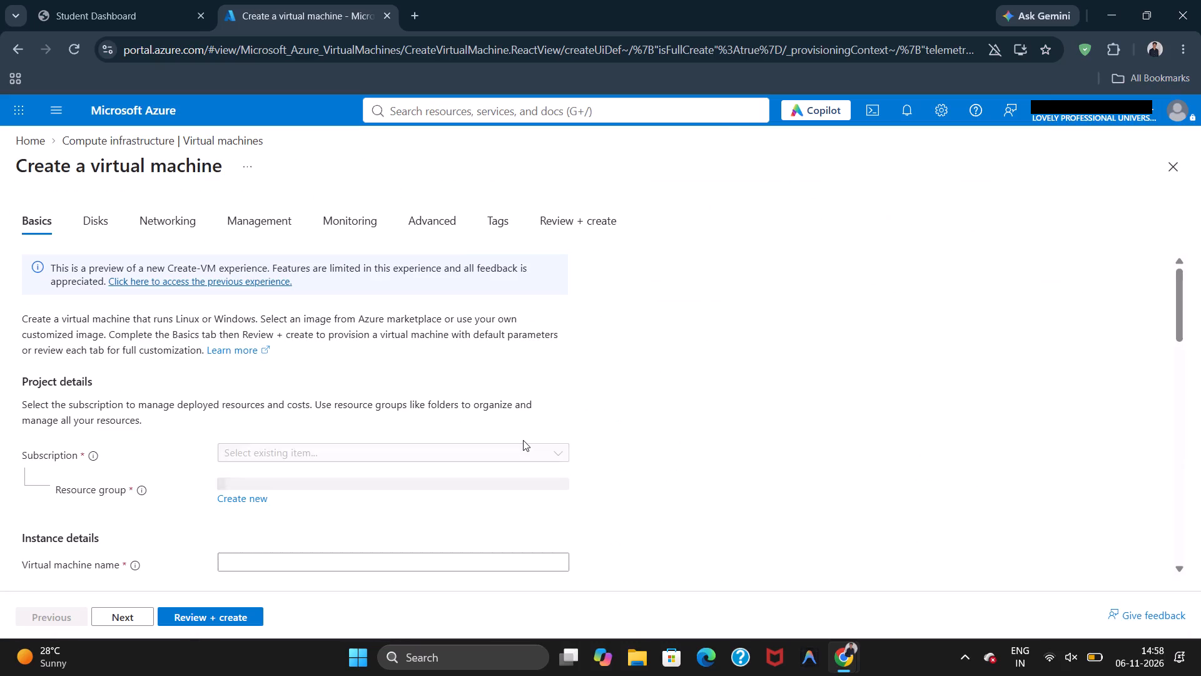
Assign the new virtual machine to resource group ca1 and name it vm155.
scroll(390, 441, down, 1)
click(390, 441)
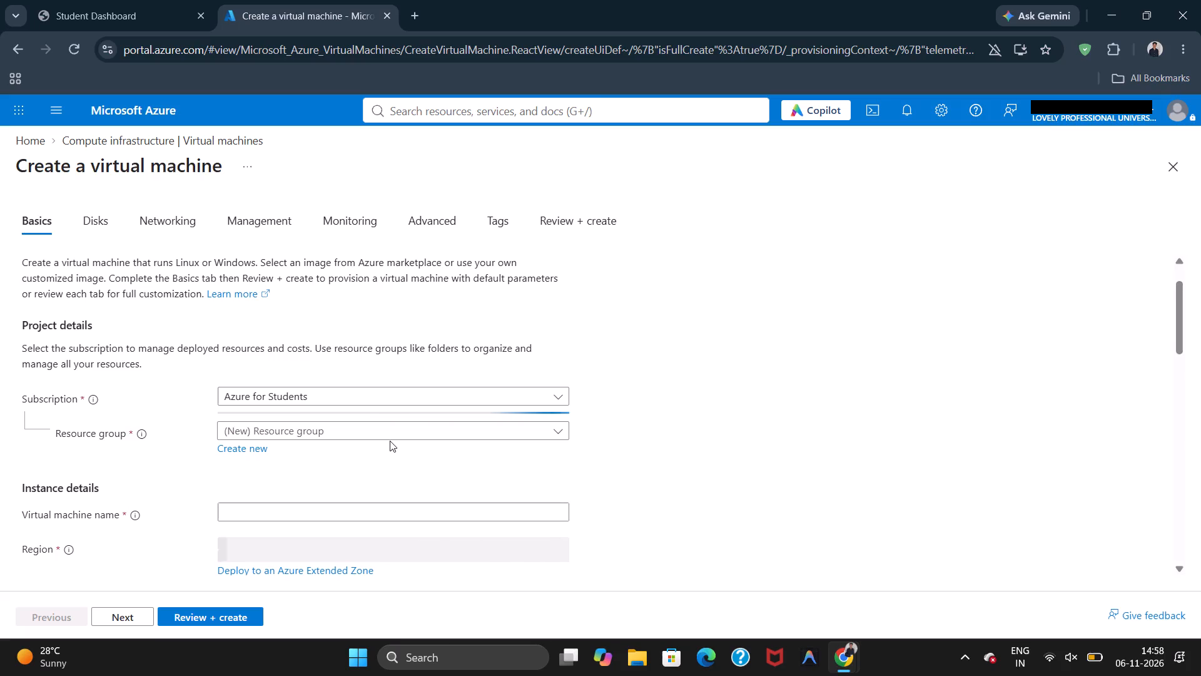
click(387, 436)
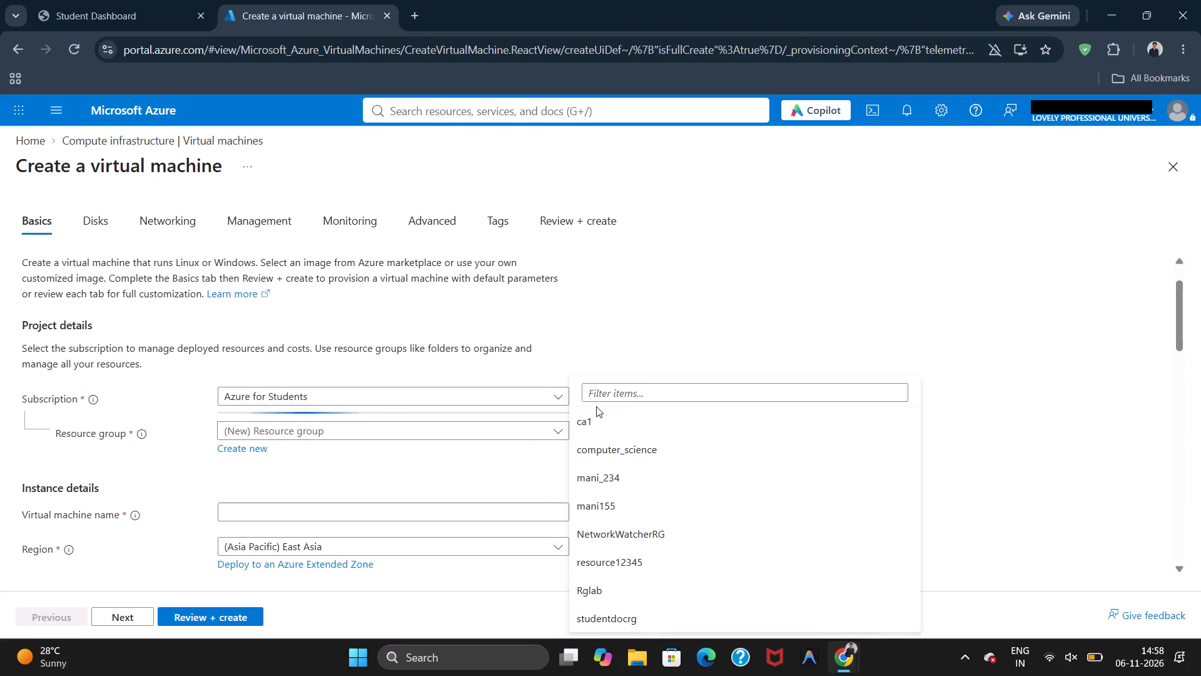
click(601, 422)
scroll(601, 422, down, 2)
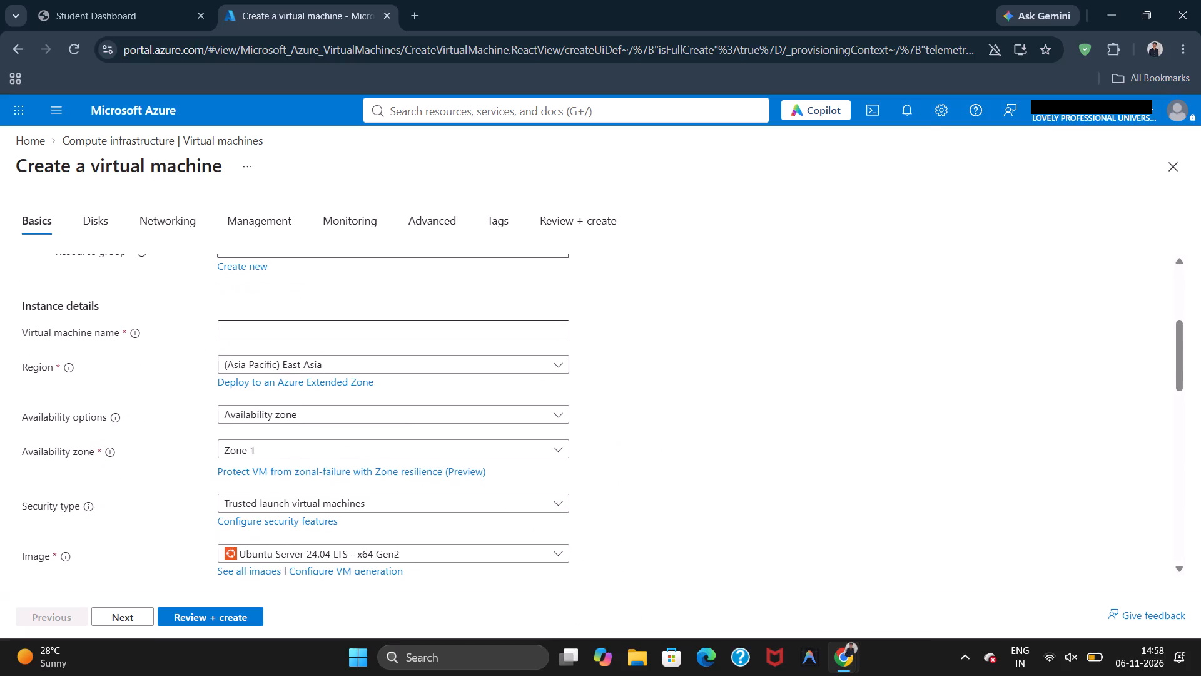
click(452, 338)
text(vm)
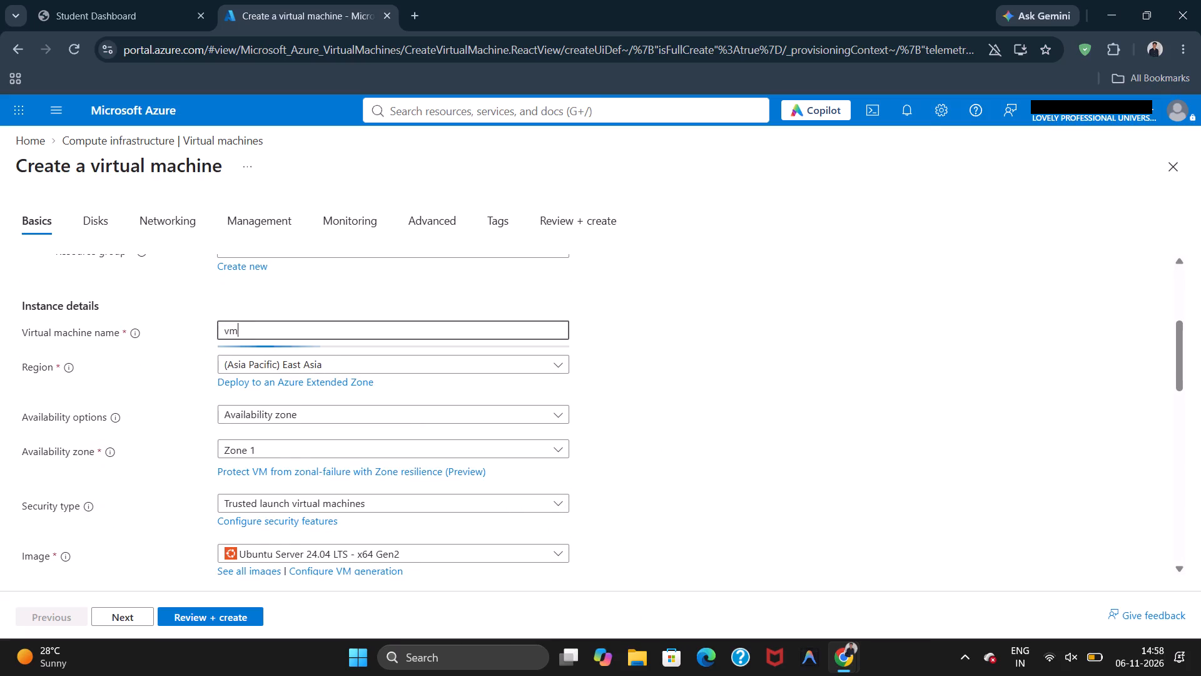
text(155)
Add HTTP (80) to the allowed public inbound ports in the inbound port rules.
scroll(452, 338, down, 1)
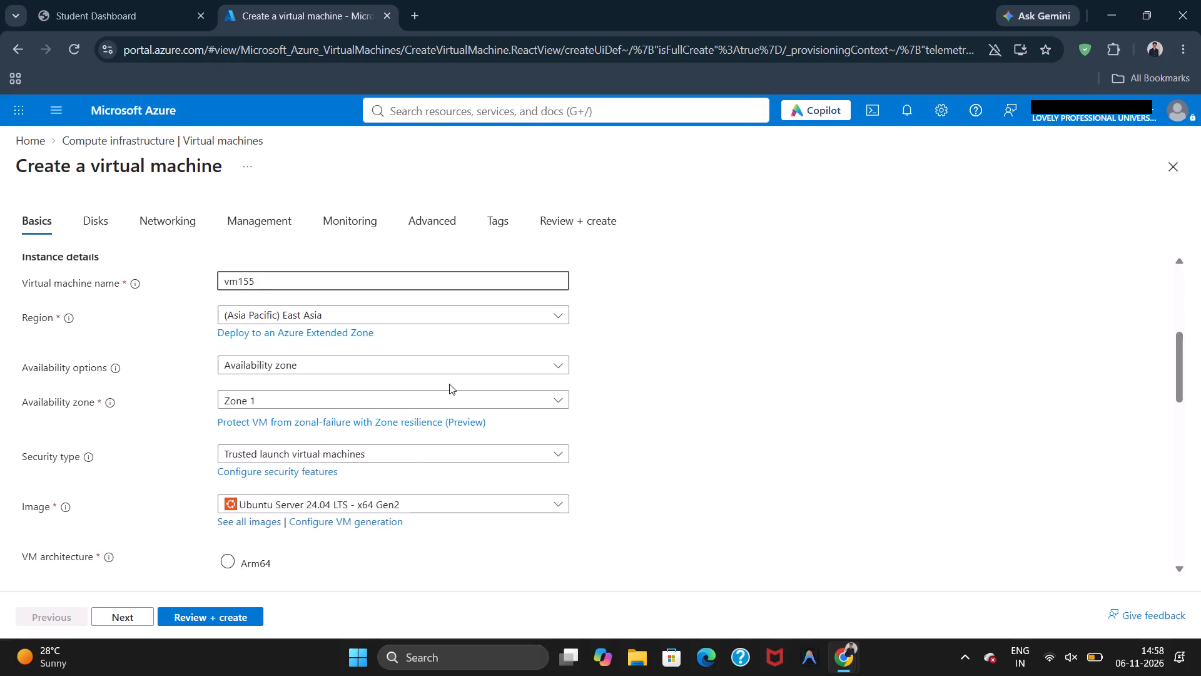
scroll(458, 428, down, 2)
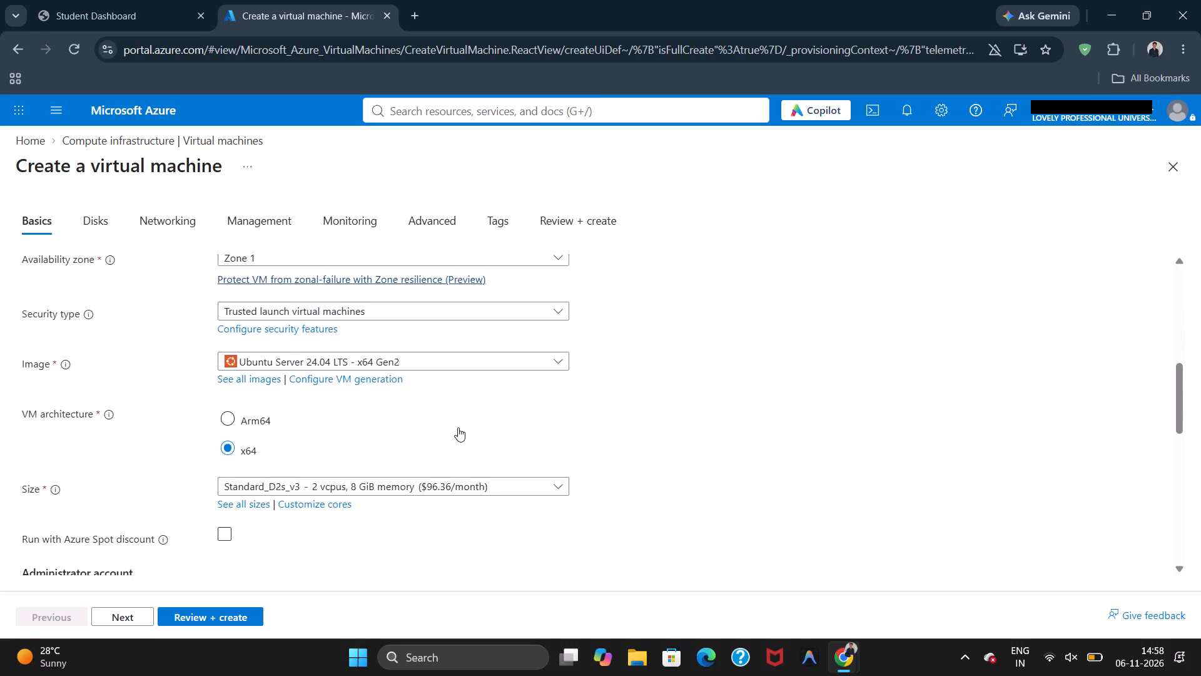
scroll(458, 428, down, 1)
scroll(325, 439, down, 3)
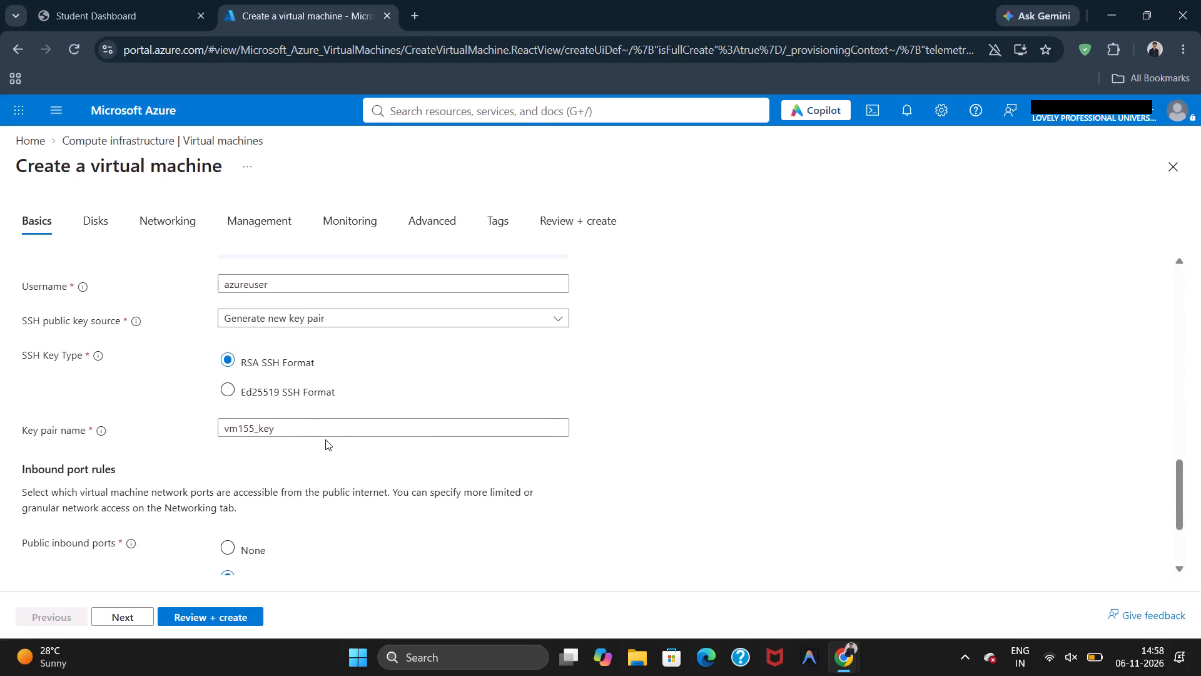
scroll(325, 439, down, 3)
click(328, 477)
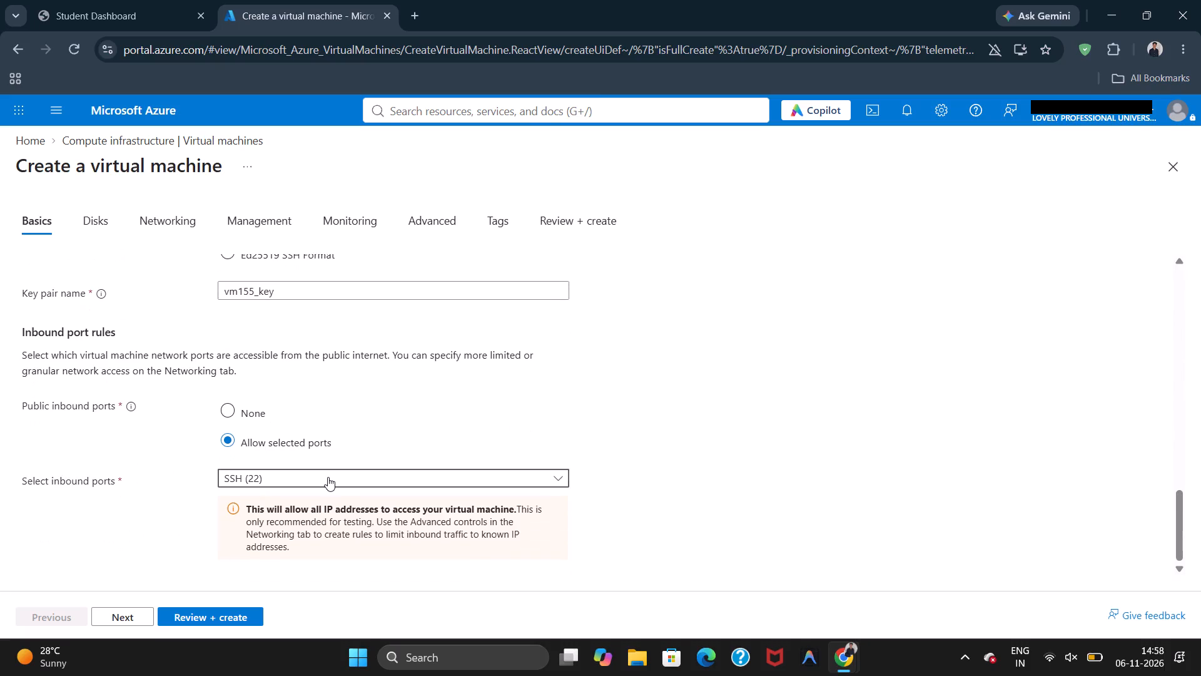
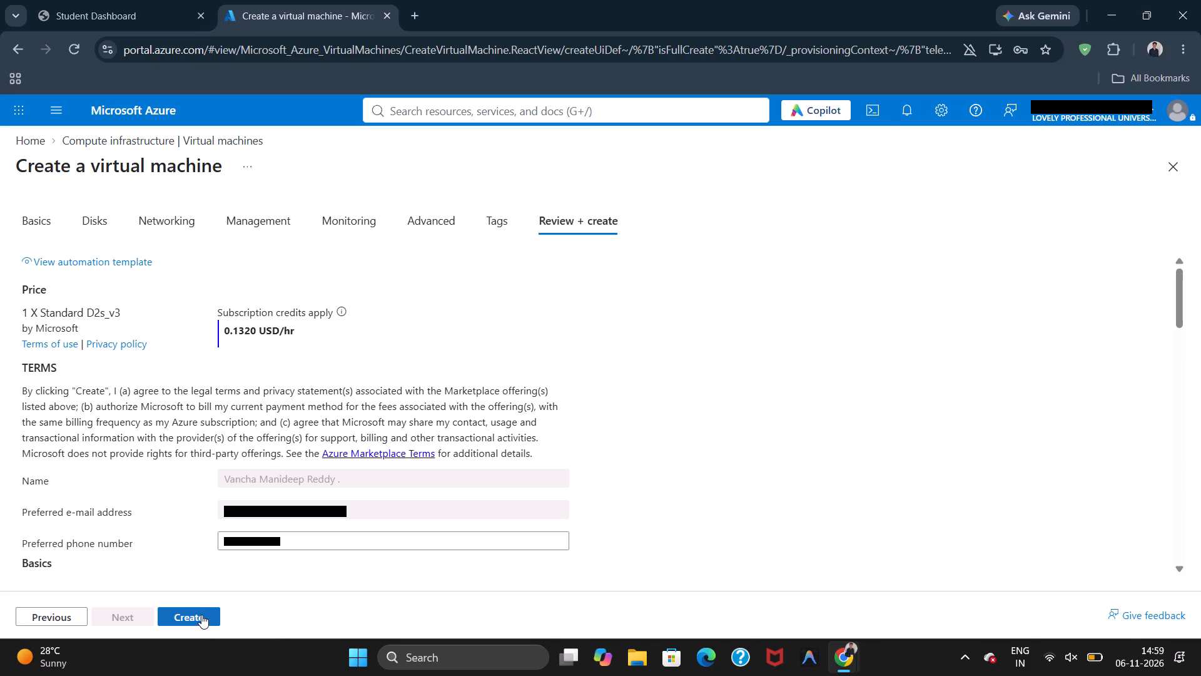
Go through the review summary of virtual machine vm155 to its end and submit it for creation.
scroll(206, 506, down, 15)
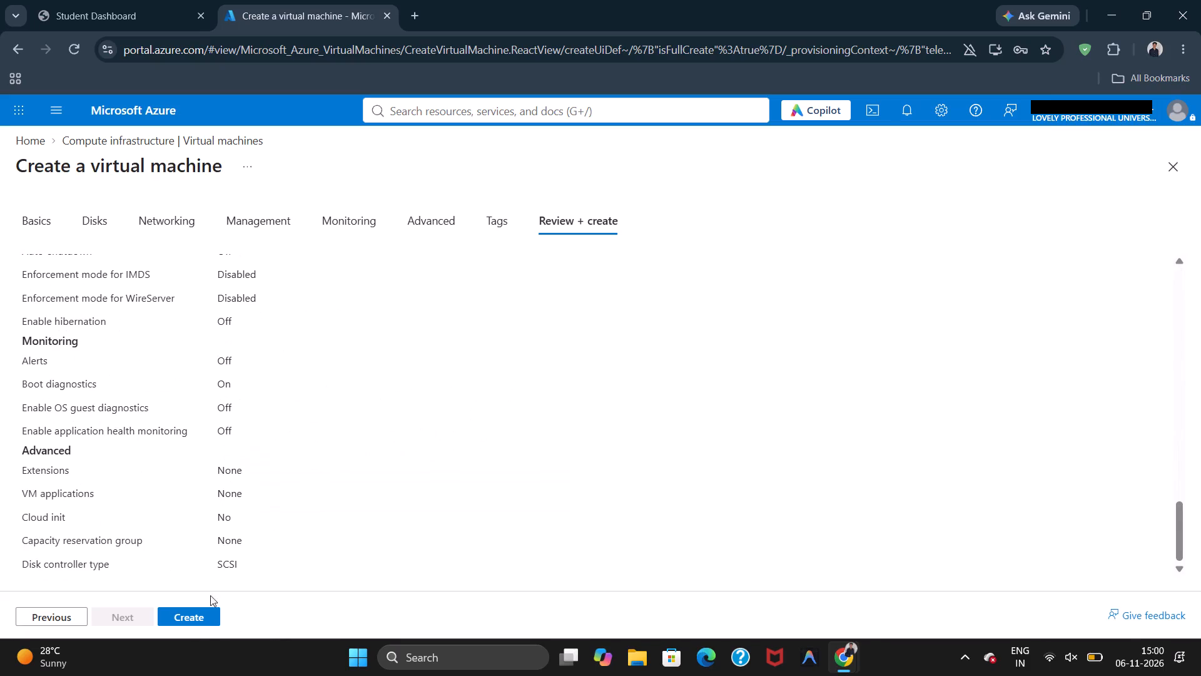
click(213, 625)
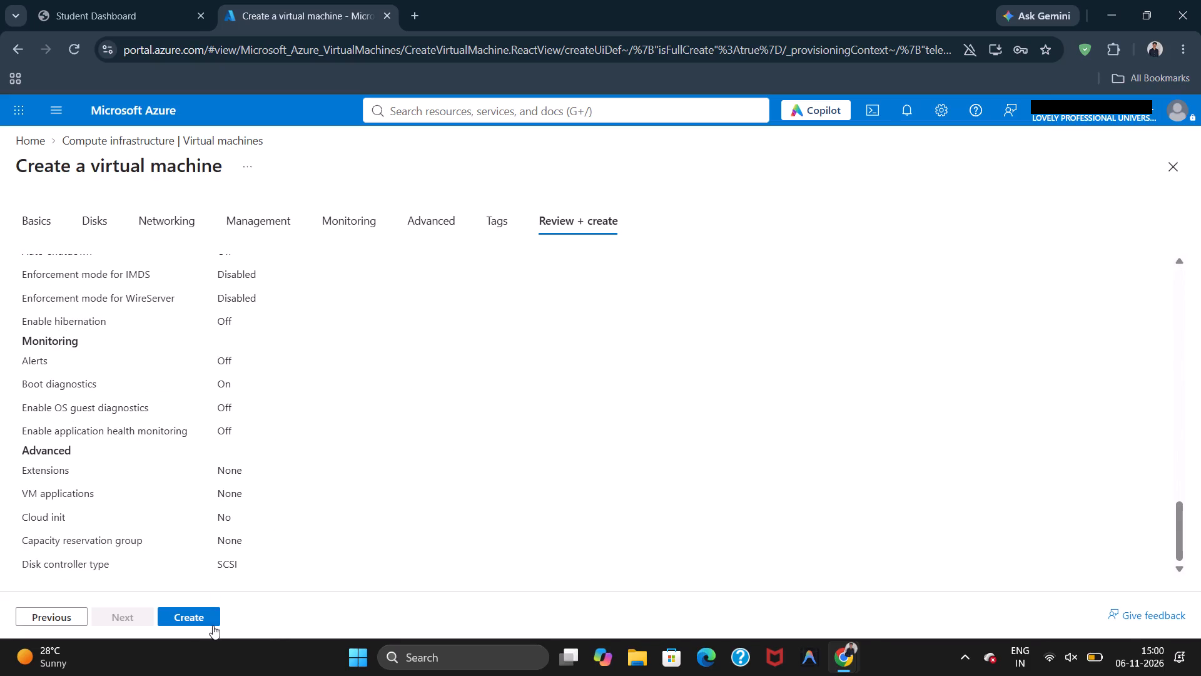
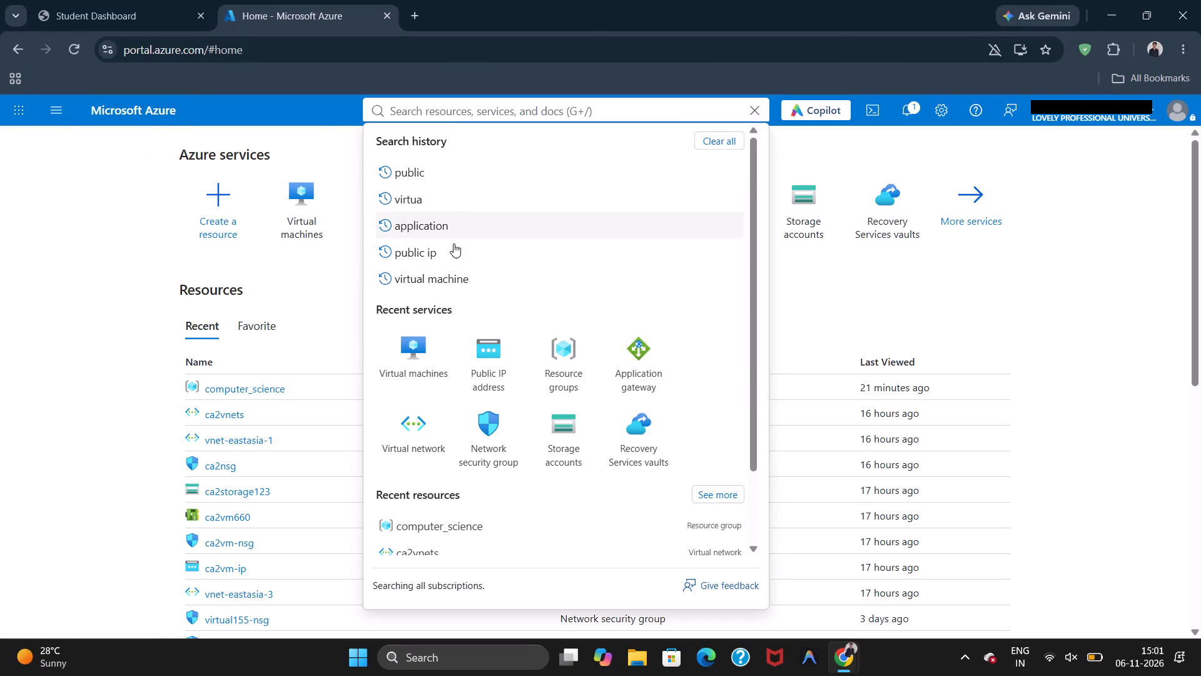
Open the overview of virtual machine vm155 from the virtual machines list.
click(287, 298)
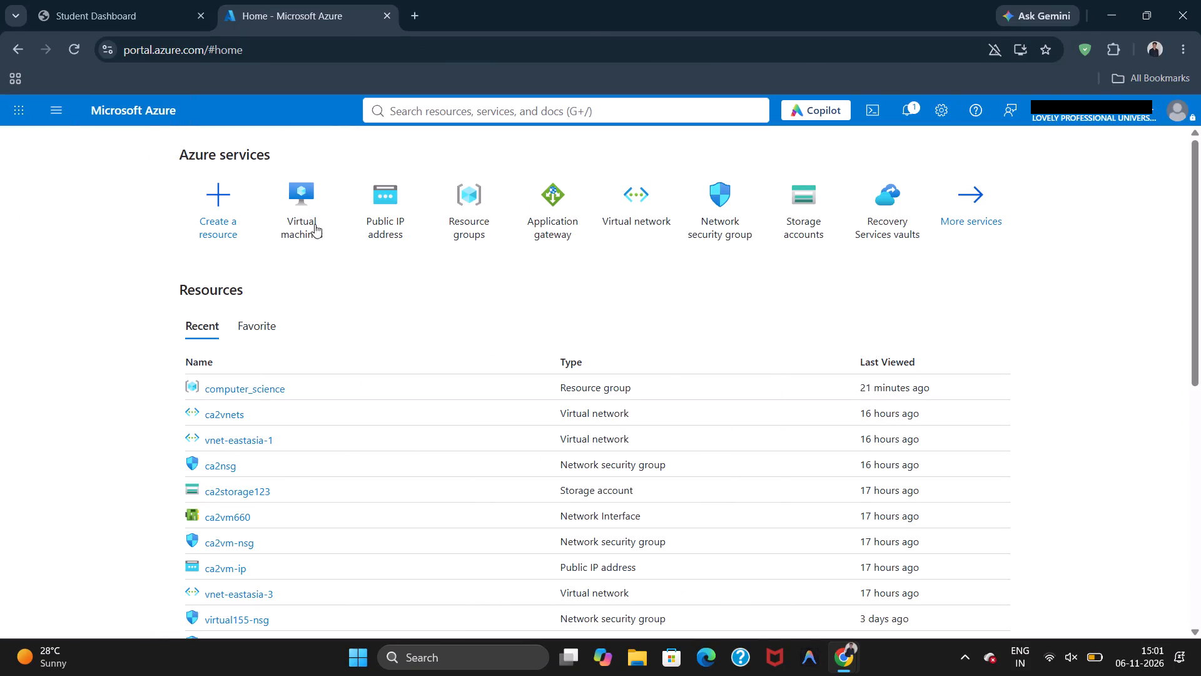
click(298, 219)
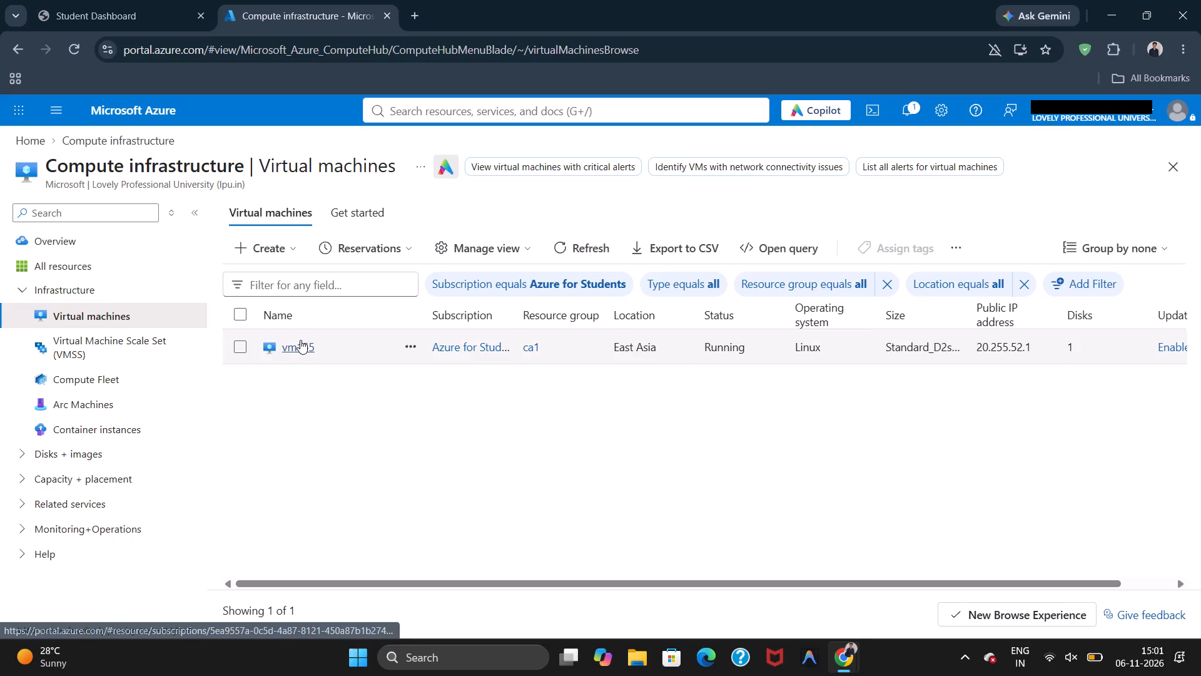
click(298, 346)
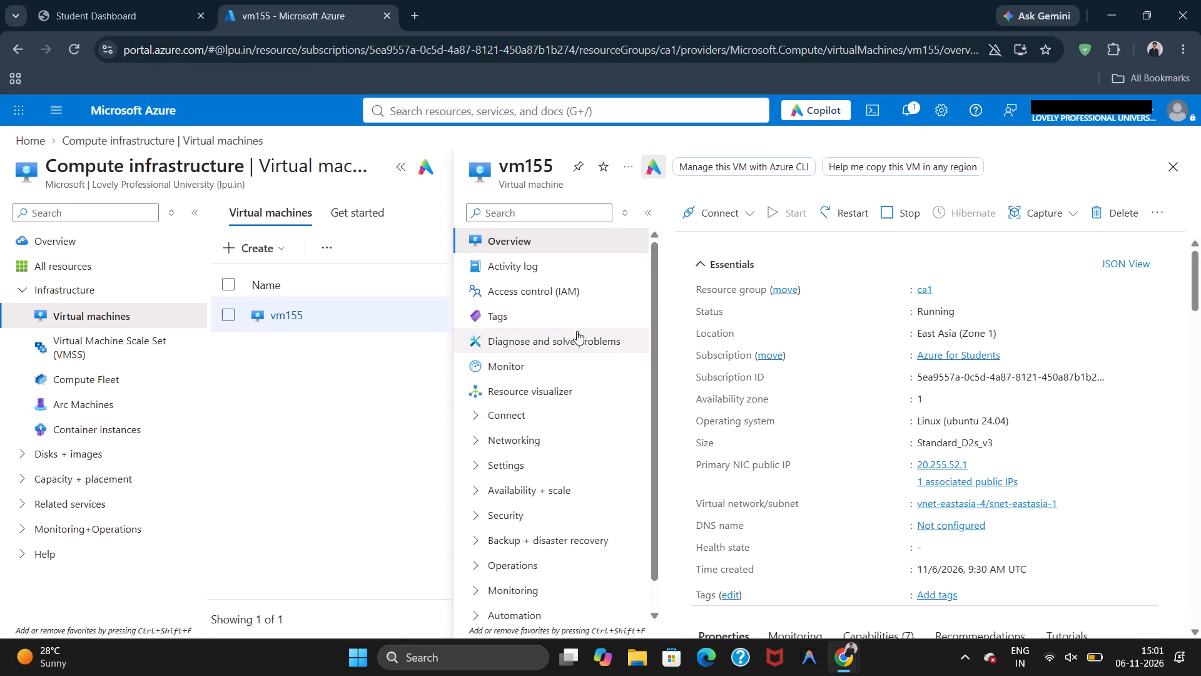
Examine vm155's backup and disaster recovery, operations, monitoring, networking, settings, availability and security sections, closing its overview at the end.
scroll(564, 327, down, 1)
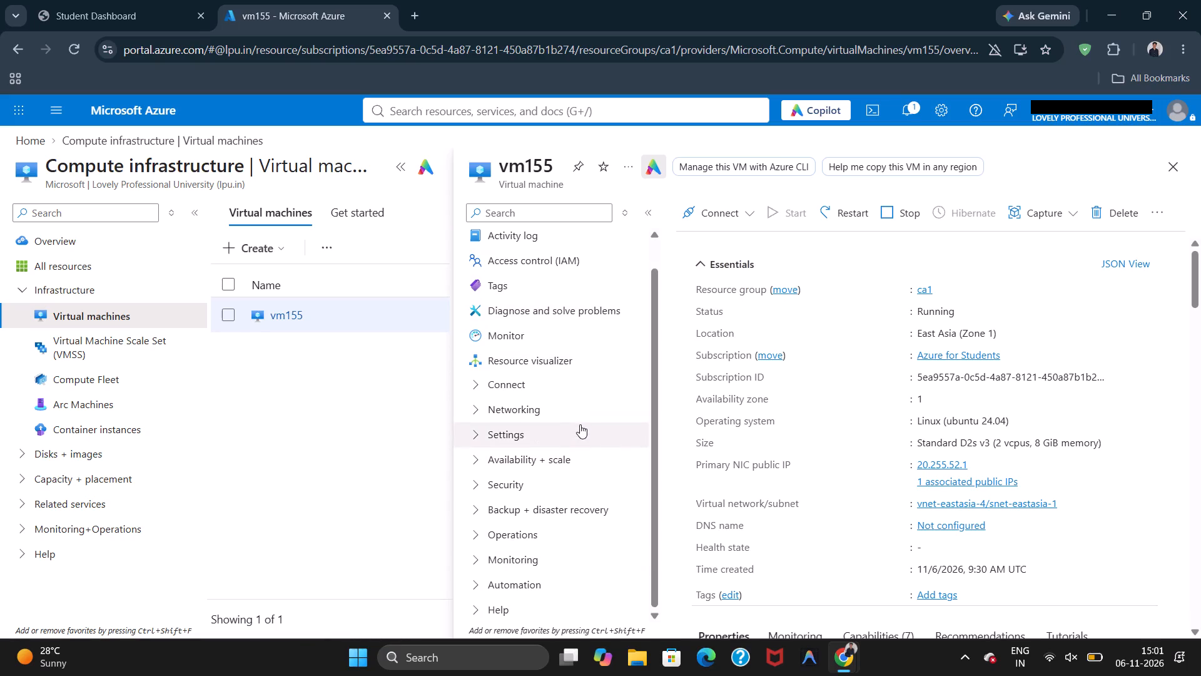
click(565, 515)
click(565, 515)
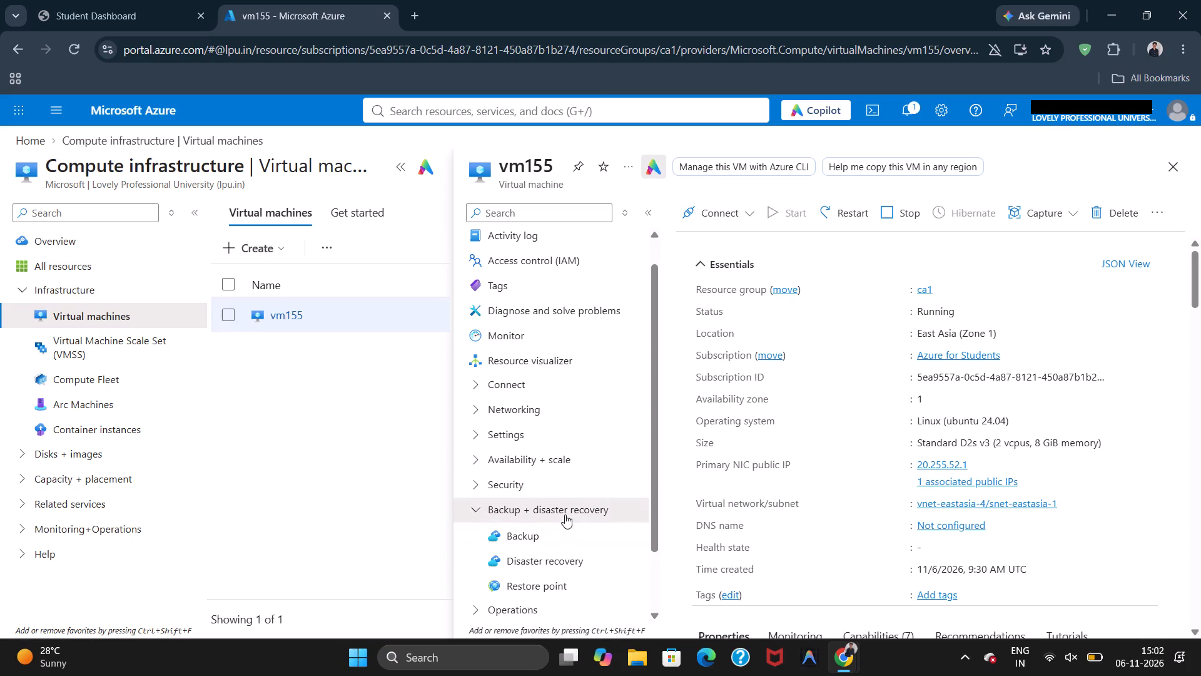
scroll(565, 515, down, 2)
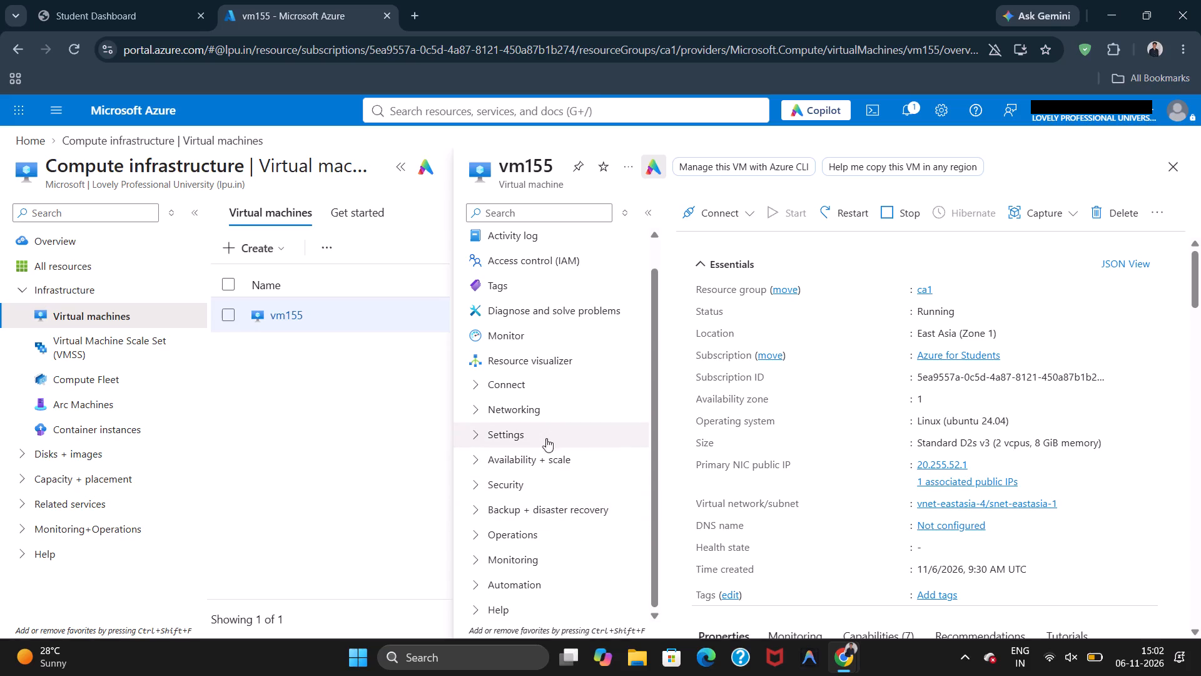
click(565, 564)
click(565, 564)
click(552, 536)
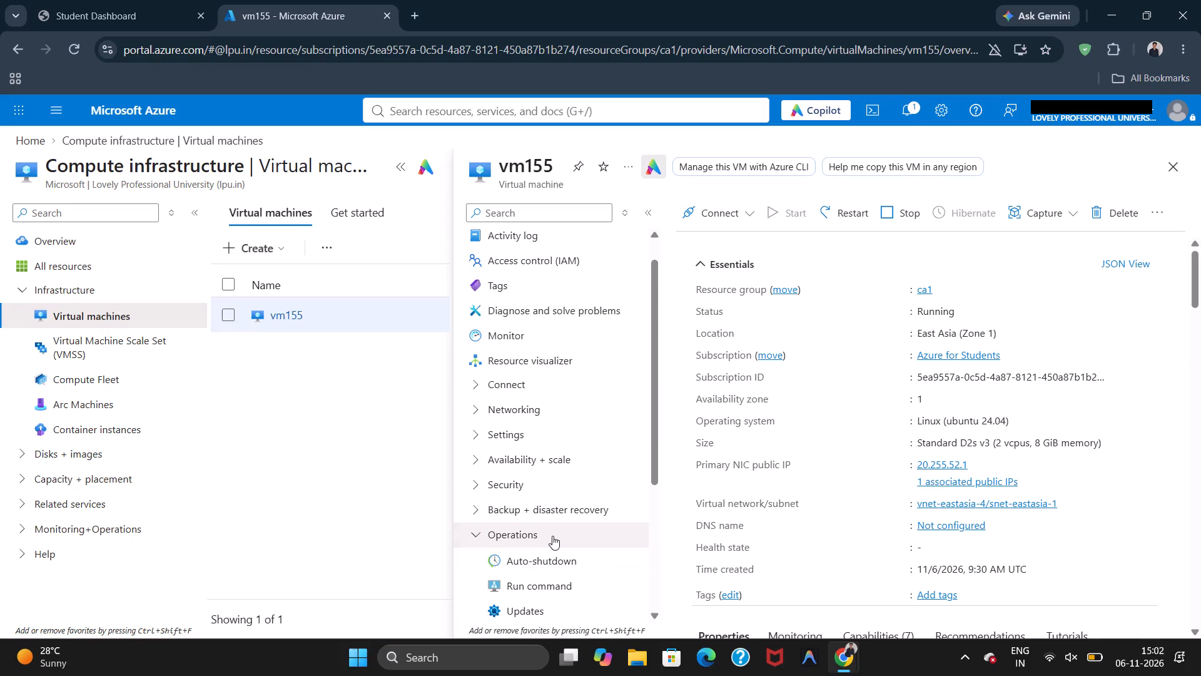
click(552, 536)
click(552, 536)
click(552, 536)
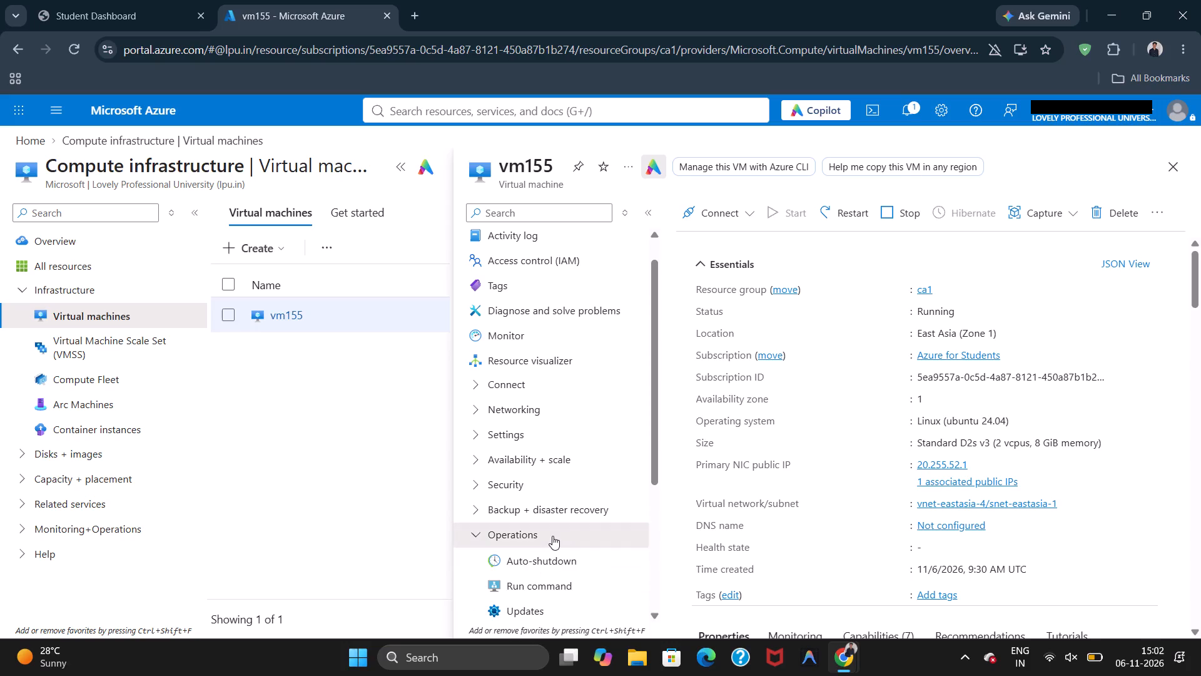
click(552, 536)
click(552, 536)
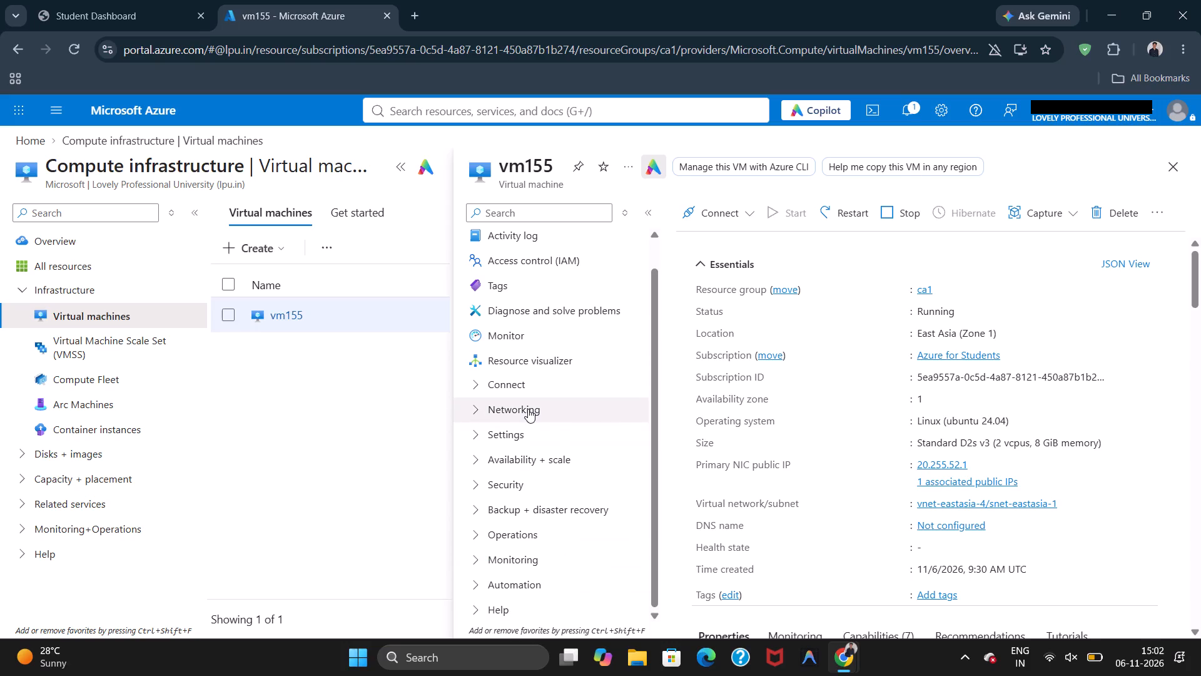
click(527, 407)
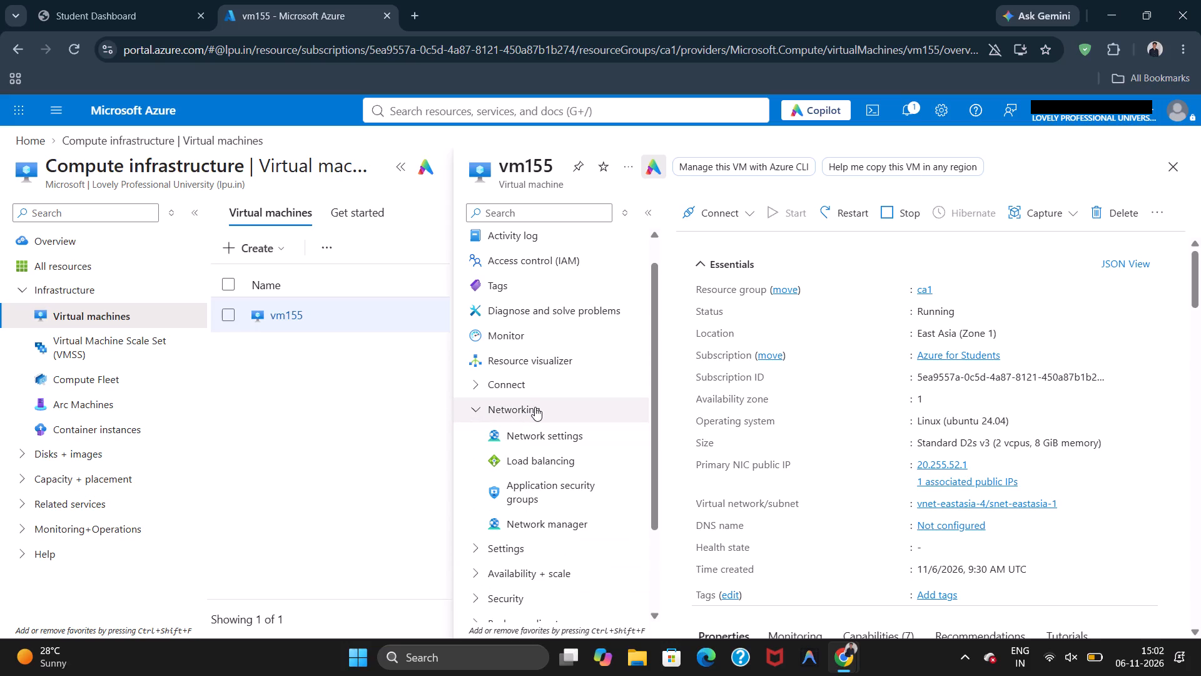
click(535, 407)
click(535, 432)
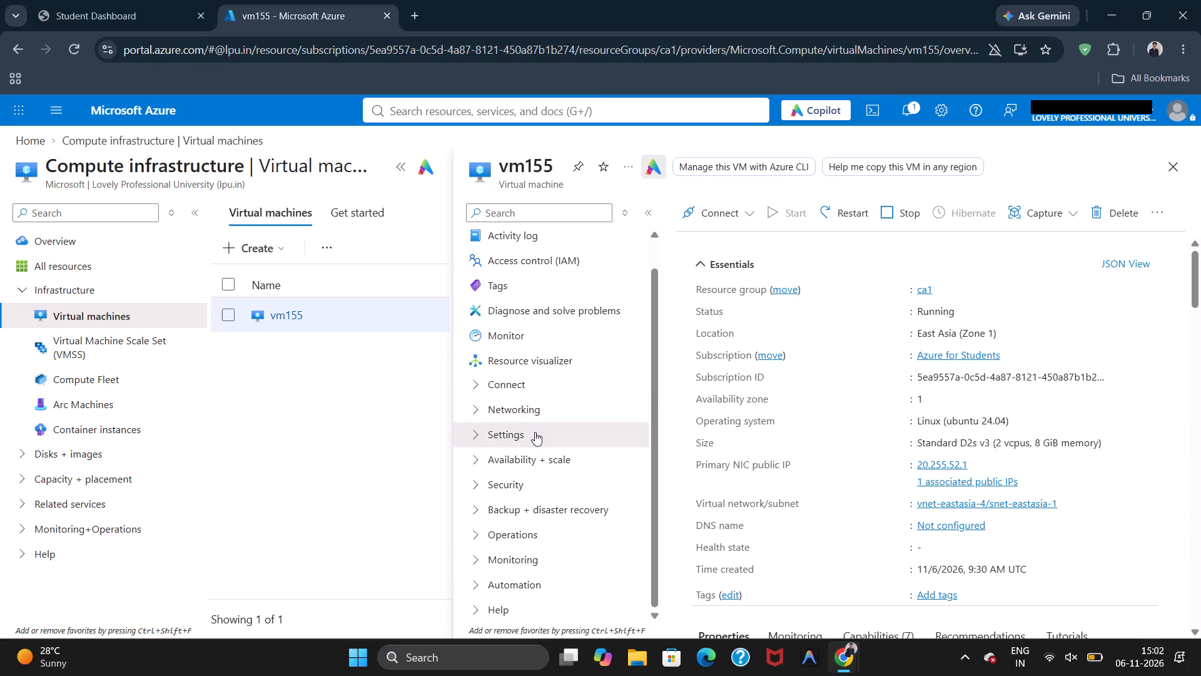
scroll(535, 432, right, 1)
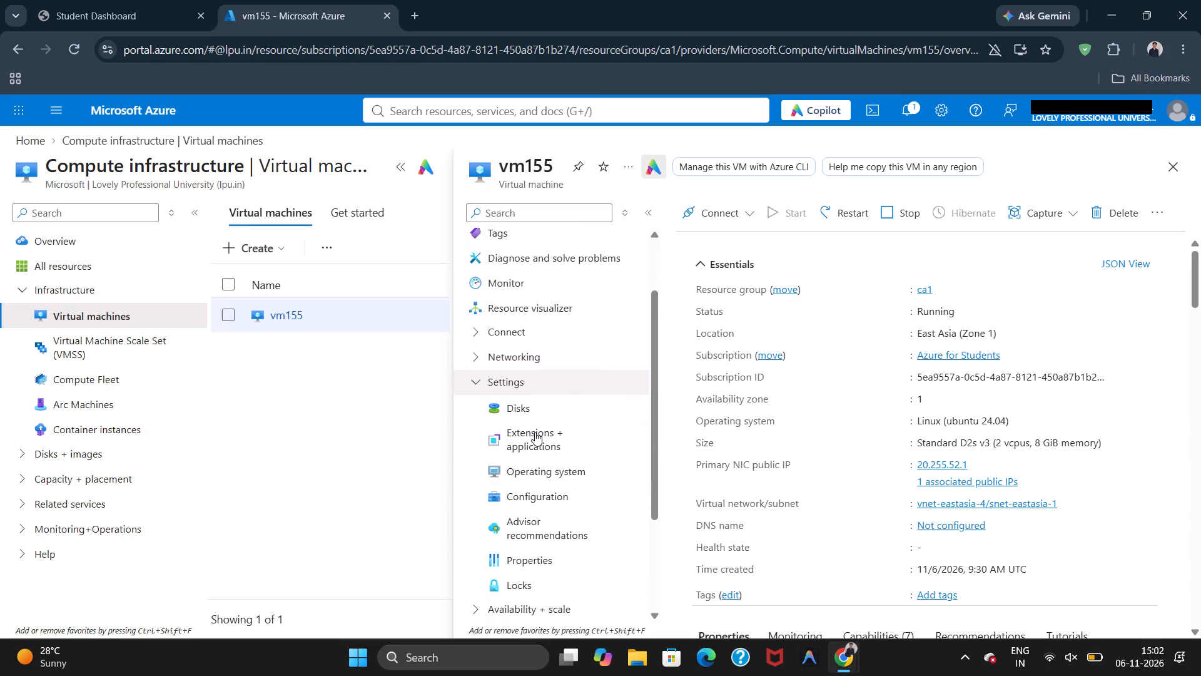
scroll(535, 432, right, 1)
click(534, 429)
scroll(534, 429, down, 1)
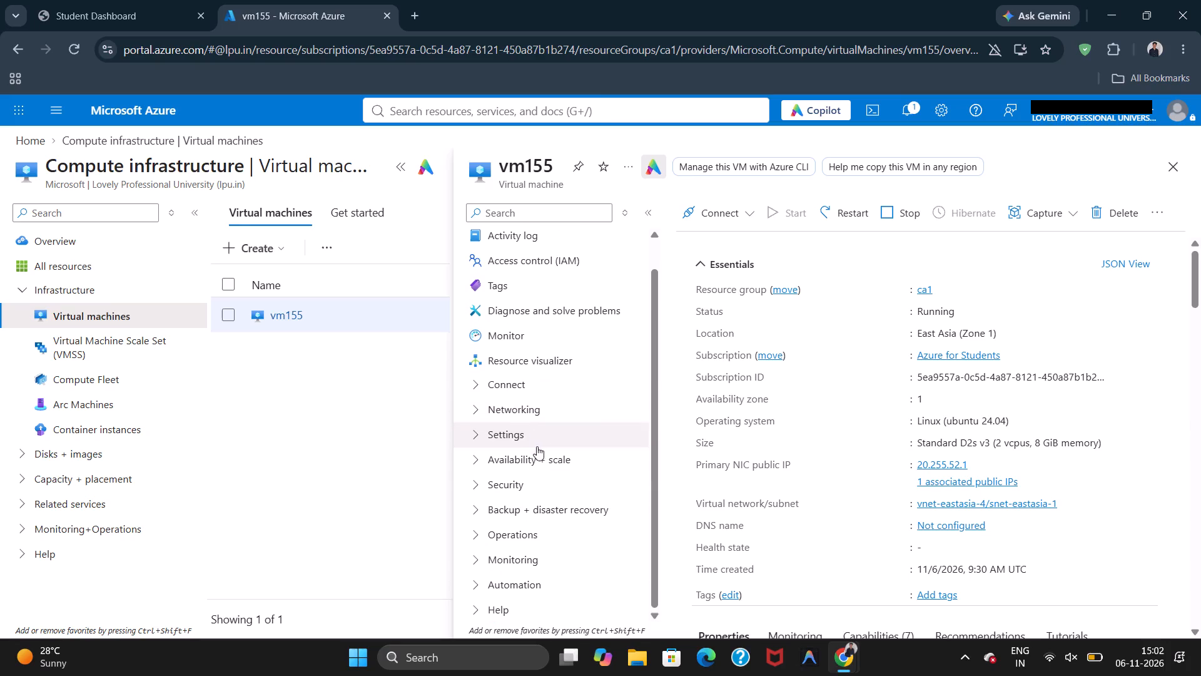
click(537, 447)
click(537, 457)
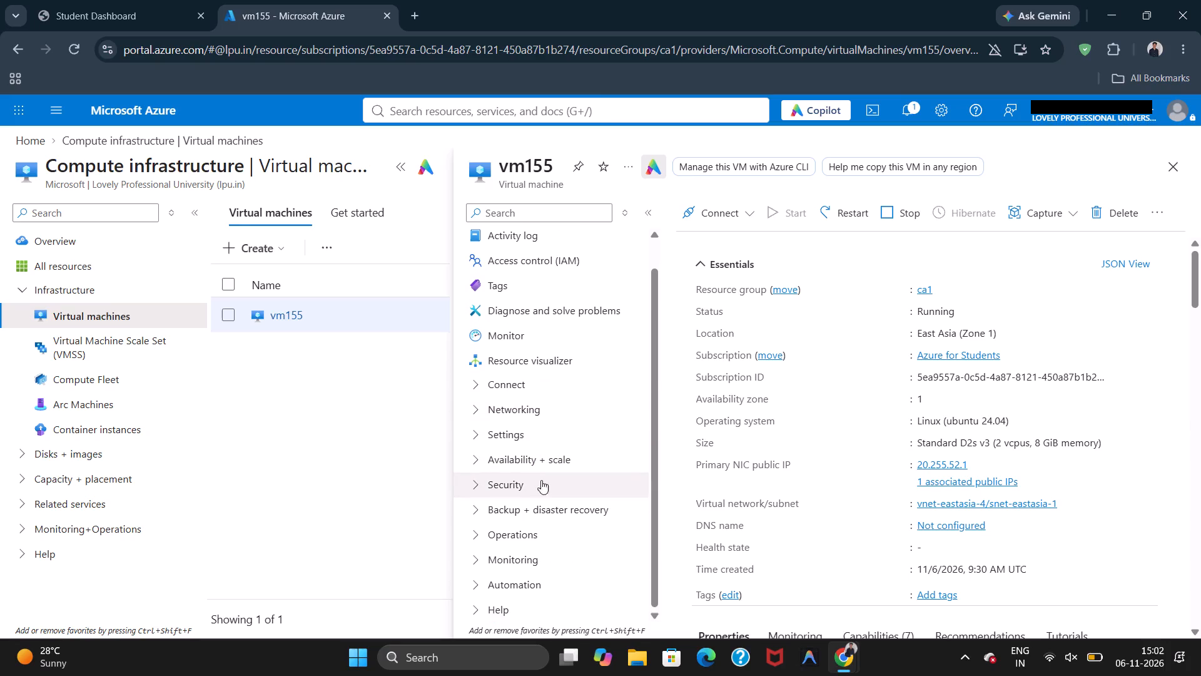
click(542, 489)
click(542, 489)
click(1171, 156)
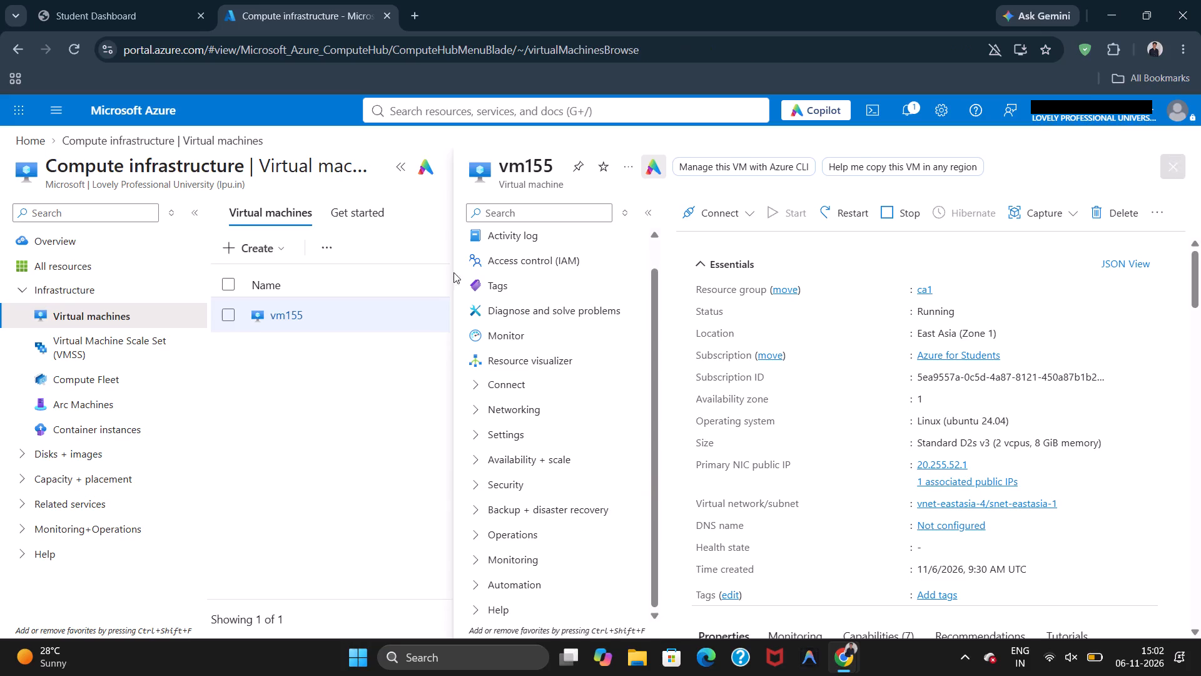
Search from the portal home for "virtual net", open the virtual networks service and start creating a virtual network.
click(155, 103)
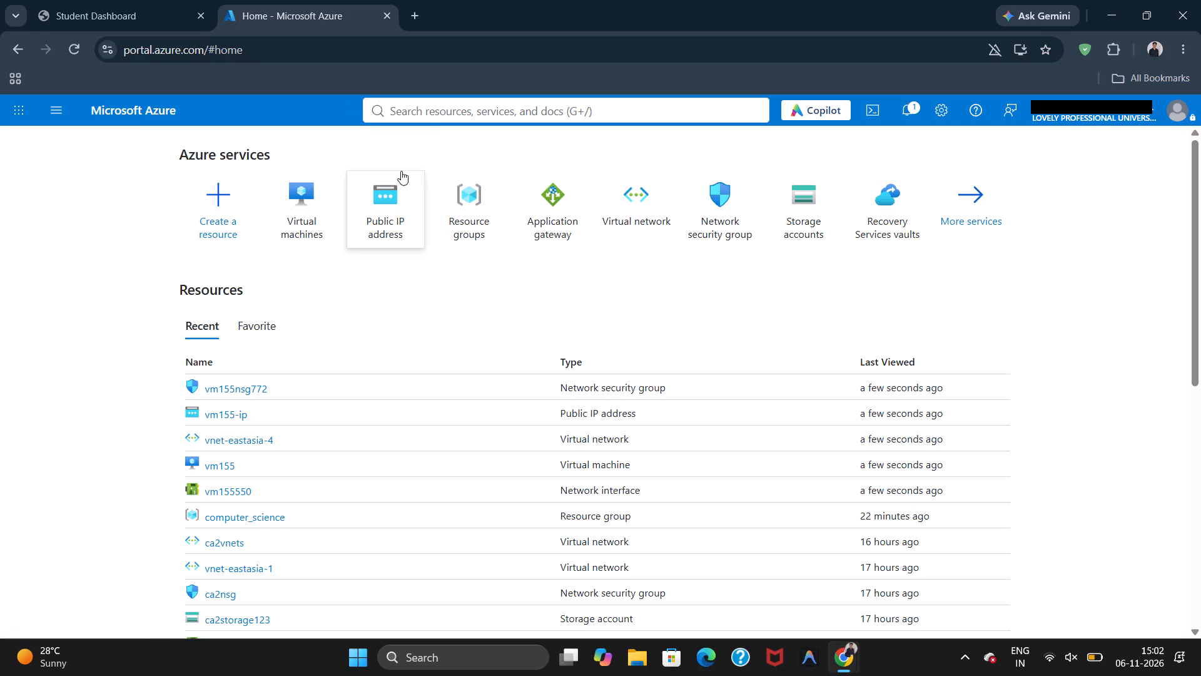
click(432, 112)
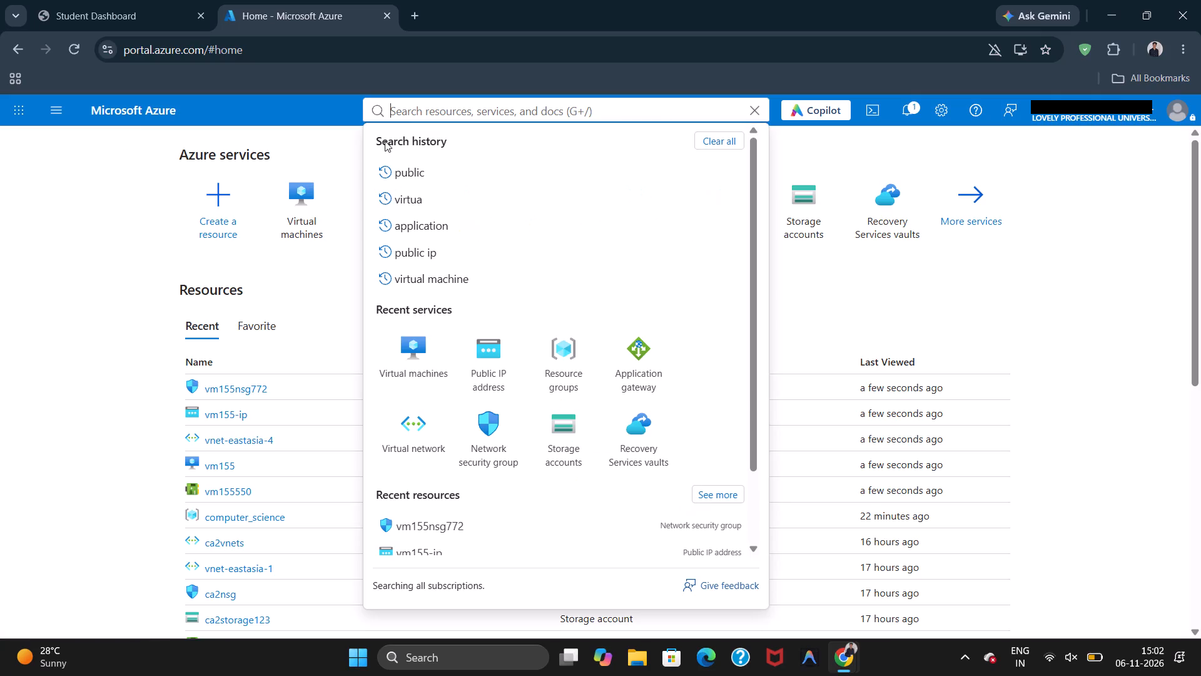
text(virtual net)
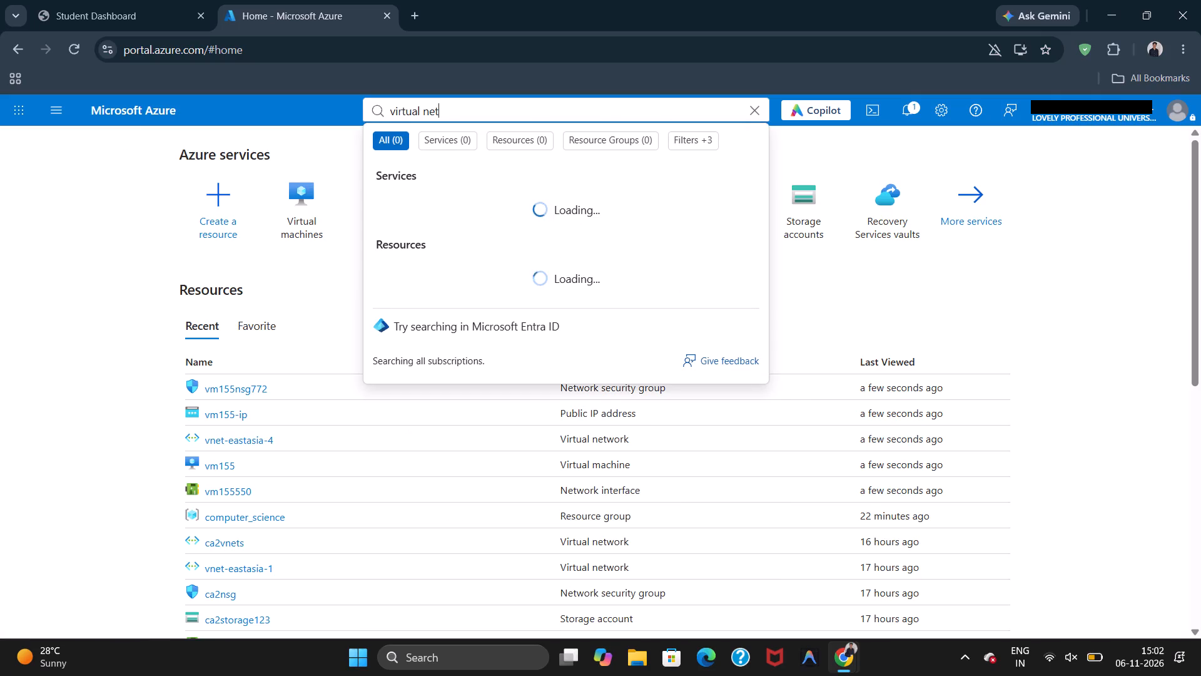
click(489, 197)
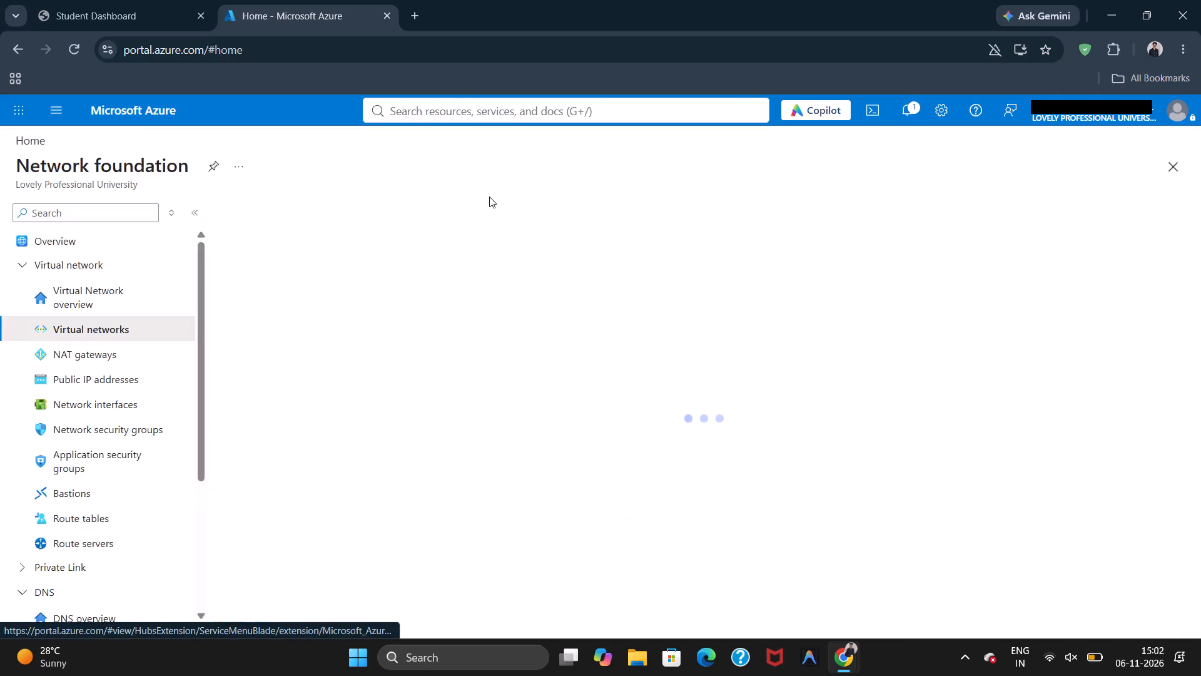
click(268, 222)
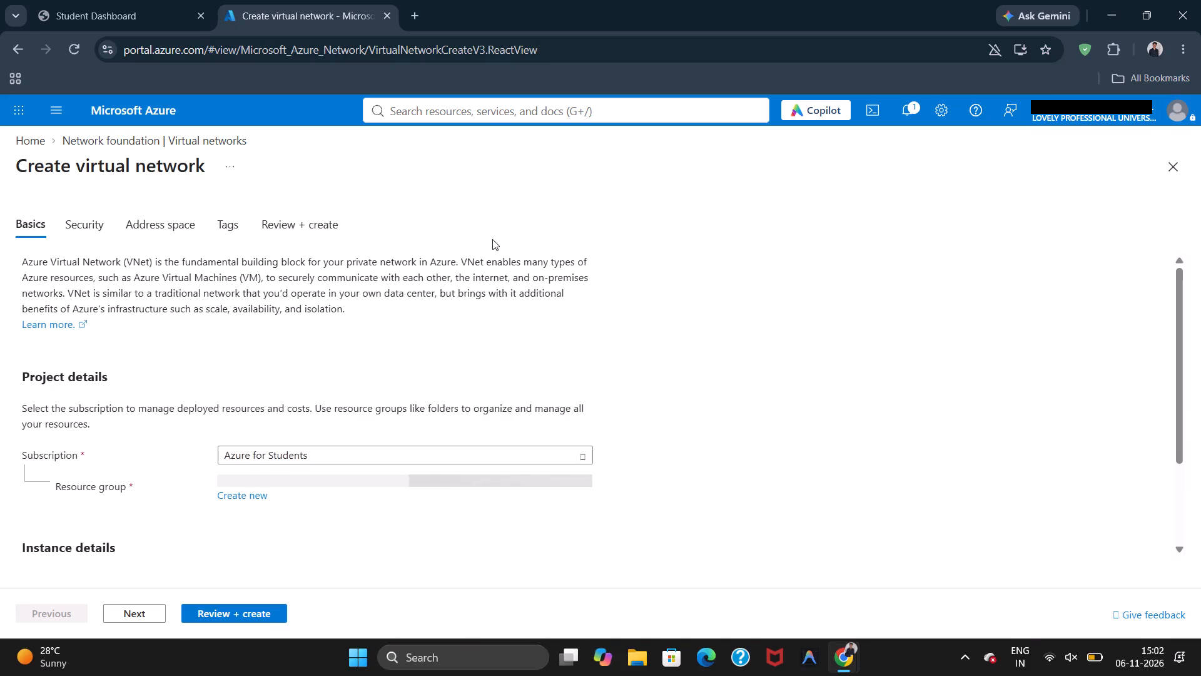
Name the new virtual network vn155 in its basic instance details.
scroll(281, 471, down, 2)
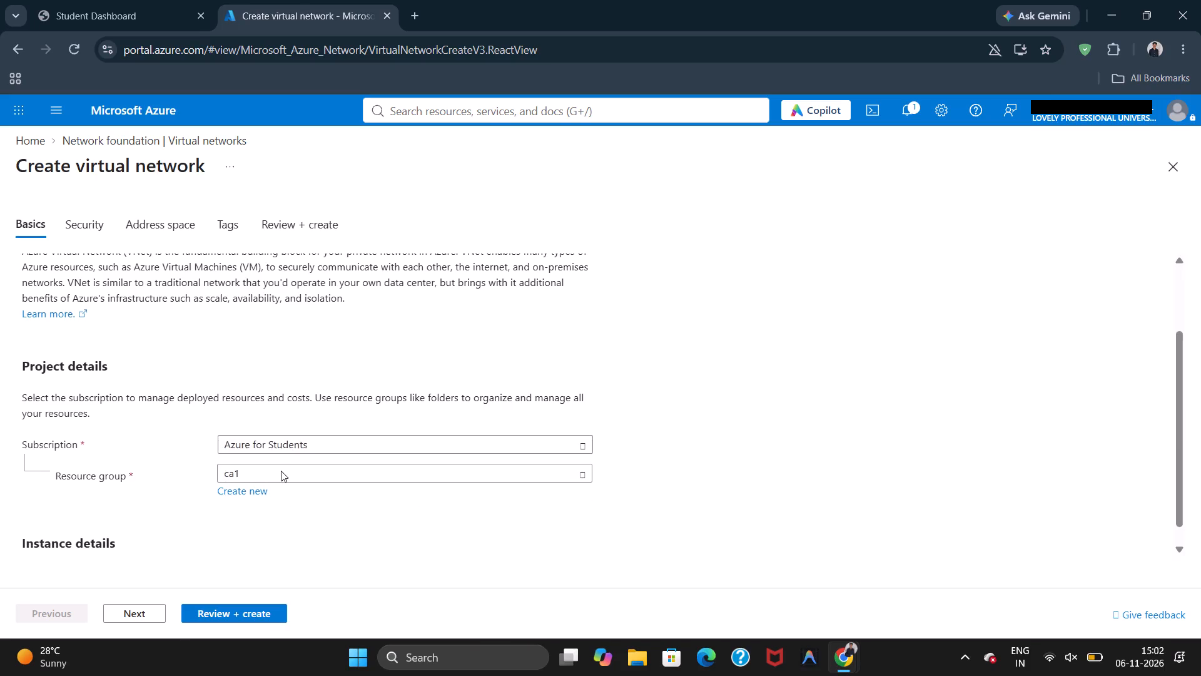
click(273, 471)
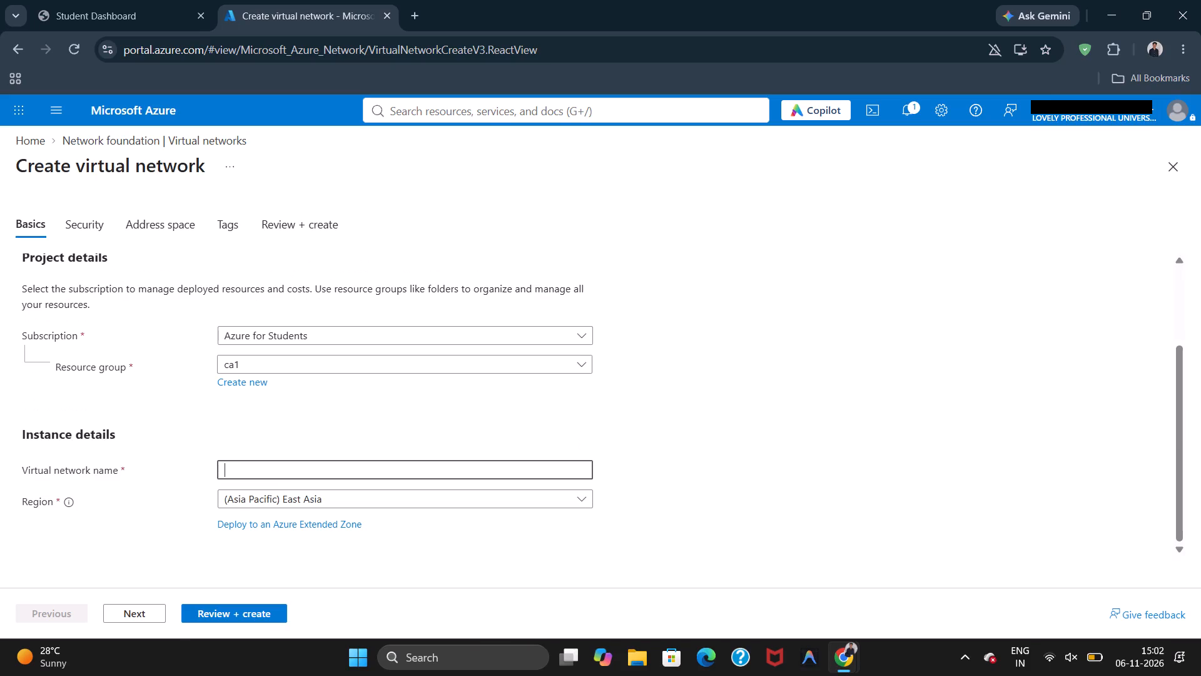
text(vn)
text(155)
Review the new virtual network's address space and check the size options for the 10.0.0.0 range, keeping the current one.
scroll(350, 497, down, 3)
click(138, 231)
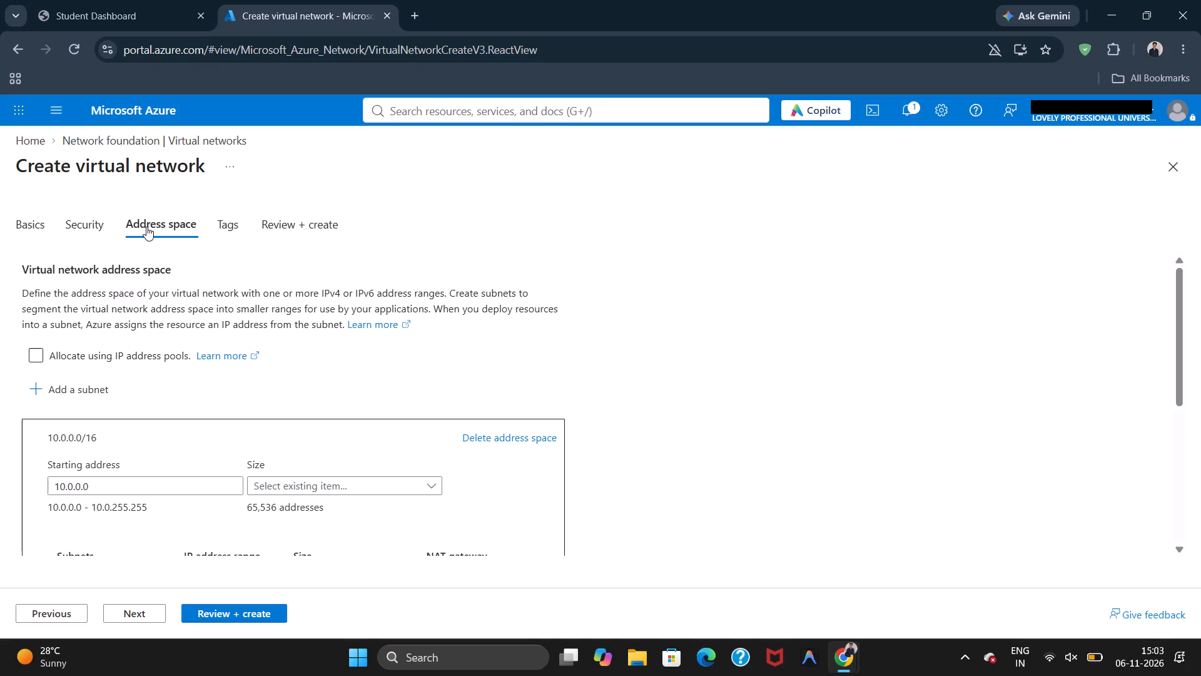
scroll(236, 349, down, 1)
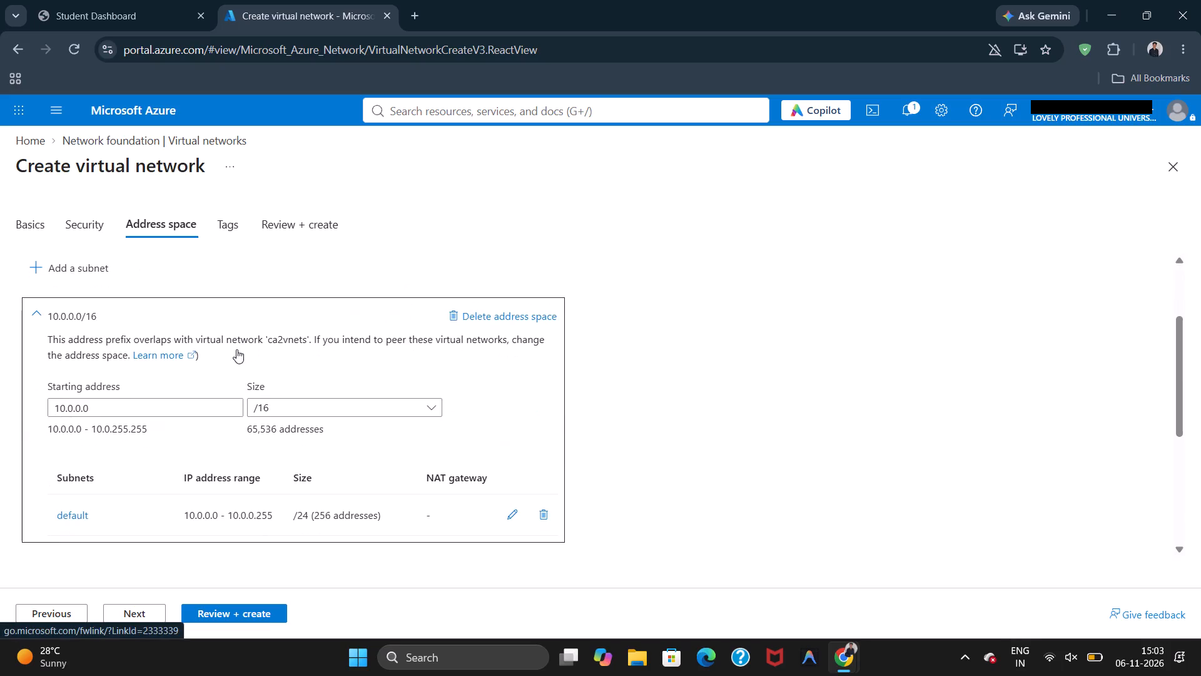
scroll(236, 349, down, 1)
click(305, 371)
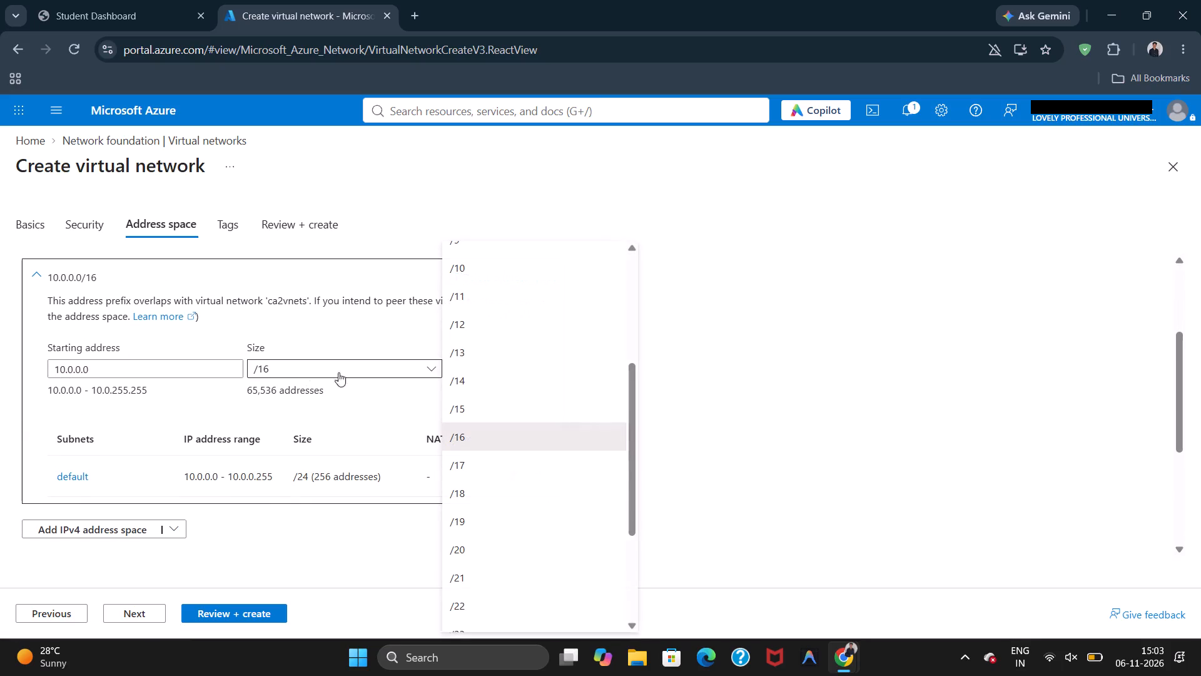
click(366, 374)
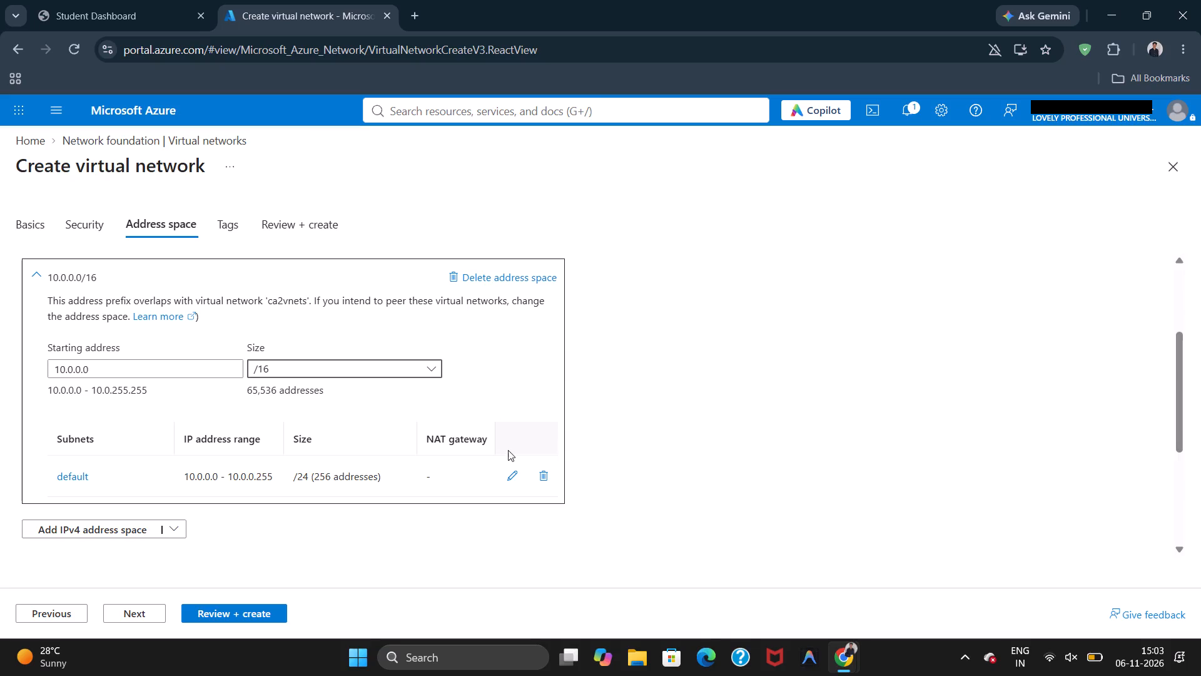
Open the size choices of the 10.0.0.0/16 address space.
click(432, 369)
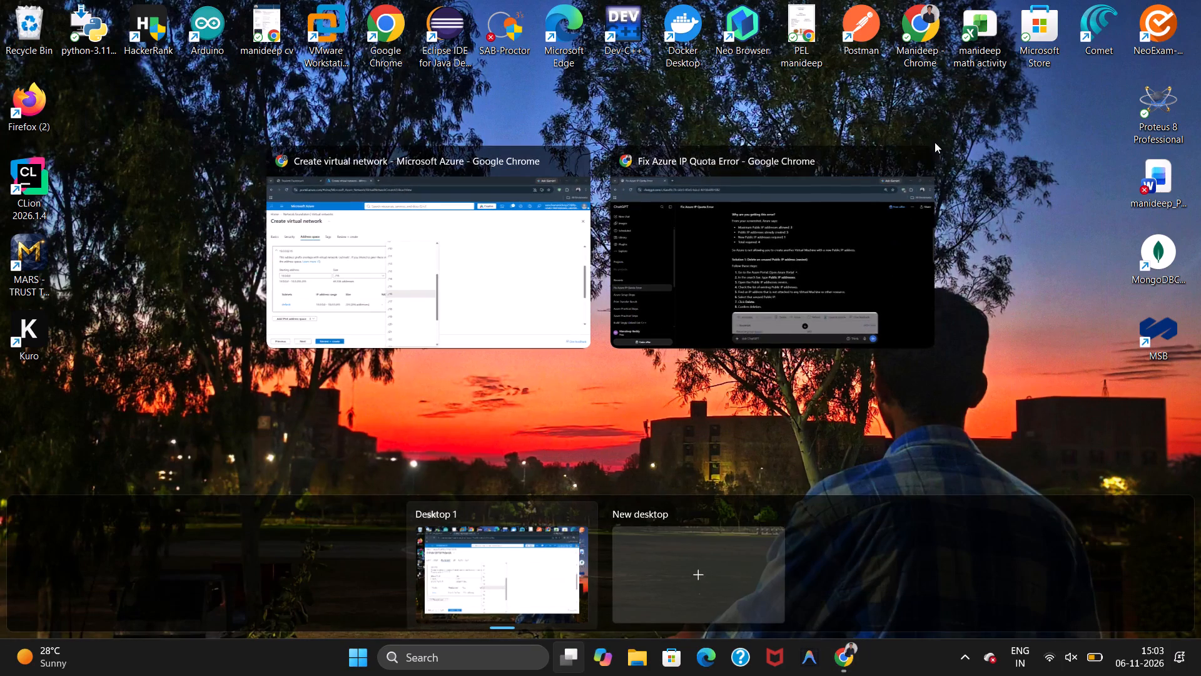
Close the browser window titled Fix Azure IP Quota Error and return to the Create virtual network window.
click(927, 158)
click(722, 248)
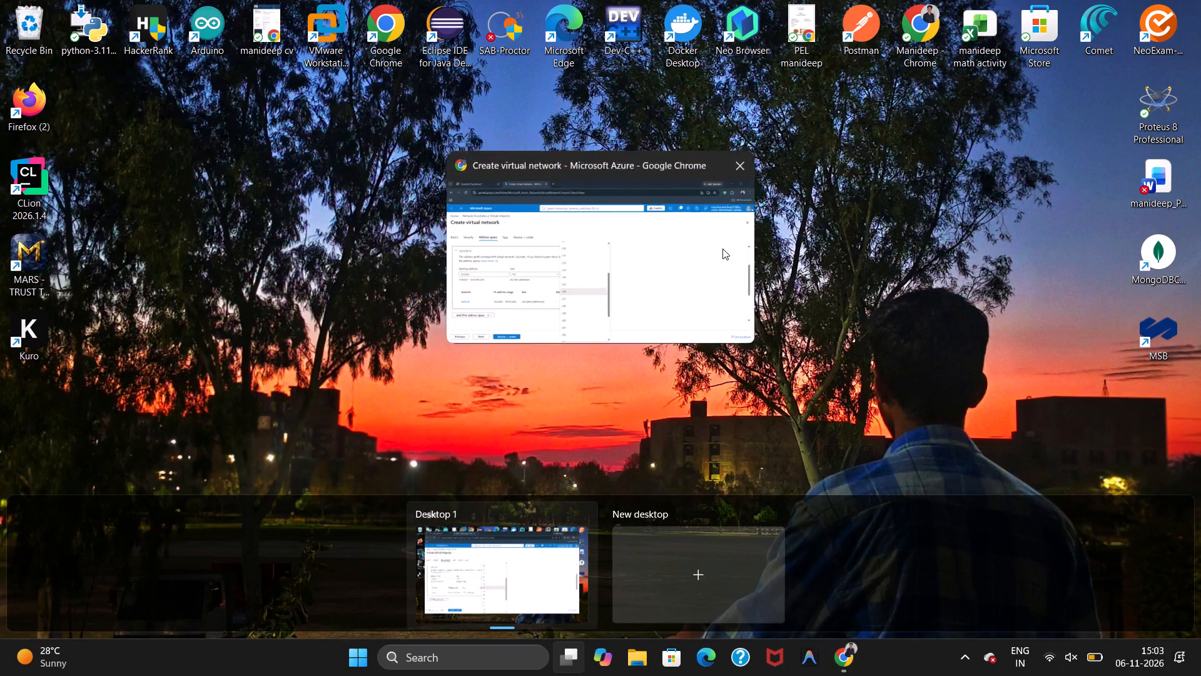
click(764, 424)
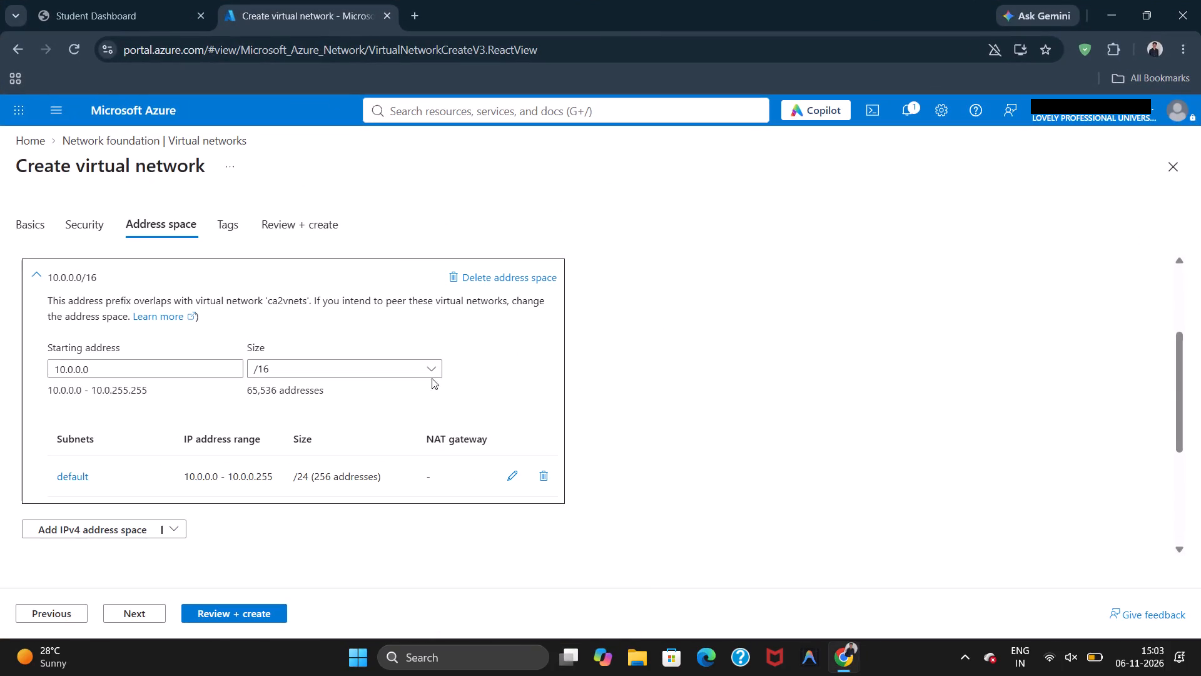
Examine the subnets and the remaining address space settings of the new virtual network.
scroll(408, 416, down, 1)
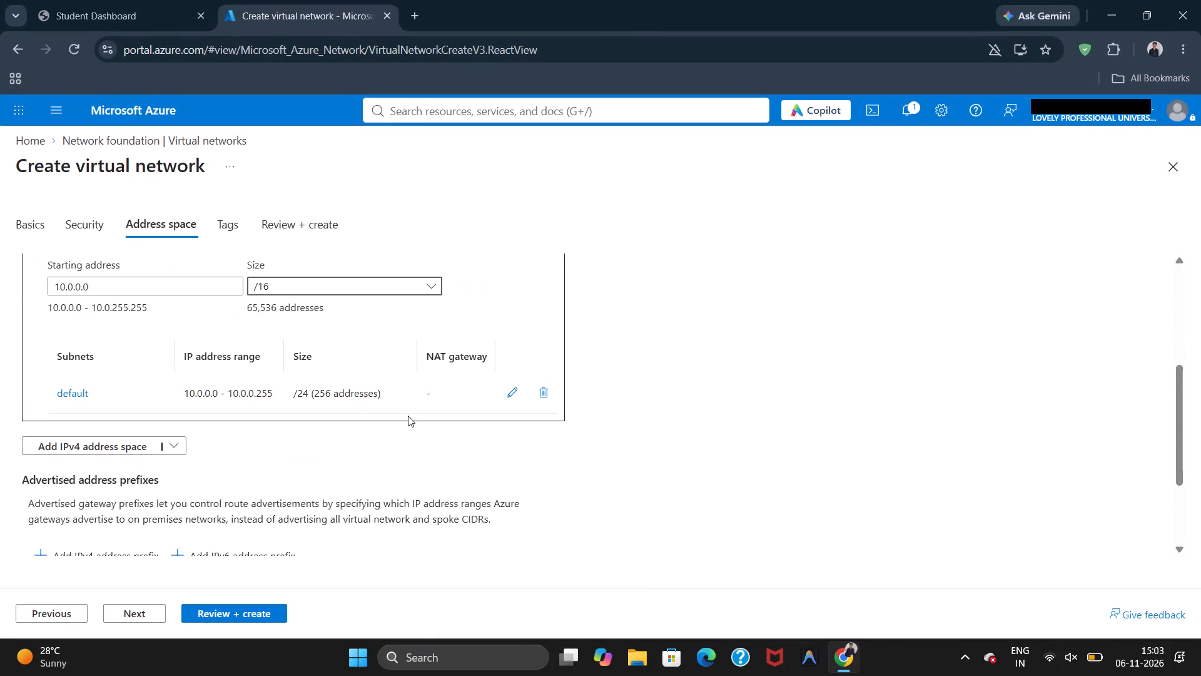
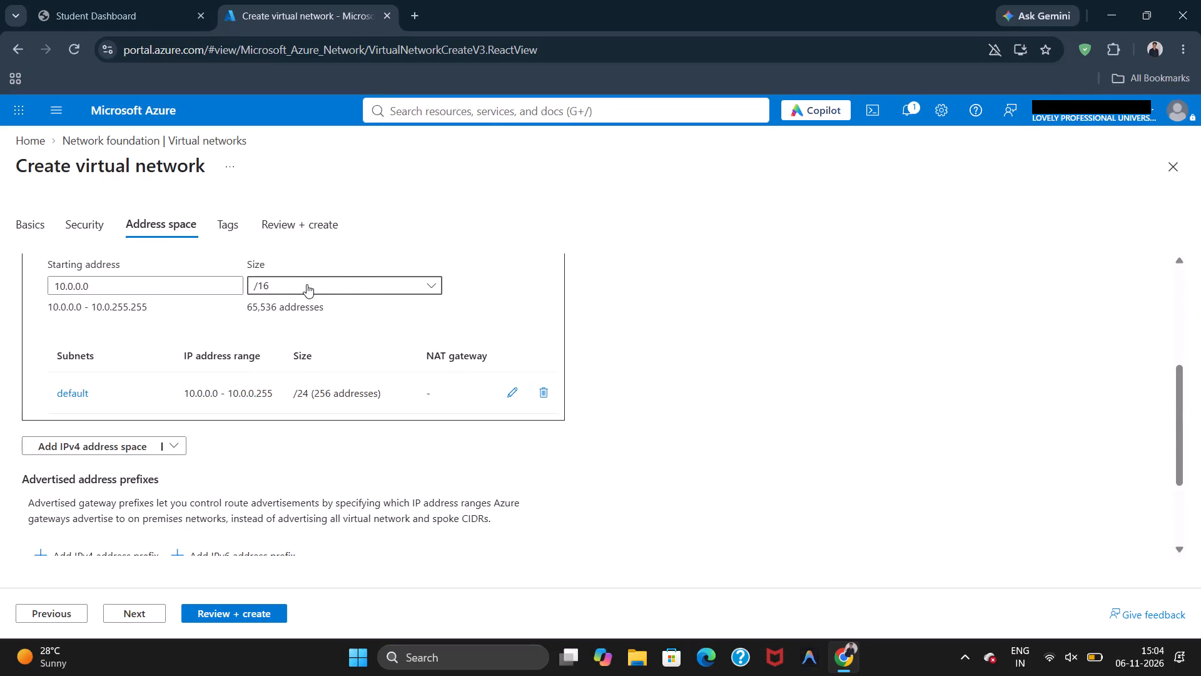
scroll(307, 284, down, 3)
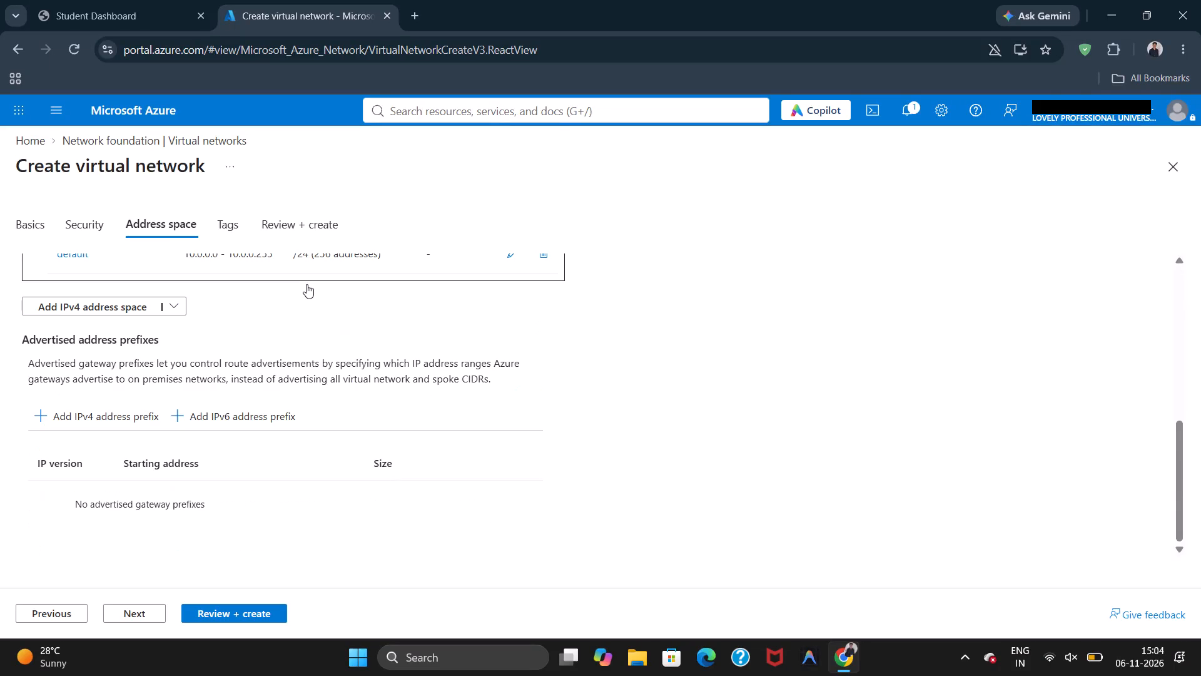
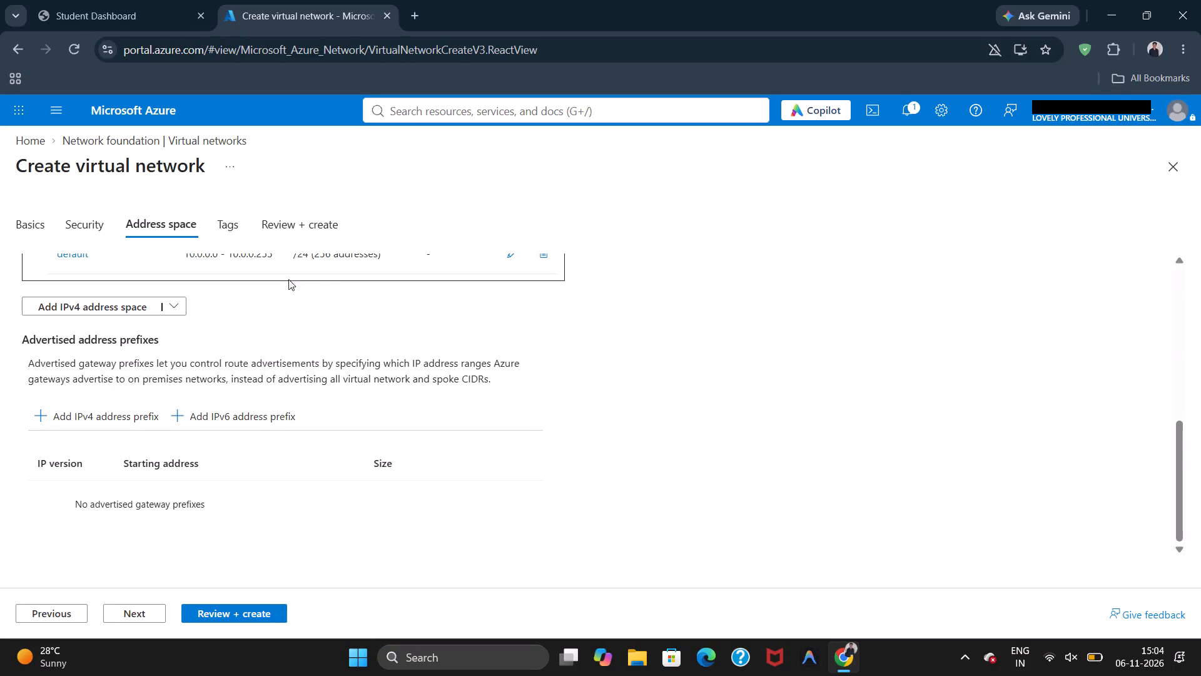
Delete the default subnet from the 10.0.0.0/16 address space.
scroll(281, 346, up, 2)
scroll(315, 383, up, 1)
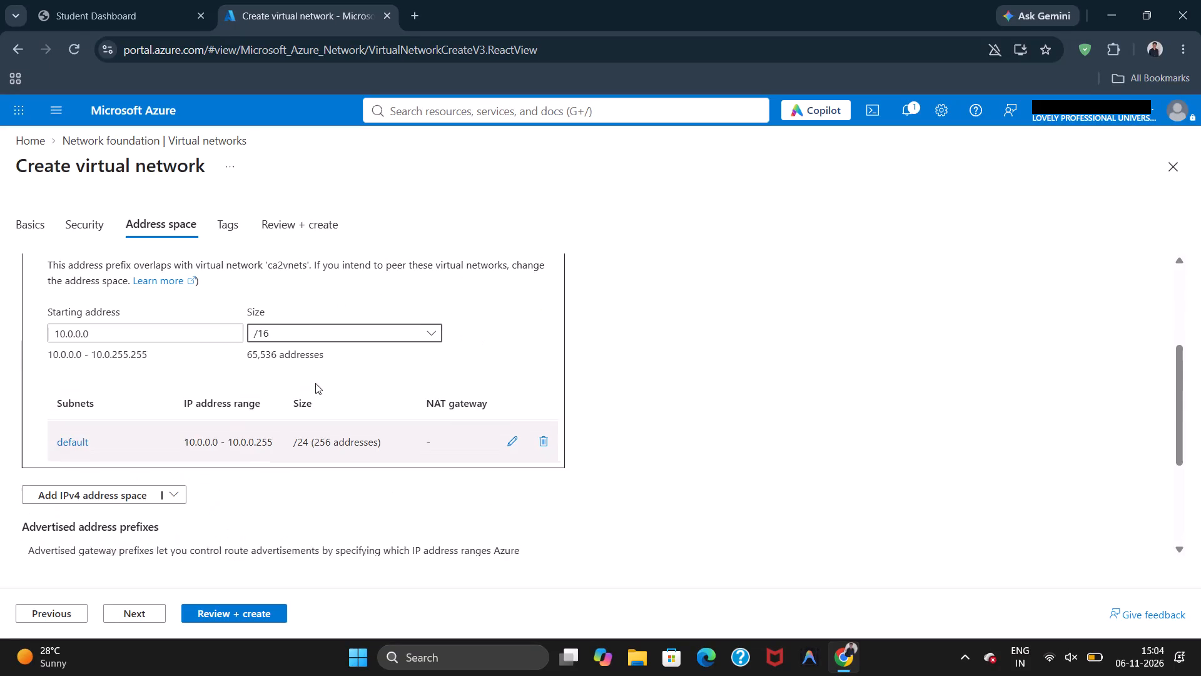
click(545, 448)
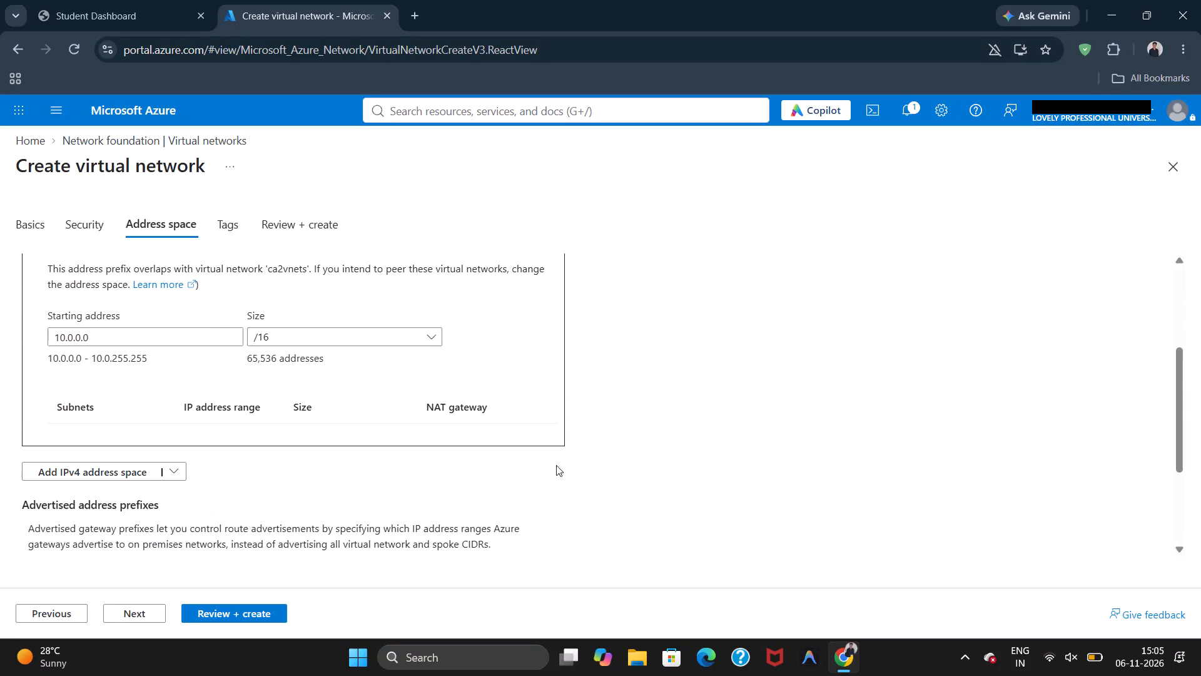
Open the form for adding a new subnet to the virtual network.
scroll(504, 409, up, 1)
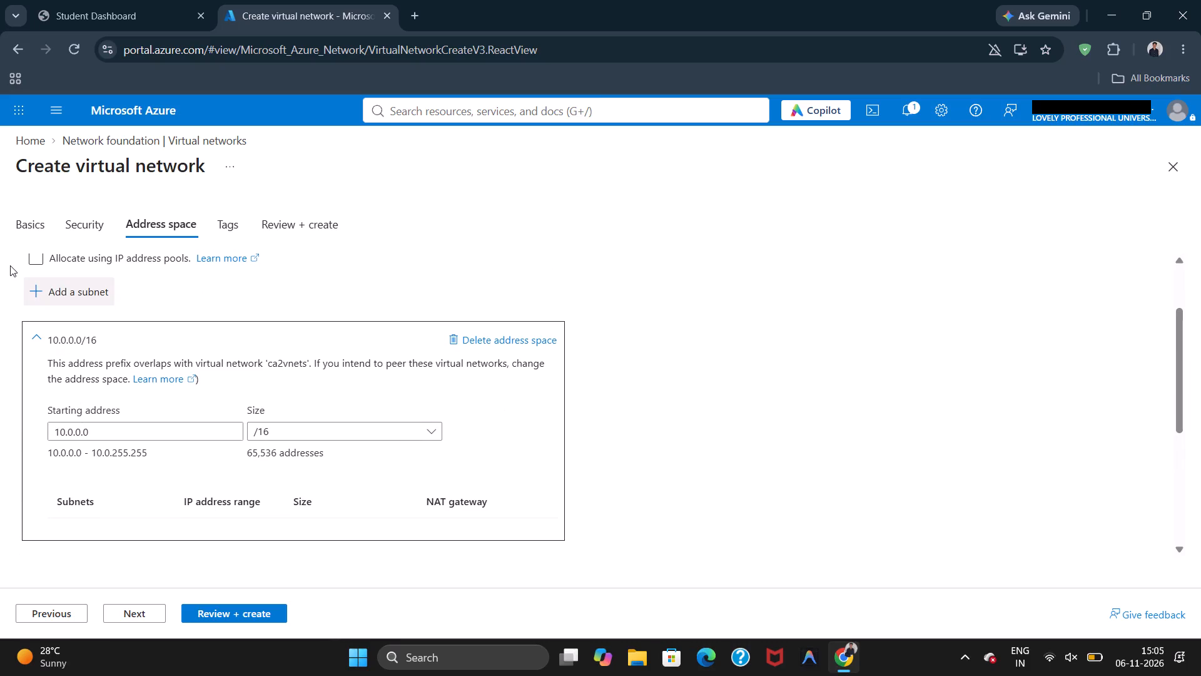
click(57, 292)
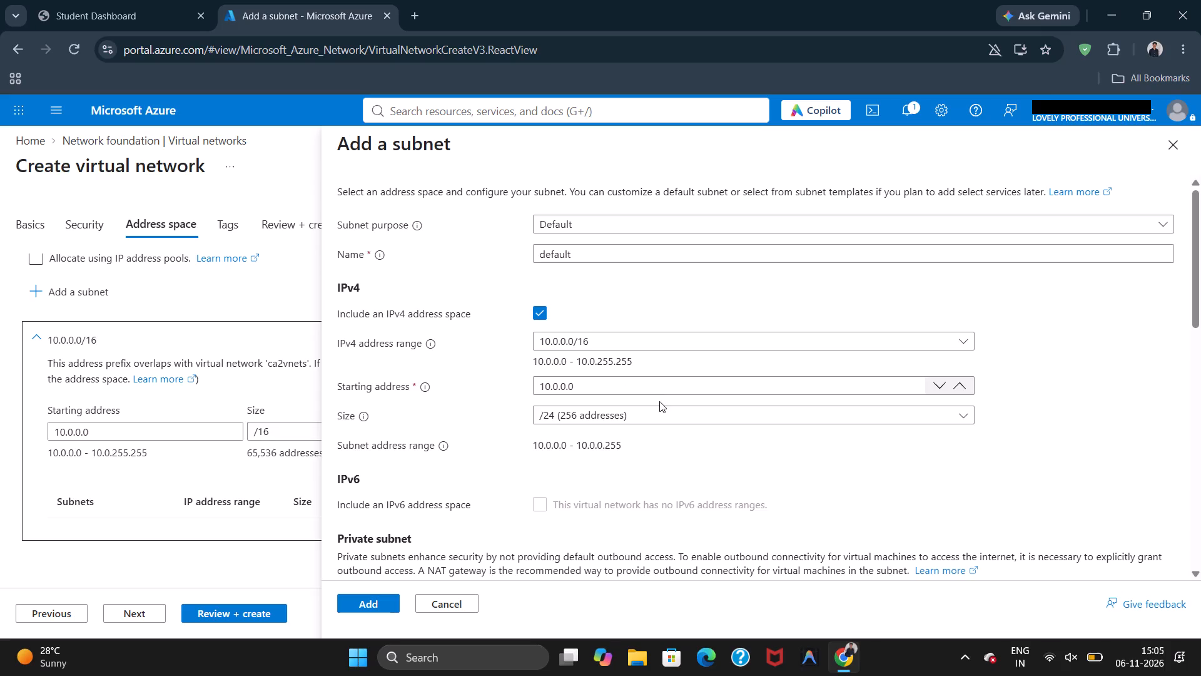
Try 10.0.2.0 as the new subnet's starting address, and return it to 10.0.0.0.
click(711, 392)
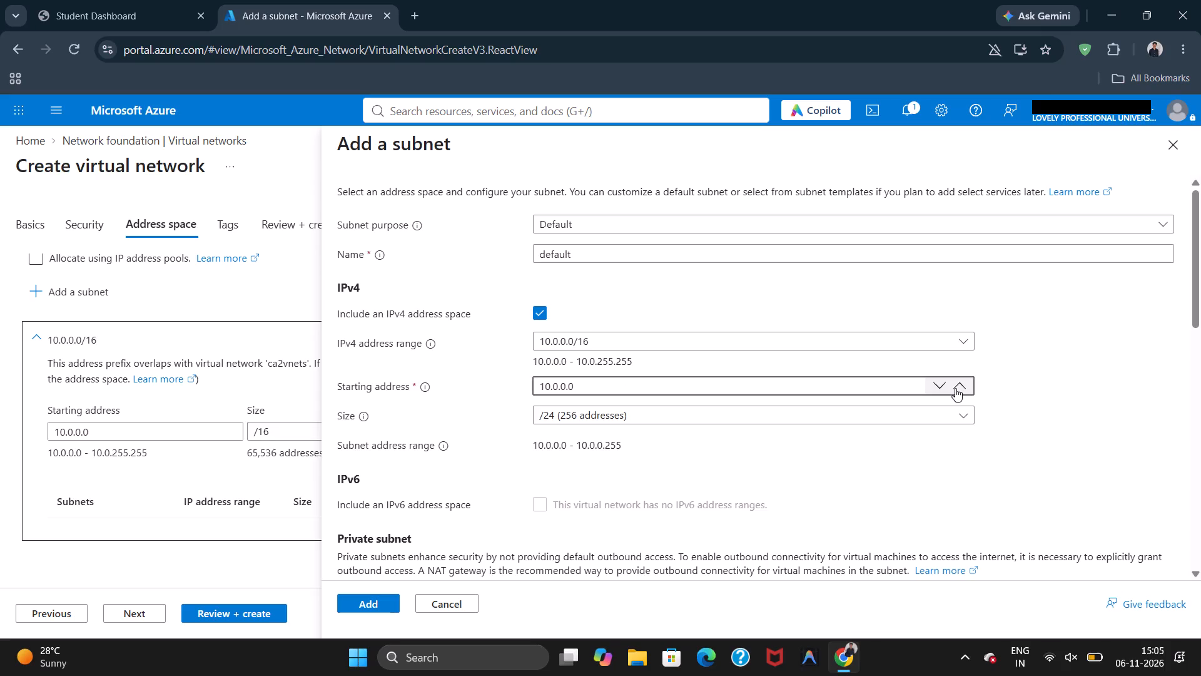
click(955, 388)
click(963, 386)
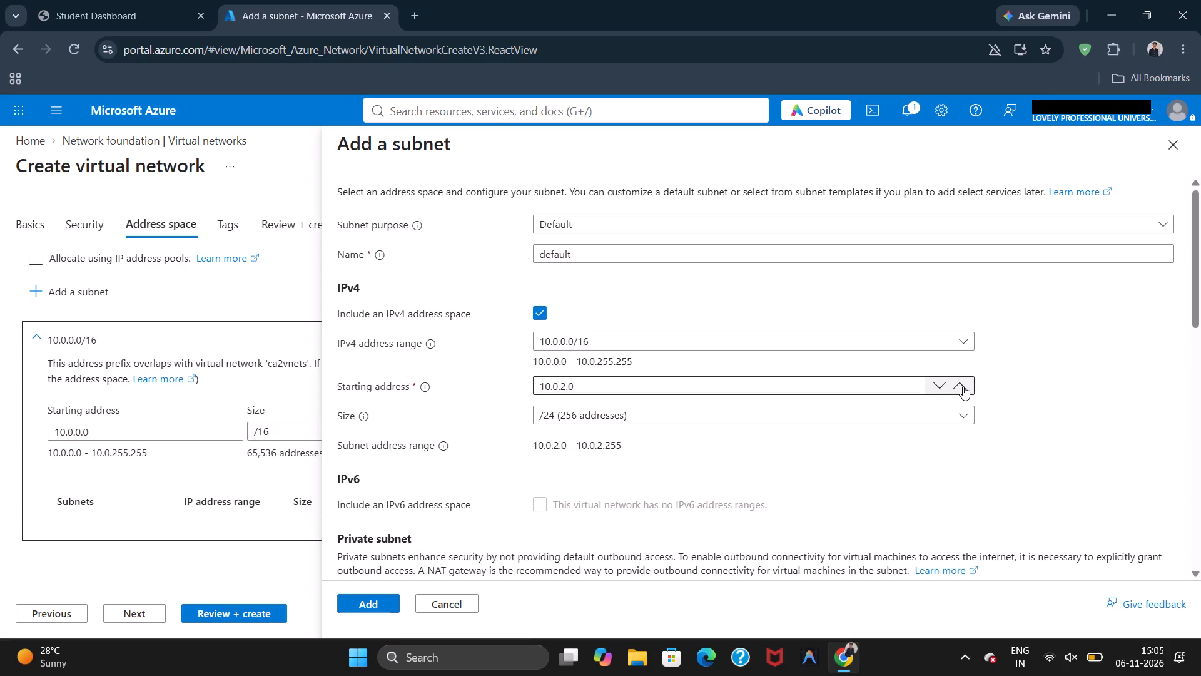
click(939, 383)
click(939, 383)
Examine the new subnet's IPv4 address range choices and its private subnet, security, service endpoint and delegation settings.
click(617, 335)
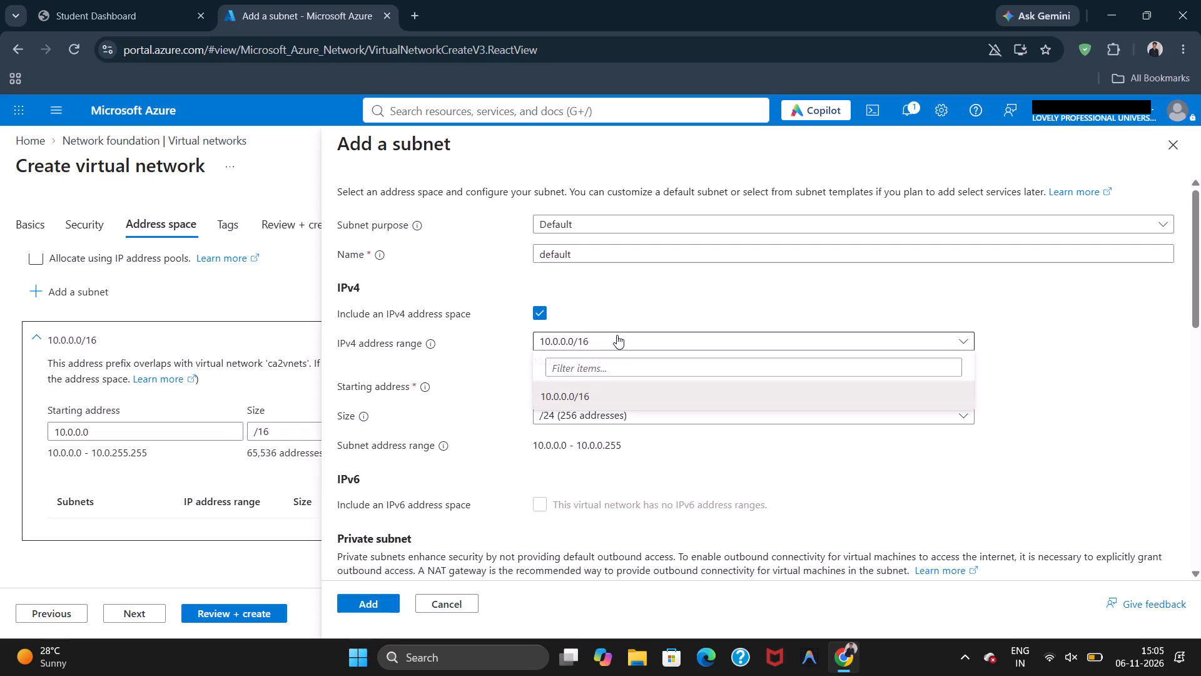
click(627, 339)
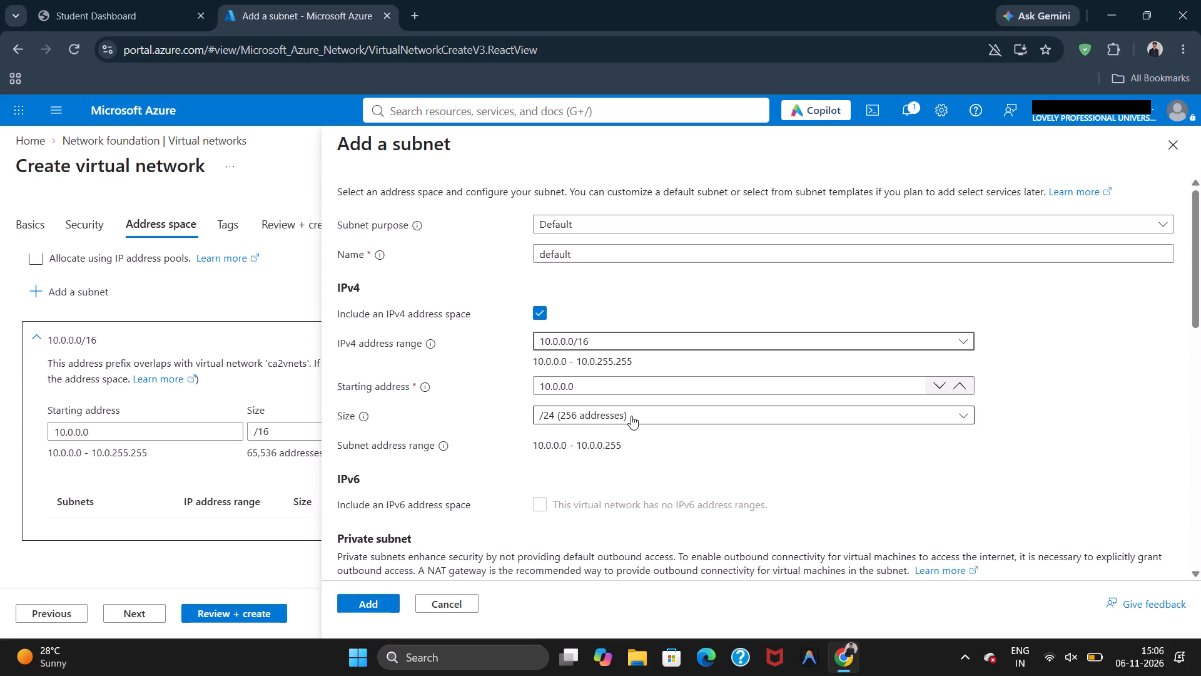
scroll(631, 416, down, 3)
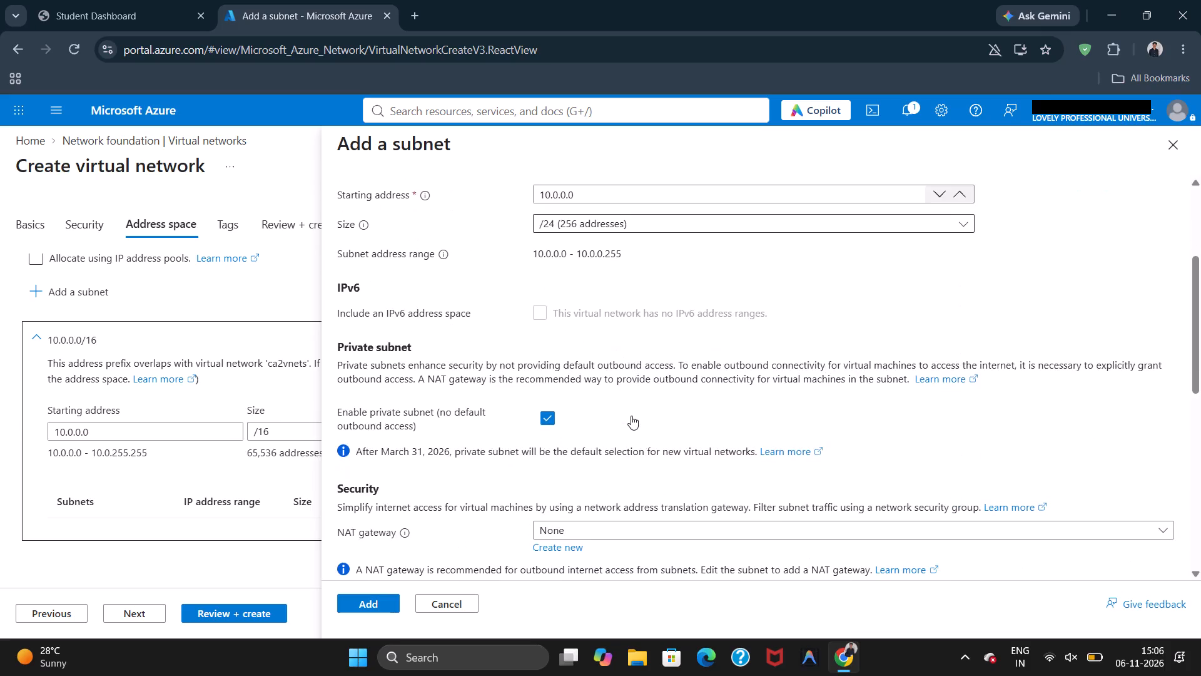
scroll(631, 409, down, 5)
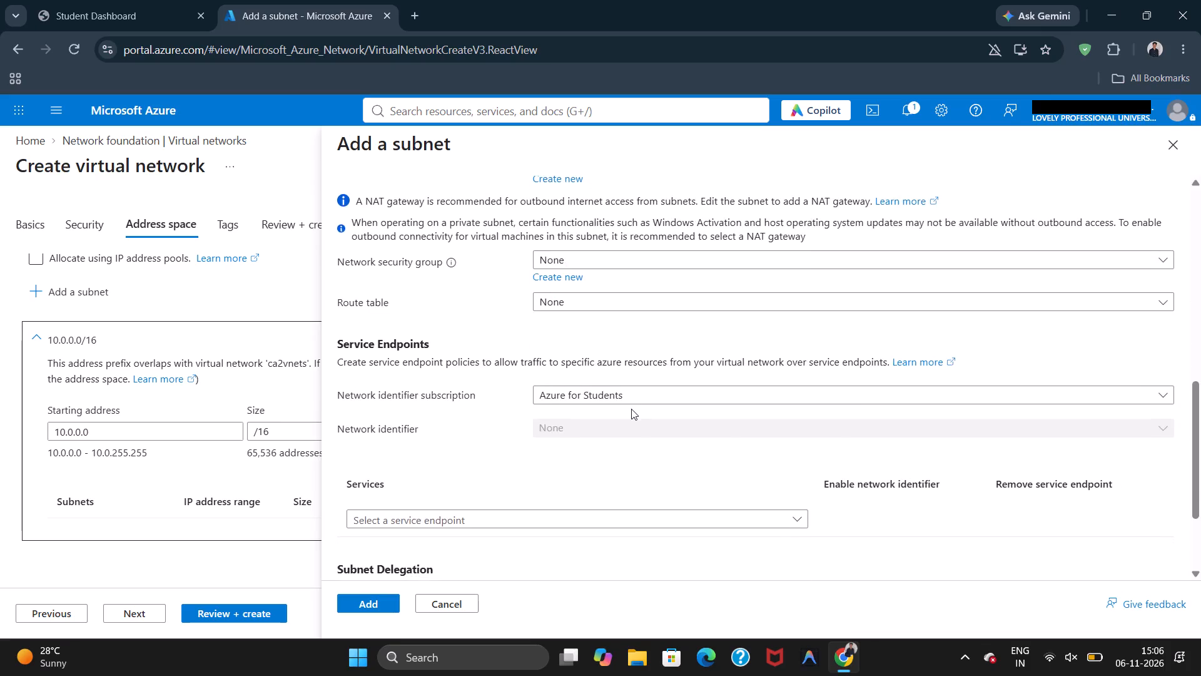
click(631, 409)
scroll(631, 409, down, 4)
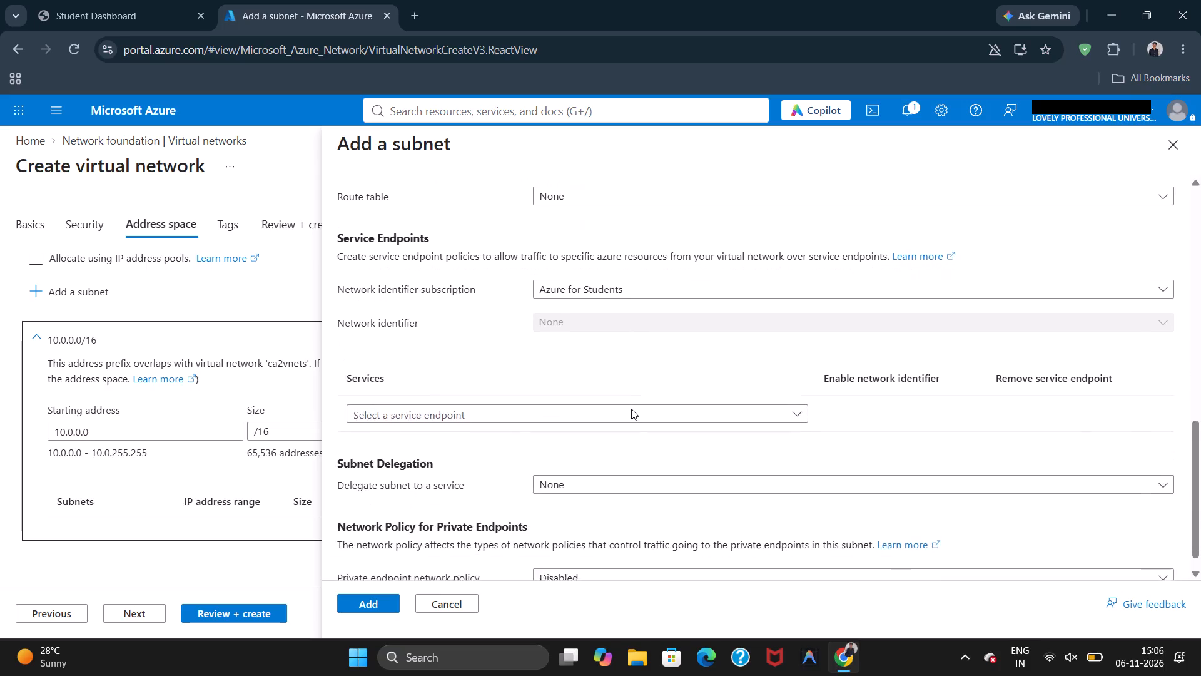
scroll(631, 409, down, 3)
scroll(631, 409, up, 13)
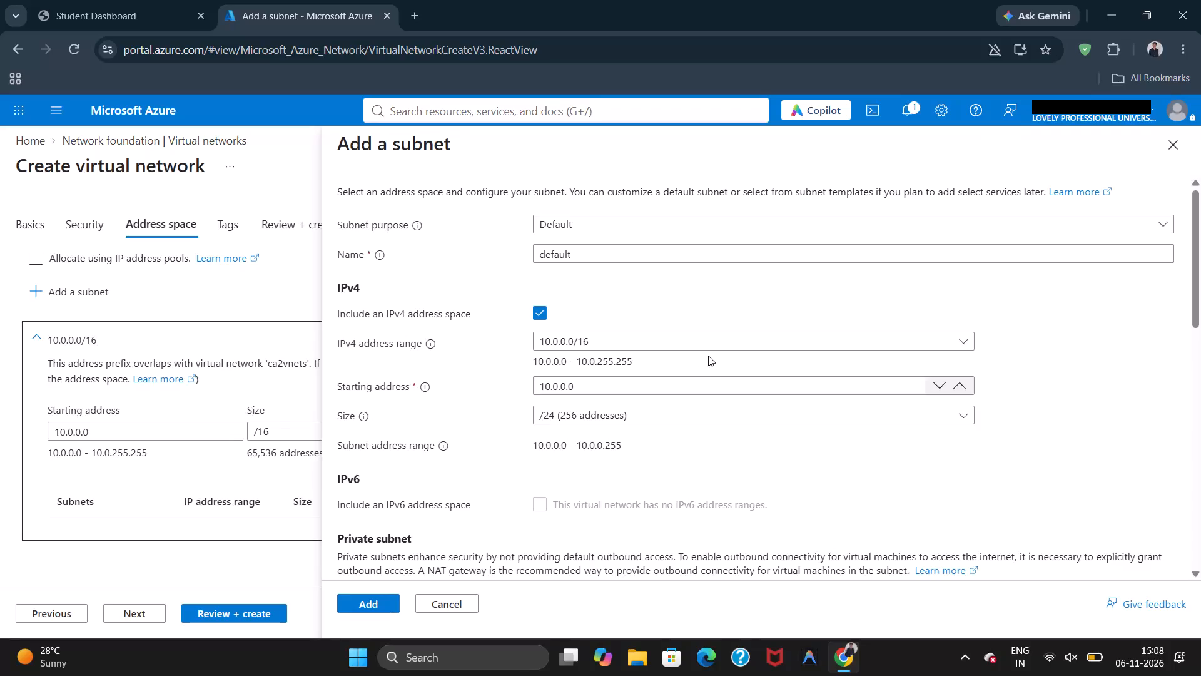
click(711, 362)
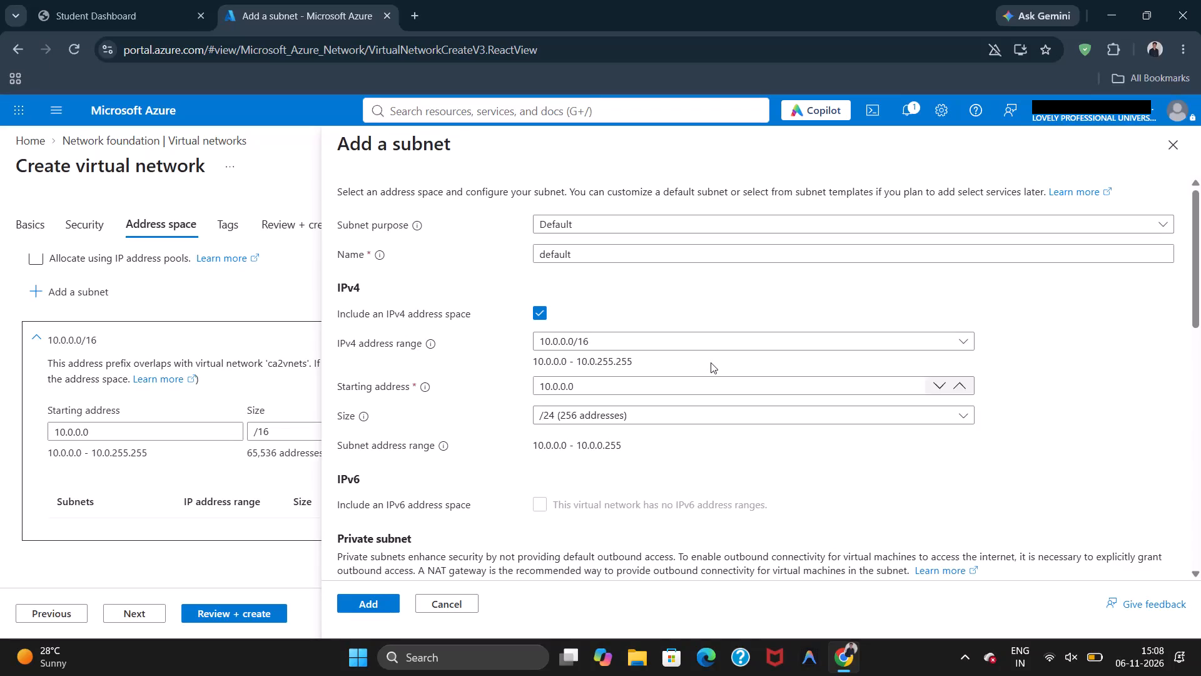
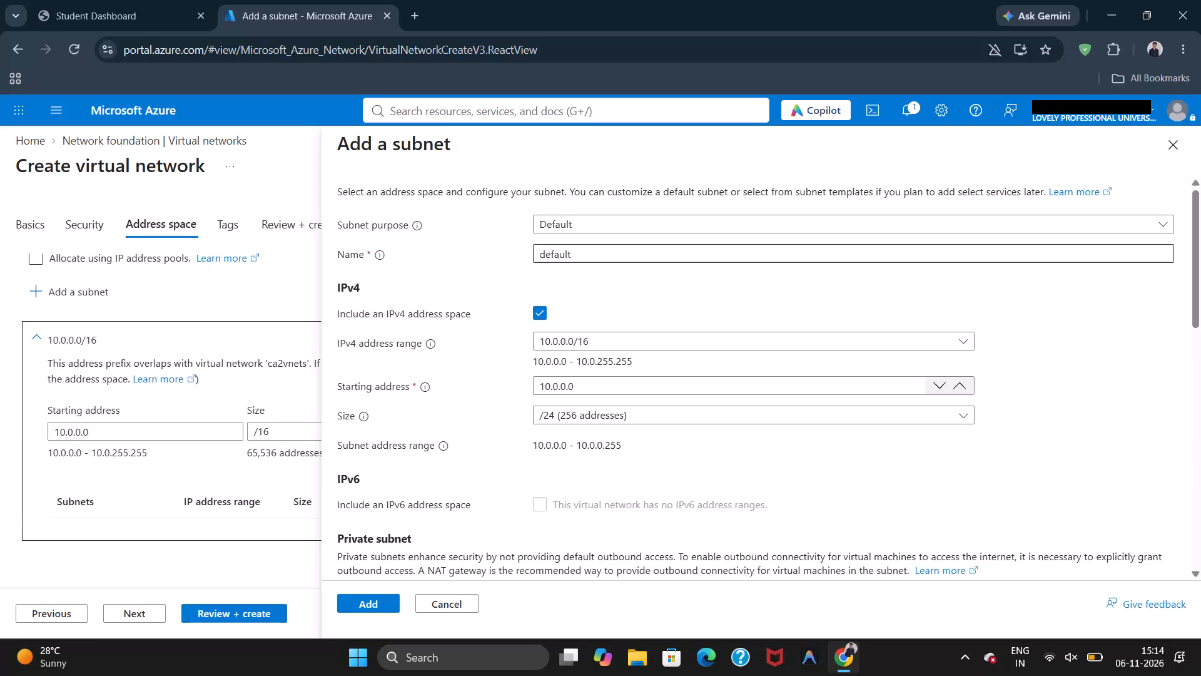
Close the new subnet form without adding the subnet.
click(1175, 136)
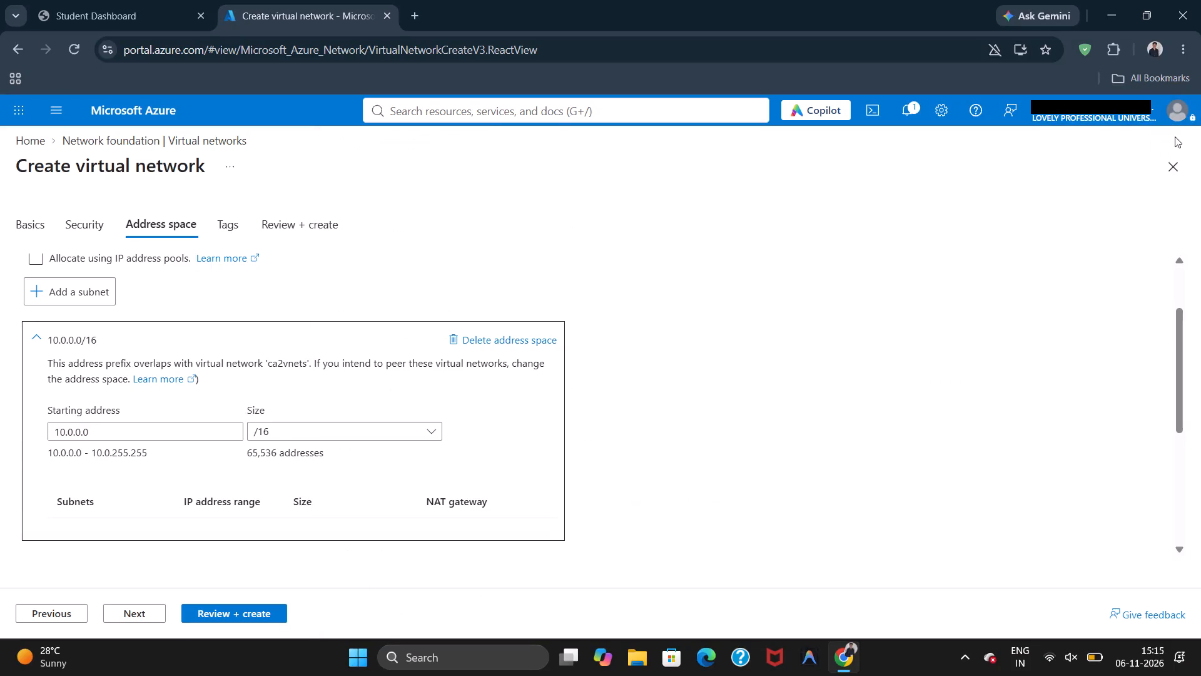
Dismiss the success message on the student dashboard and return to the Create virtual network form.
click(410, 16)
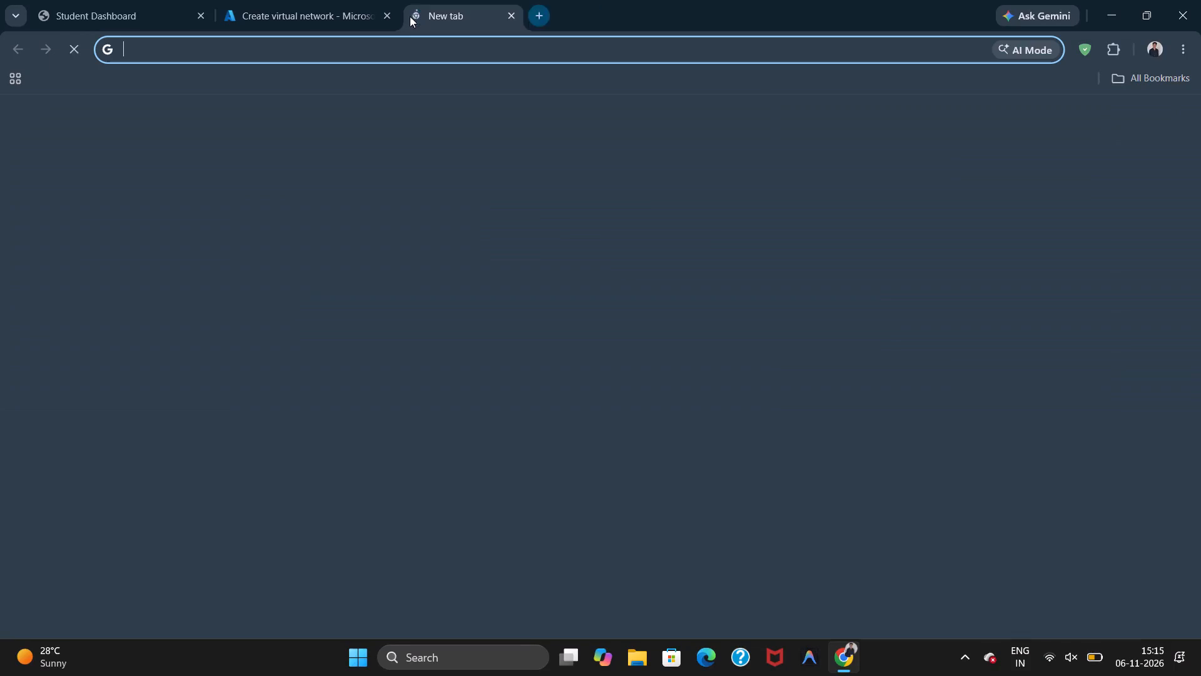
click(129, 0)
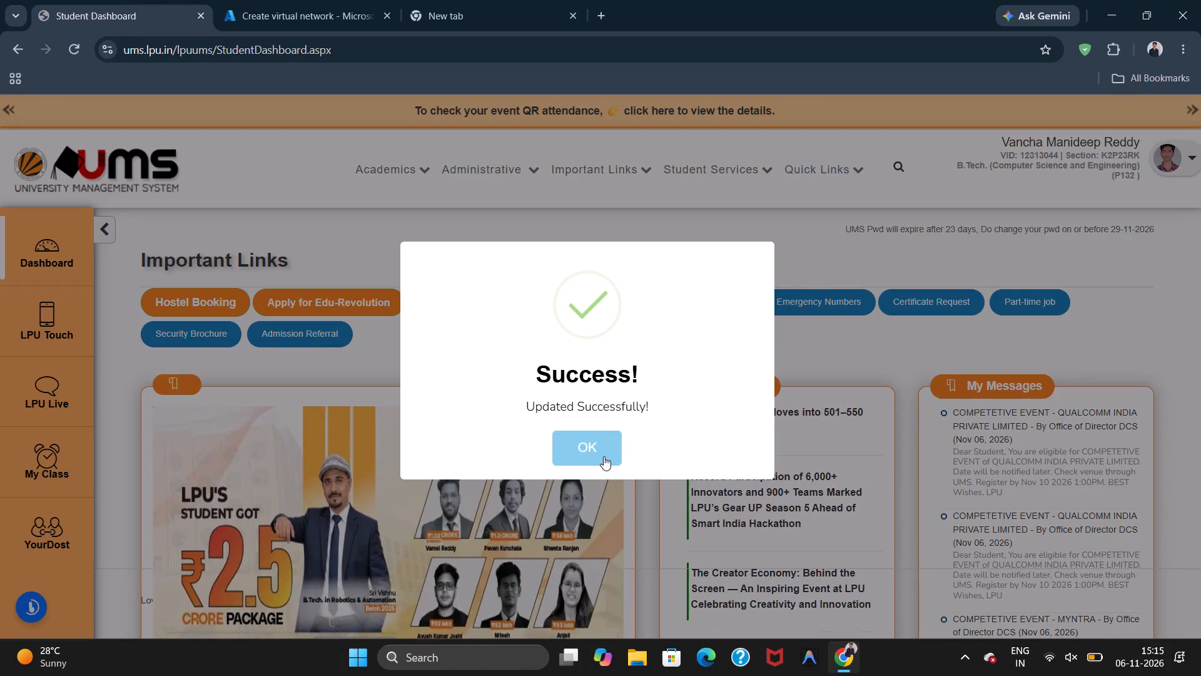
click(604, 456)
click(419, 0)
click(330, 0)
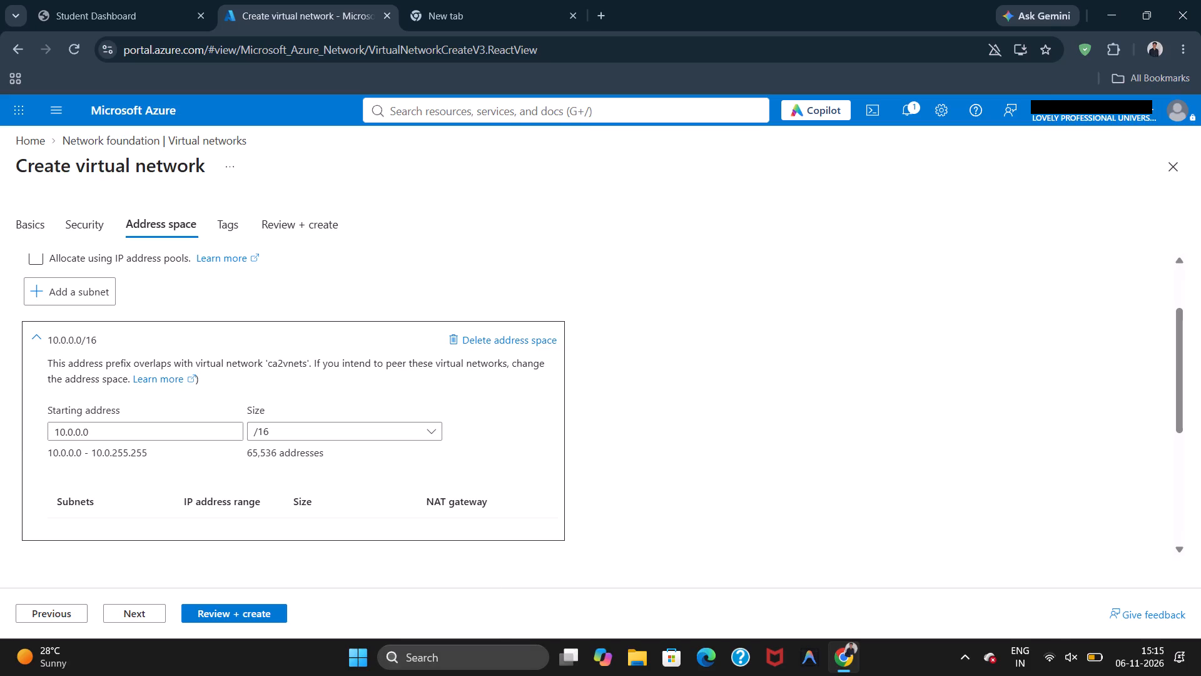
Examine the new virtual network's address space, project and instance details, and firewall and DDoS protection settings.
scroll(293, 515, up, 4)
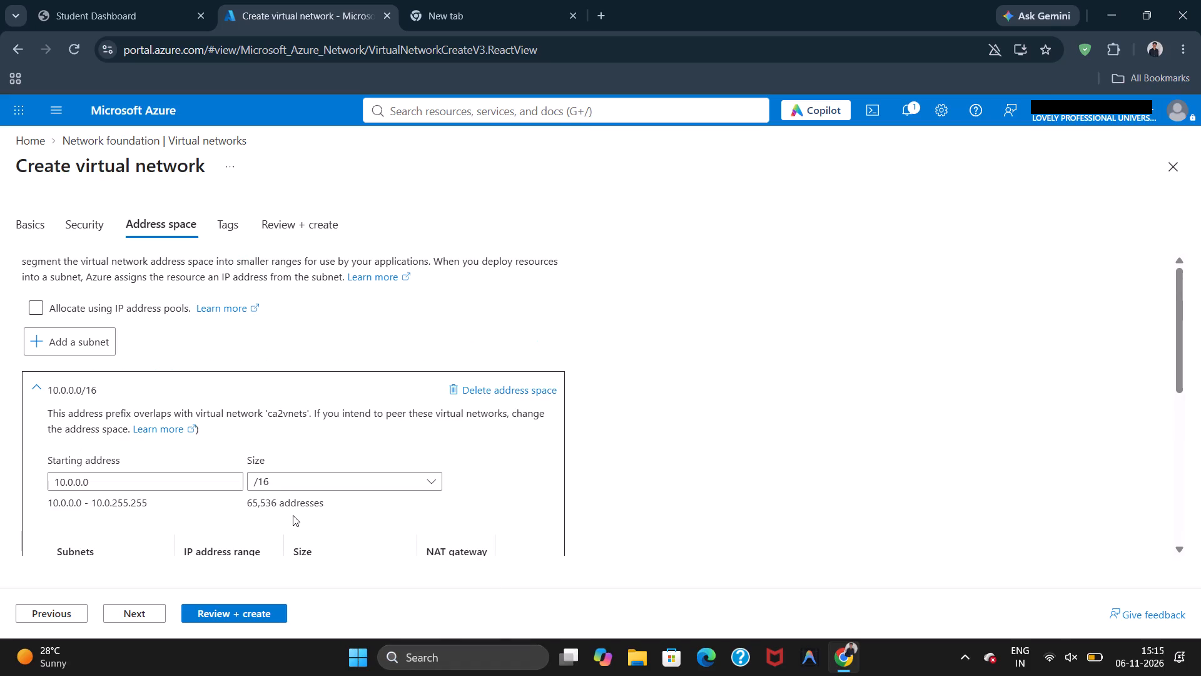
scroll(293, 515, down, 6)
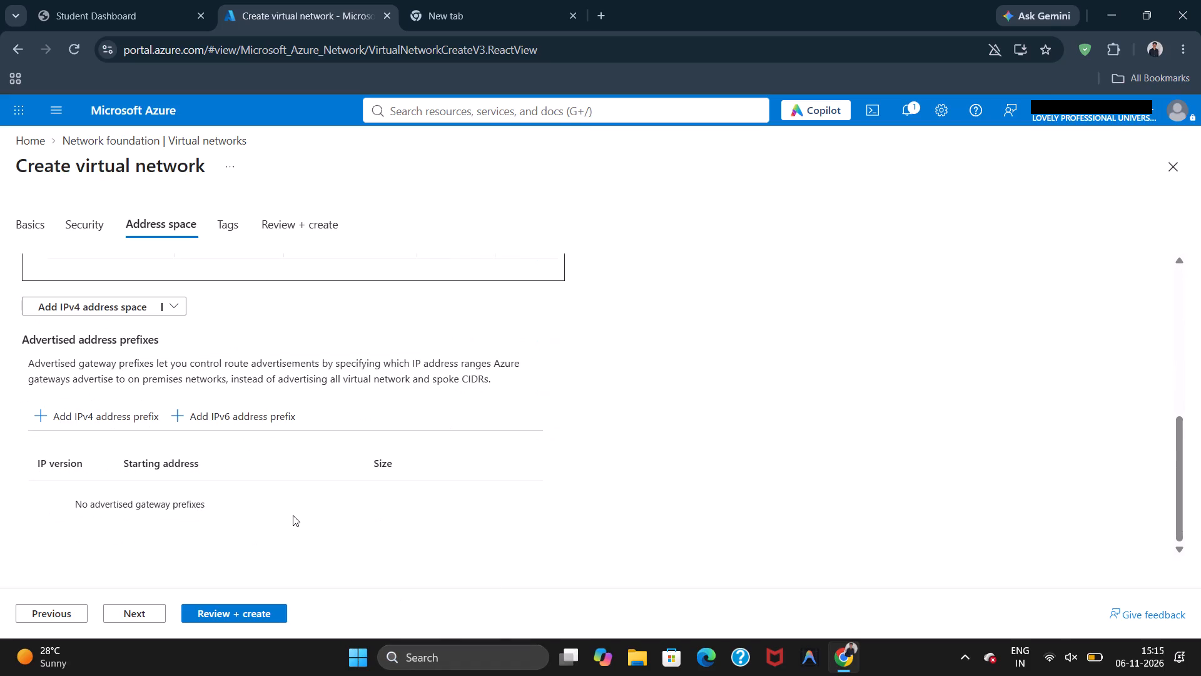
scroll(293, 515, up, 6)
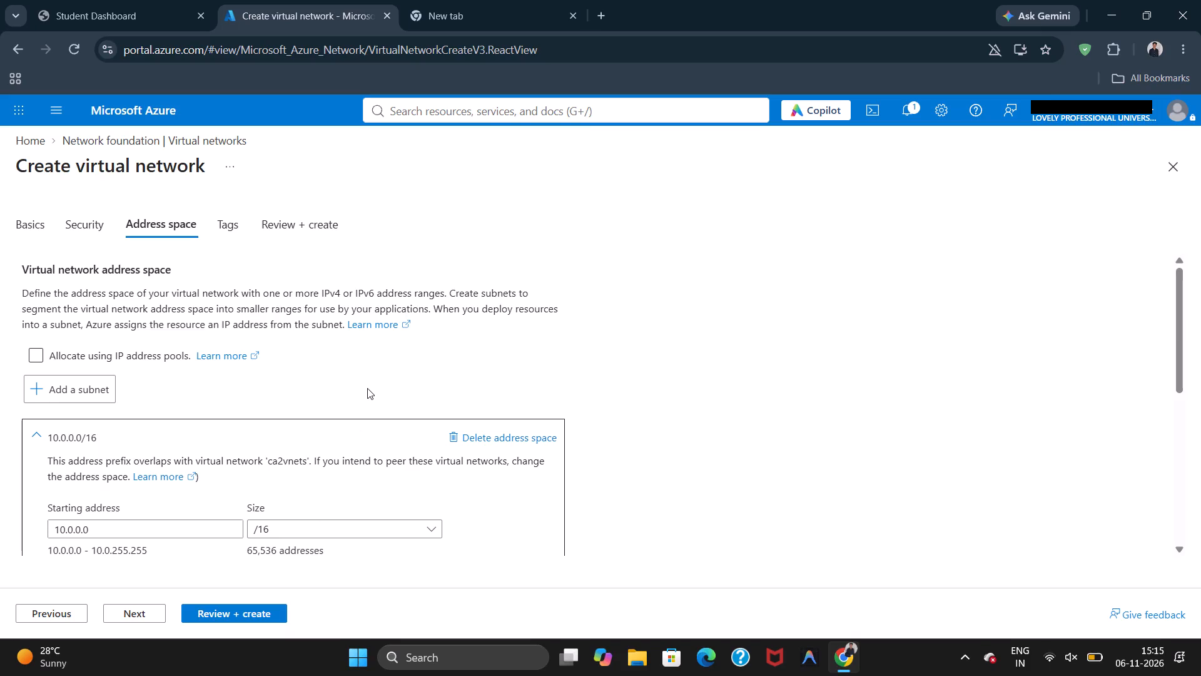
scroll(365, 436, down, 2)
scroll(365, 436, up, 5)
click(28, 237)
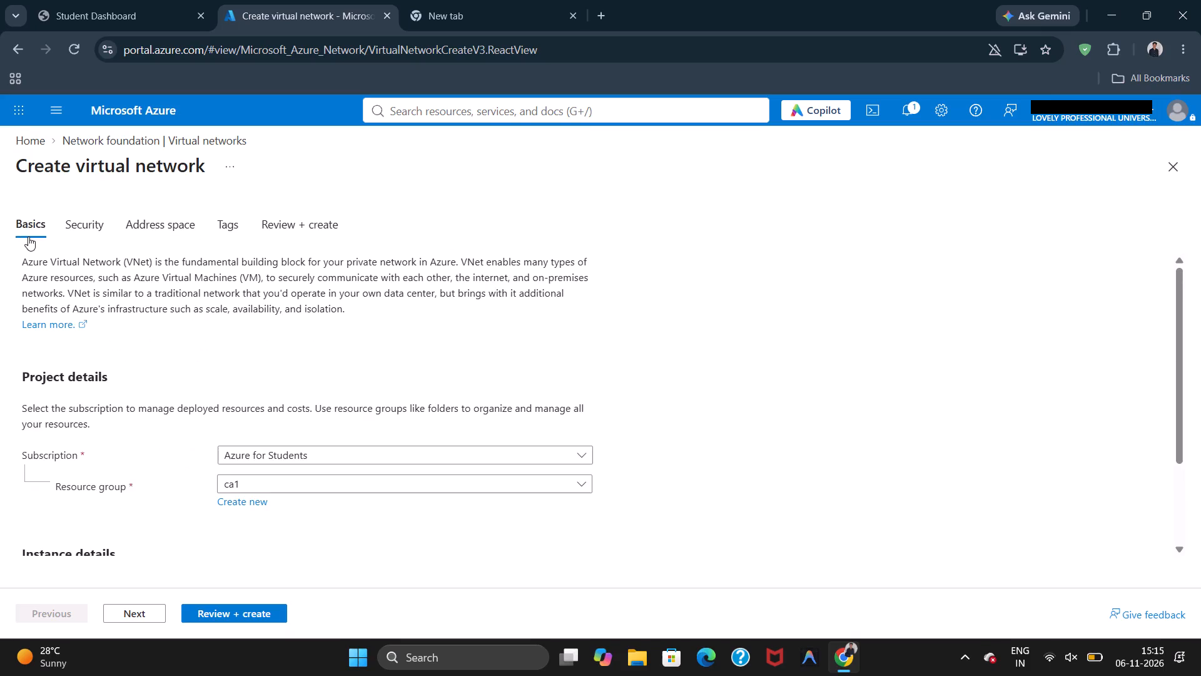
scroll(137, 287, down, 7)
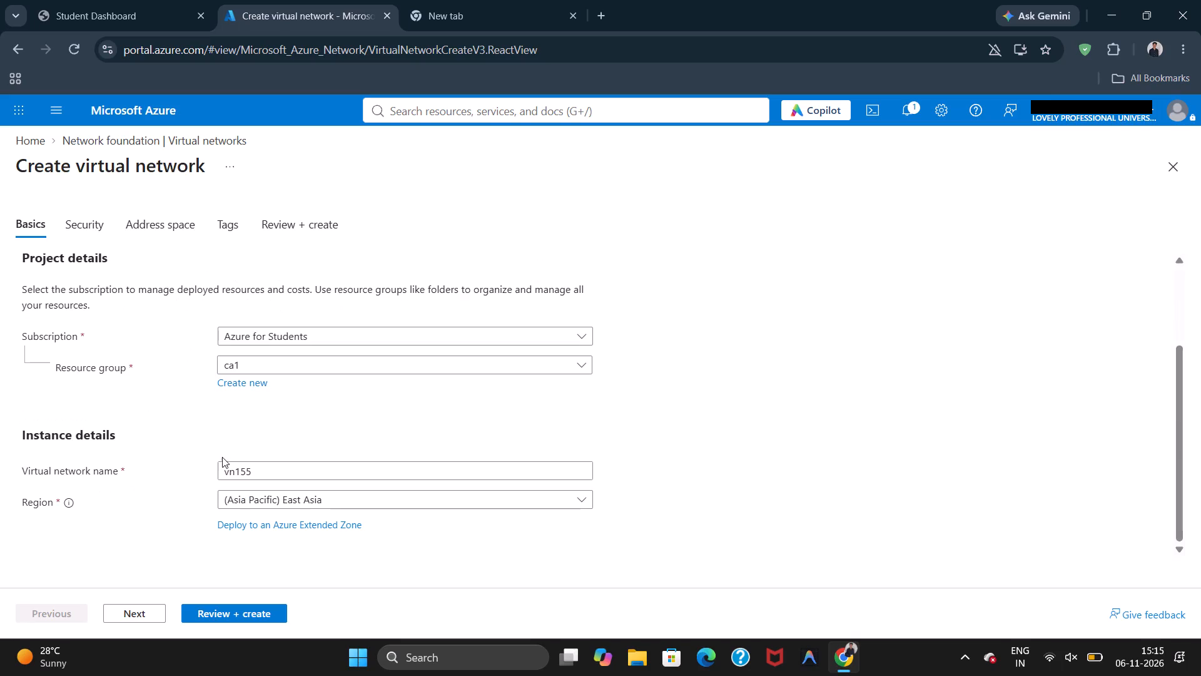
click(96, 218)
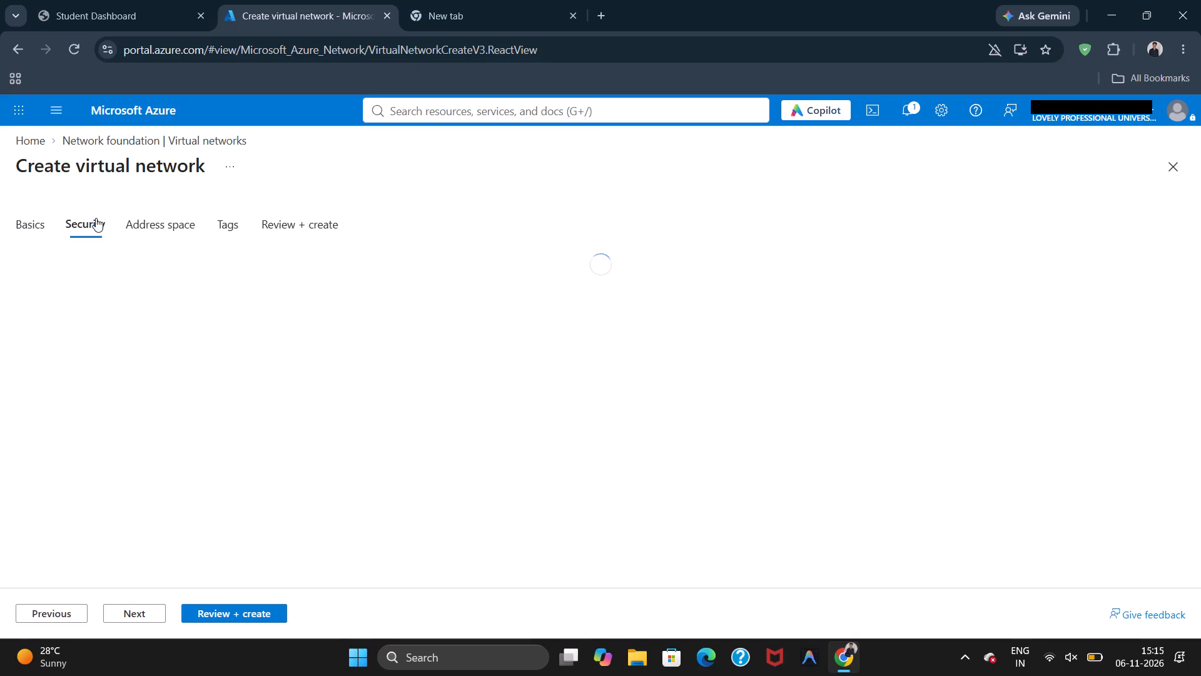
scroll(208, 421, down, 7)
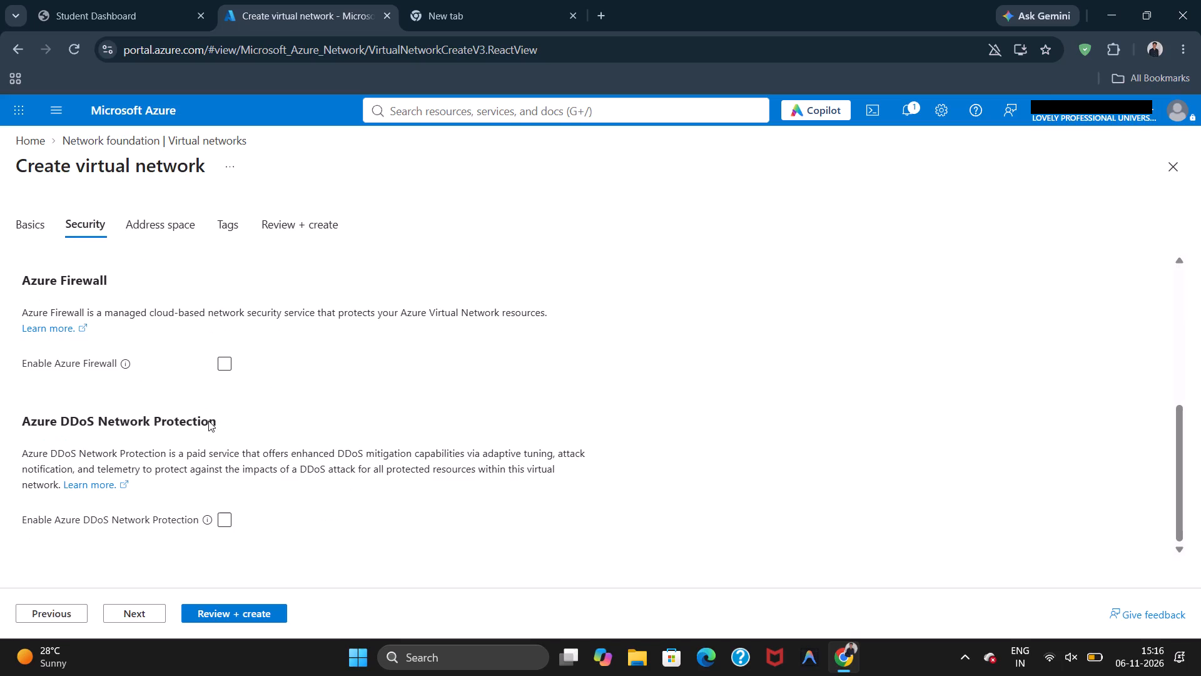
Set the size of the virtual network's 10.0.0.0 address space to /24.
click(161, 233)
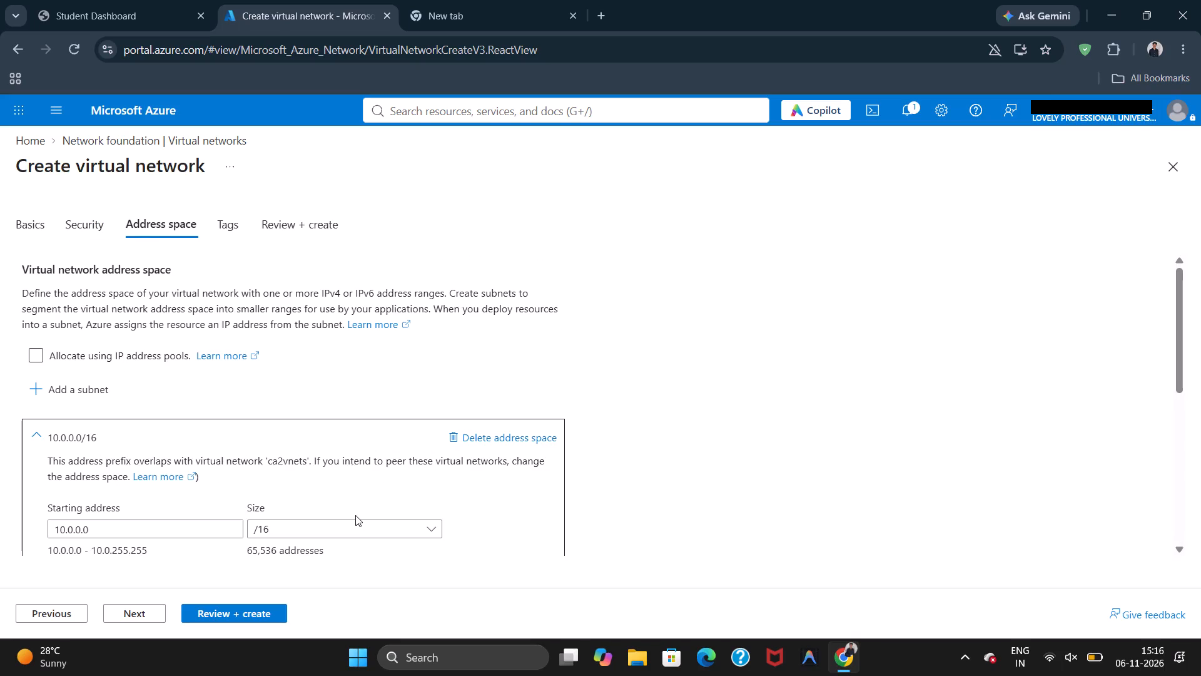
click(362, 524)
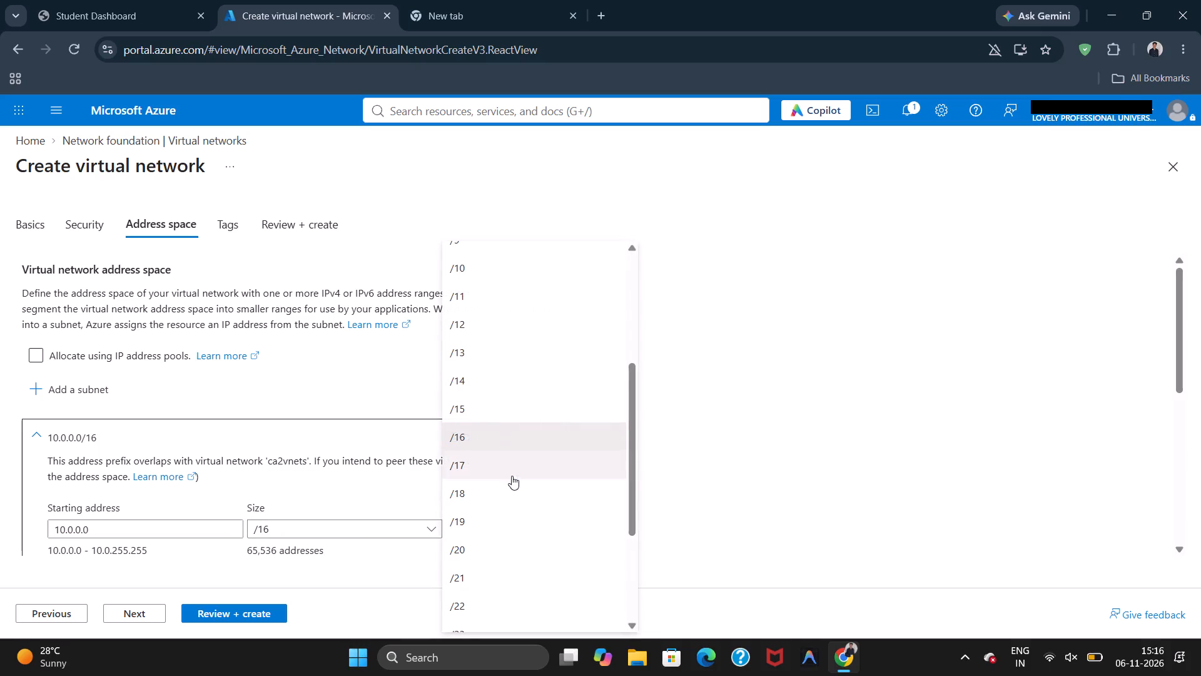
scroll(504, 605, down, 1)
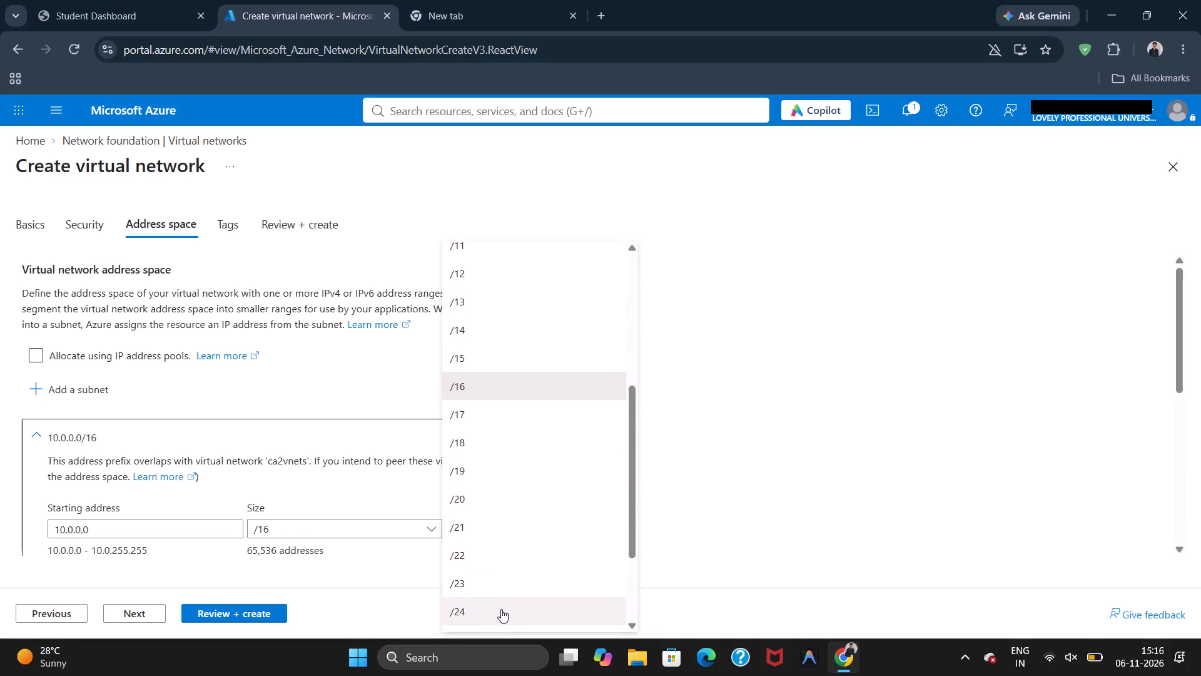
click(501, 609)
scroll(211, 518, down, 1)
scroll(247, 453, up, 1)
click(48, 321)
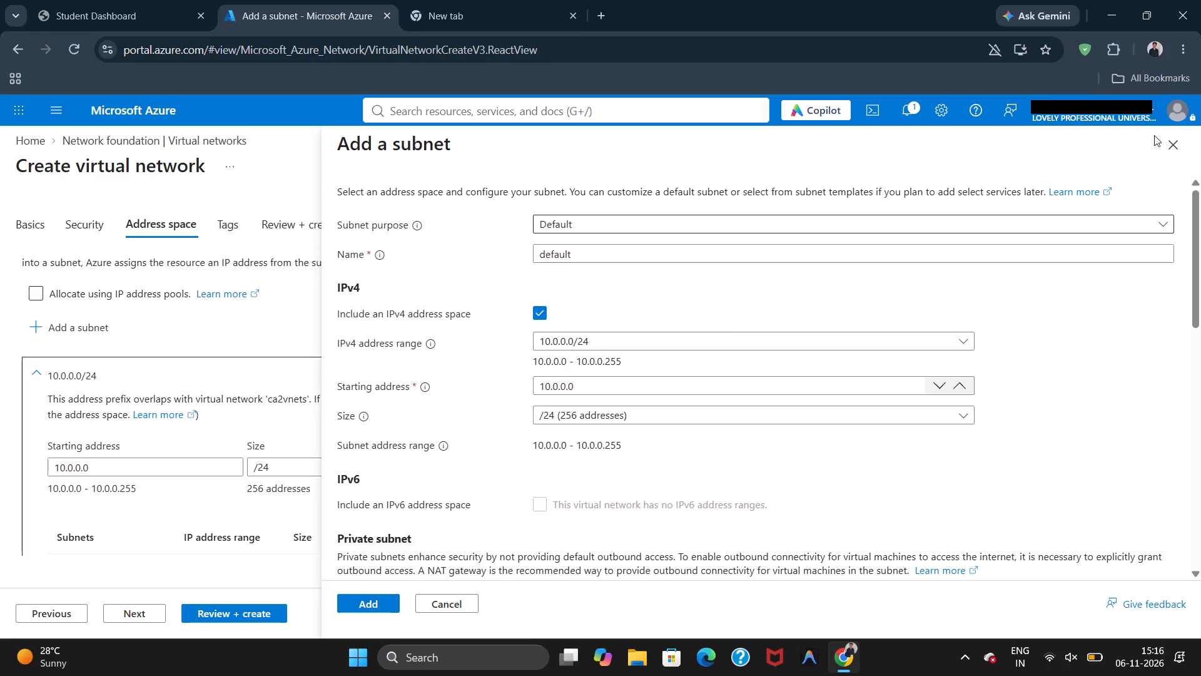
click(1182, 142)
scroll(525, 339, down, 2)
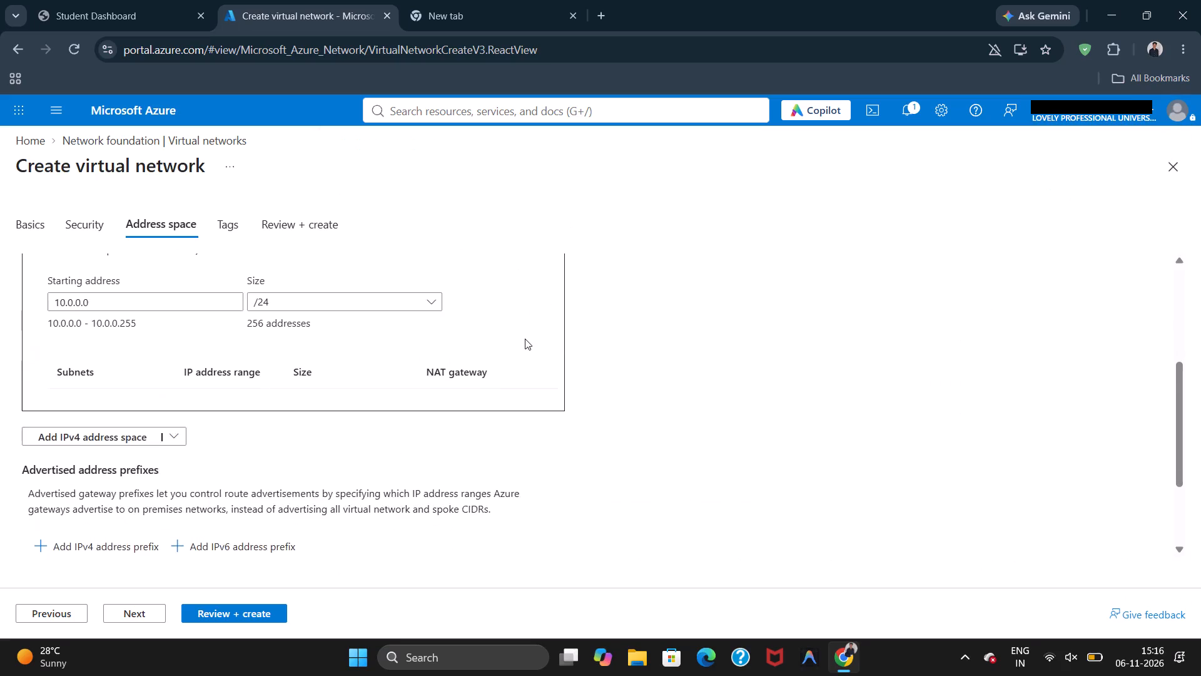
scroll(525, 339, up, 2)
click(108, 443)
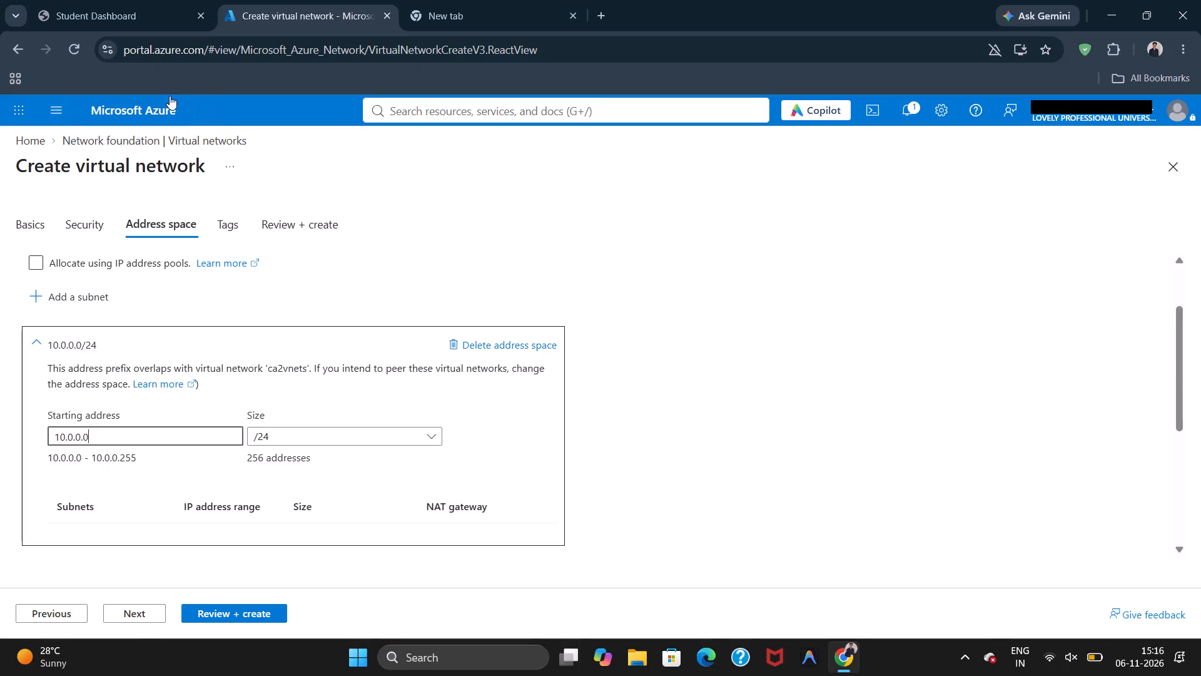
Abandon the unfinished virtual network and open the list of virtual machines.
click(138, 106)
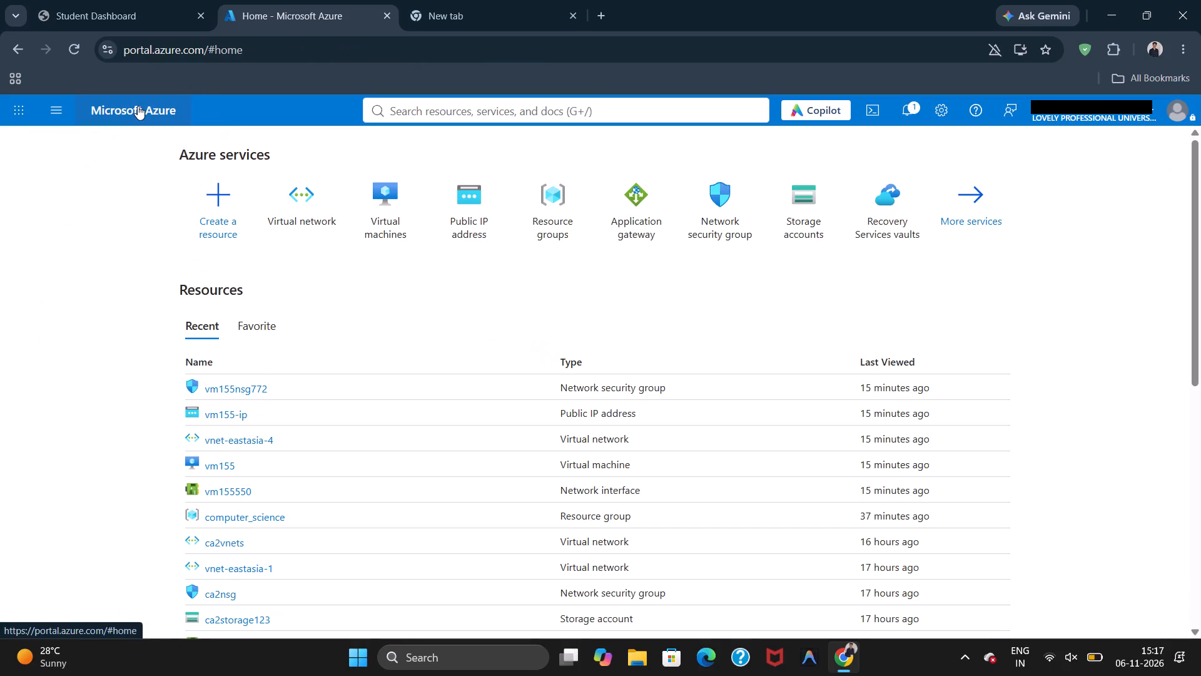
click(370, 213)
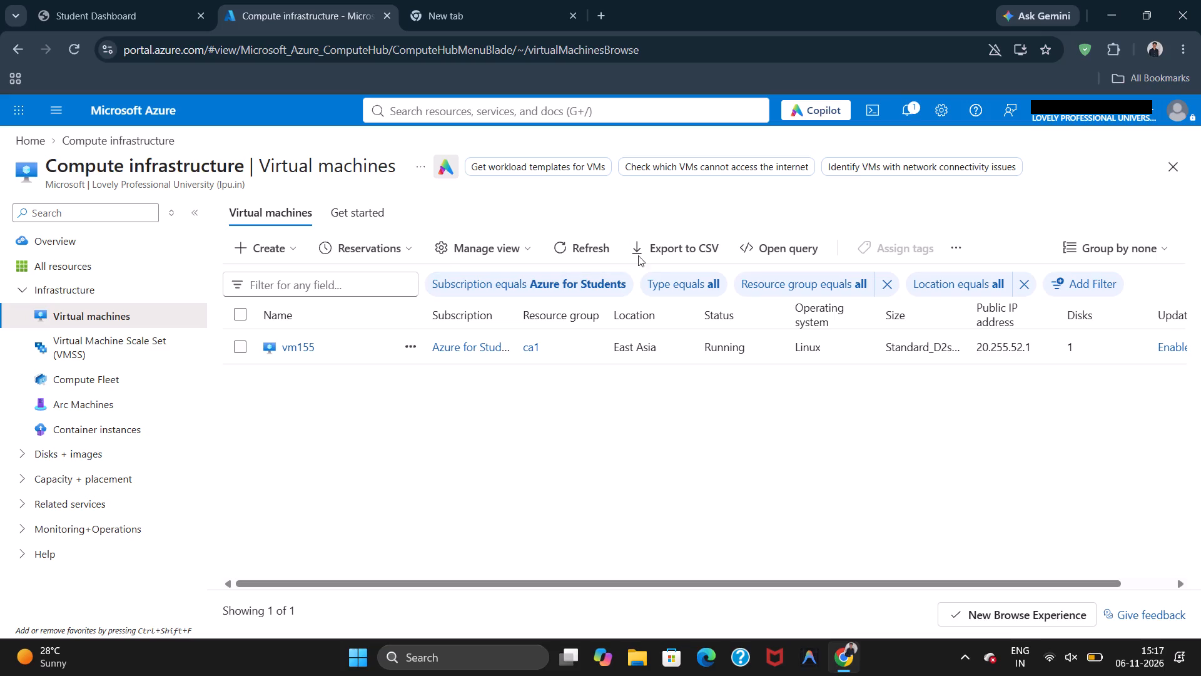
Close the blank new browser tab.
click(470, 0)
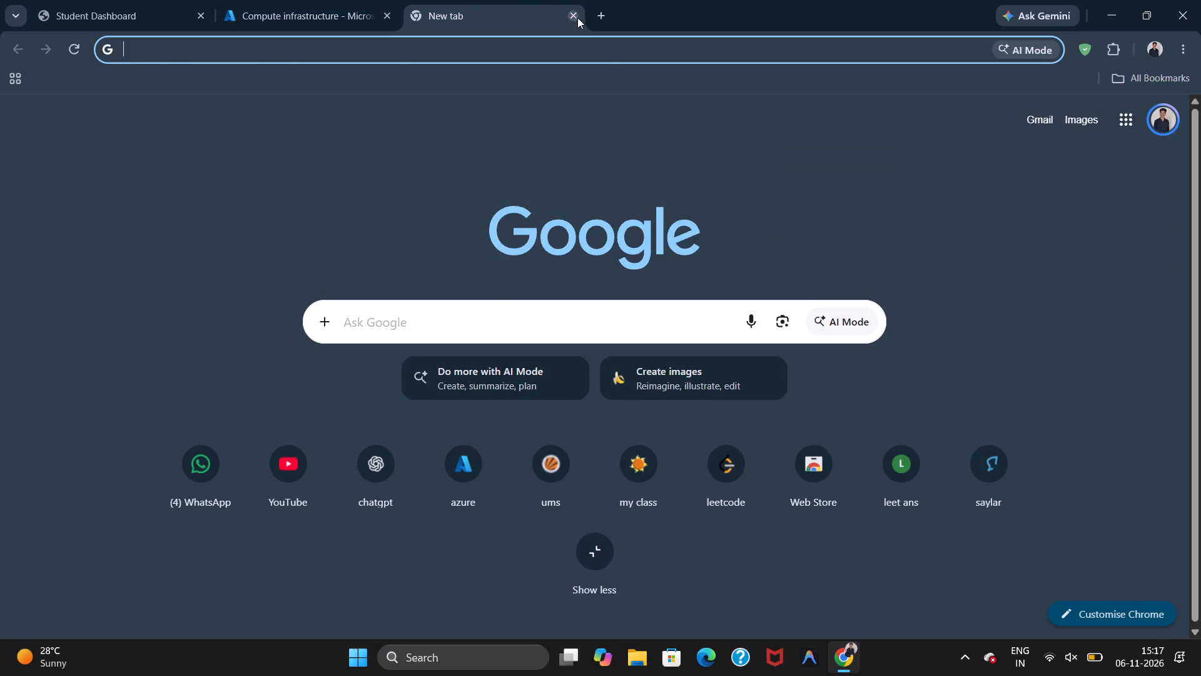
click(577, 18)
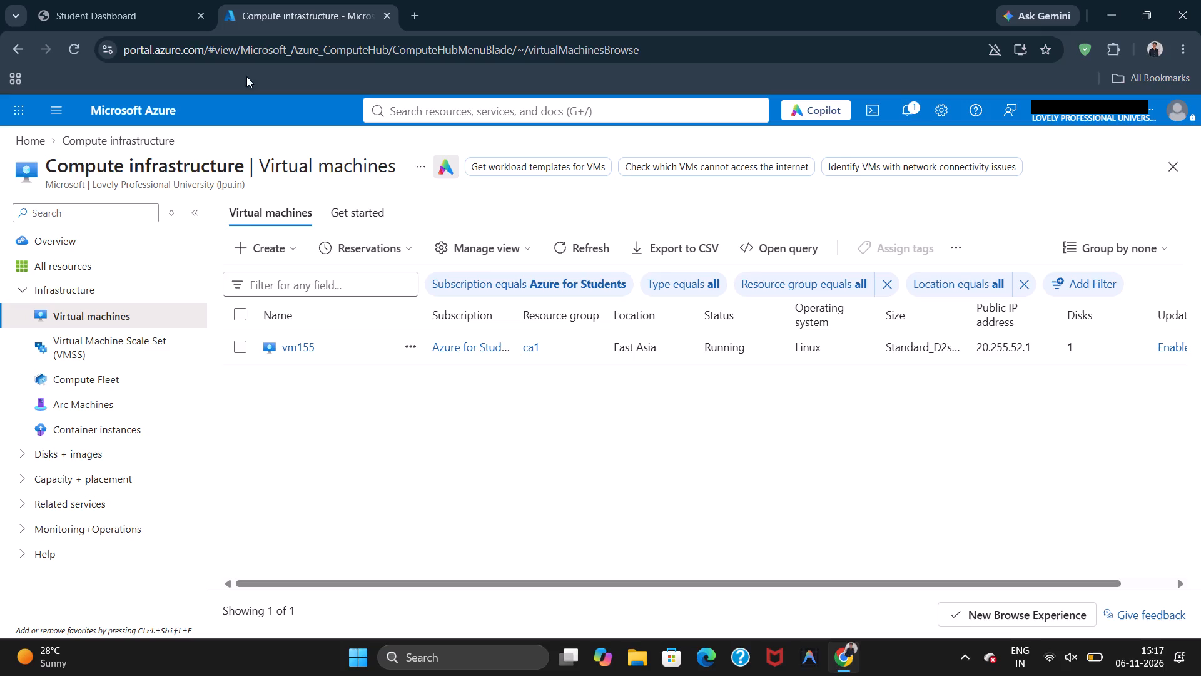
Search the Azure portal for "virtual net".
click(459, 121)
click(474, 163)
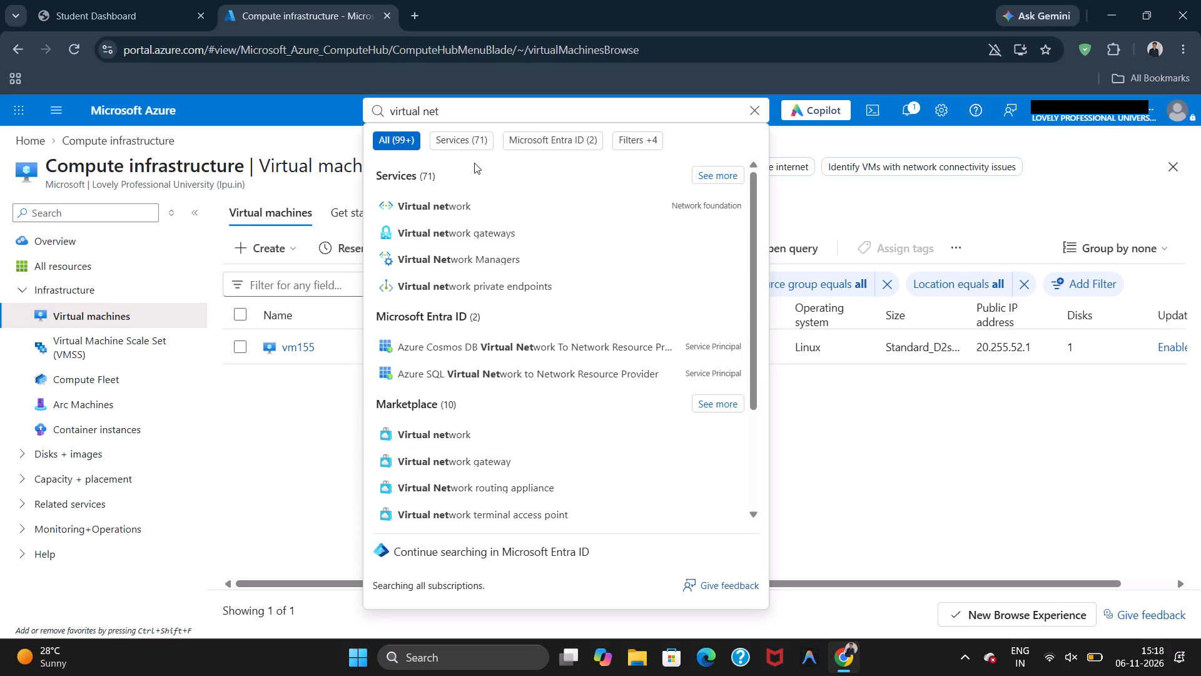
Replace the portal search text with "inbou".
click(524, 112)
key(BackSpace)
key(BackSpace)
key(BackSpace)
key(BackSpace)
key(BackSpace)
key(BackSpace)
key(BackSpace)
key(BackSpace)
key(BackSpace)
key(BackSpace)
key(BackSpace)
key(BackSpace)
key(BackSpace)
key(BackSpace)
key(BackSpace)
key(BackSpace)
key(BackSpace)
key(BackSpace)
key(BackSpace)
key(BackSpace)
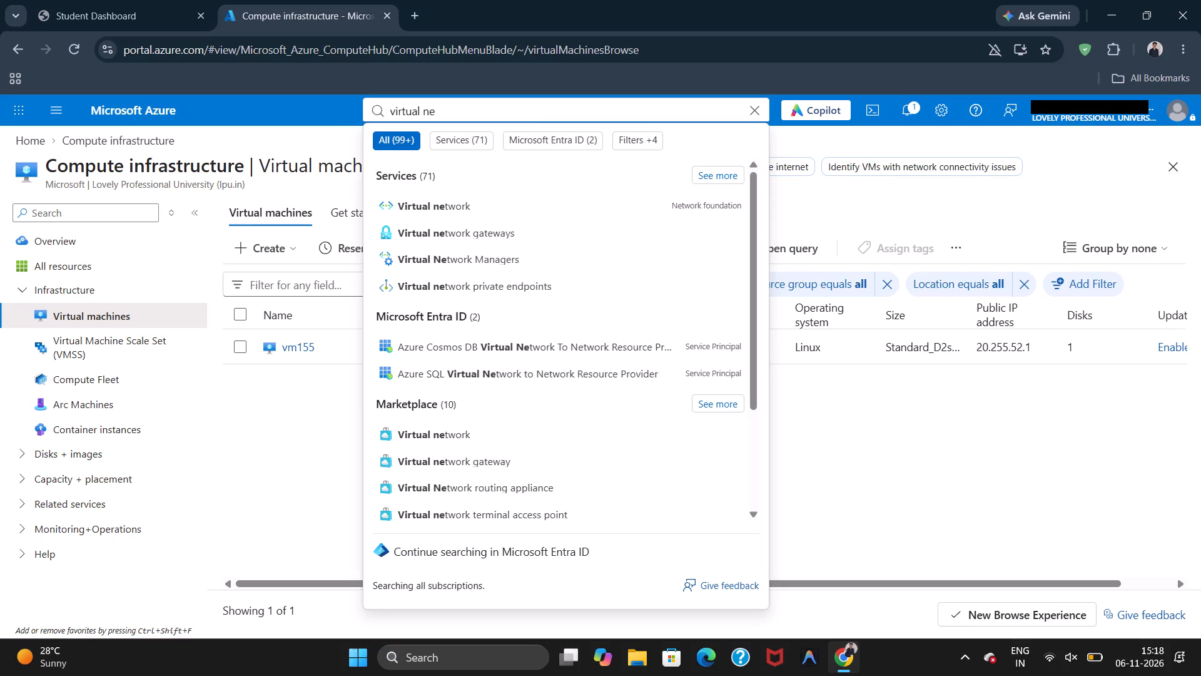
key(n)
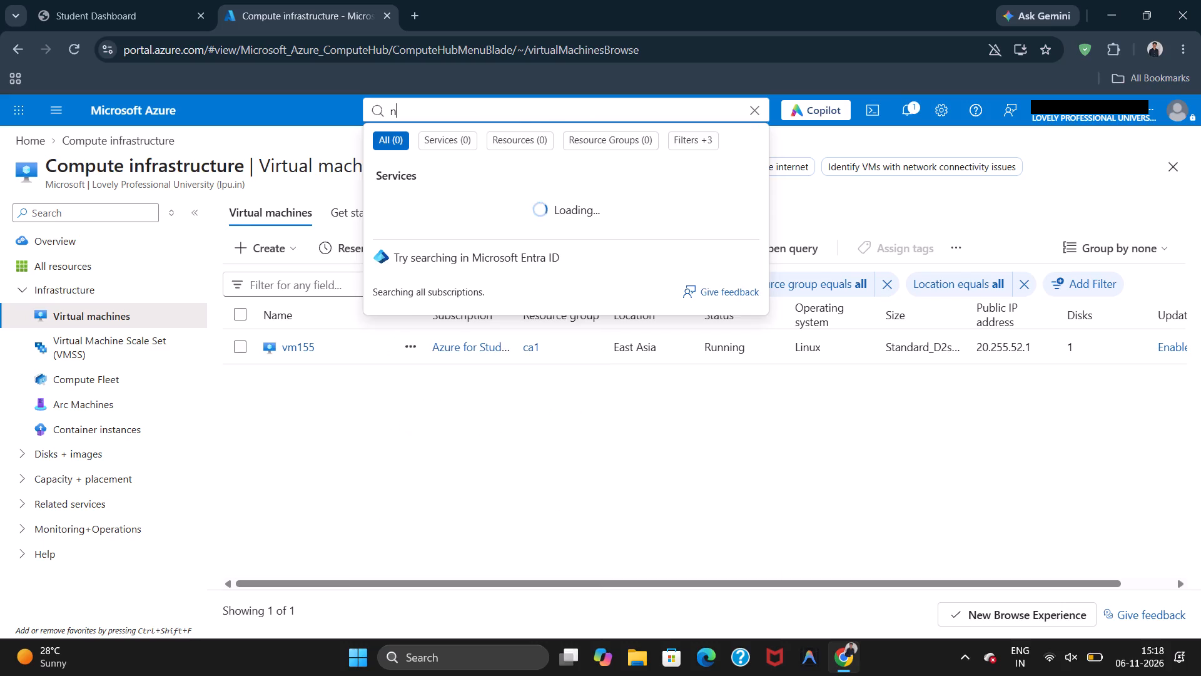
key(BackSpace)
text(inbou)
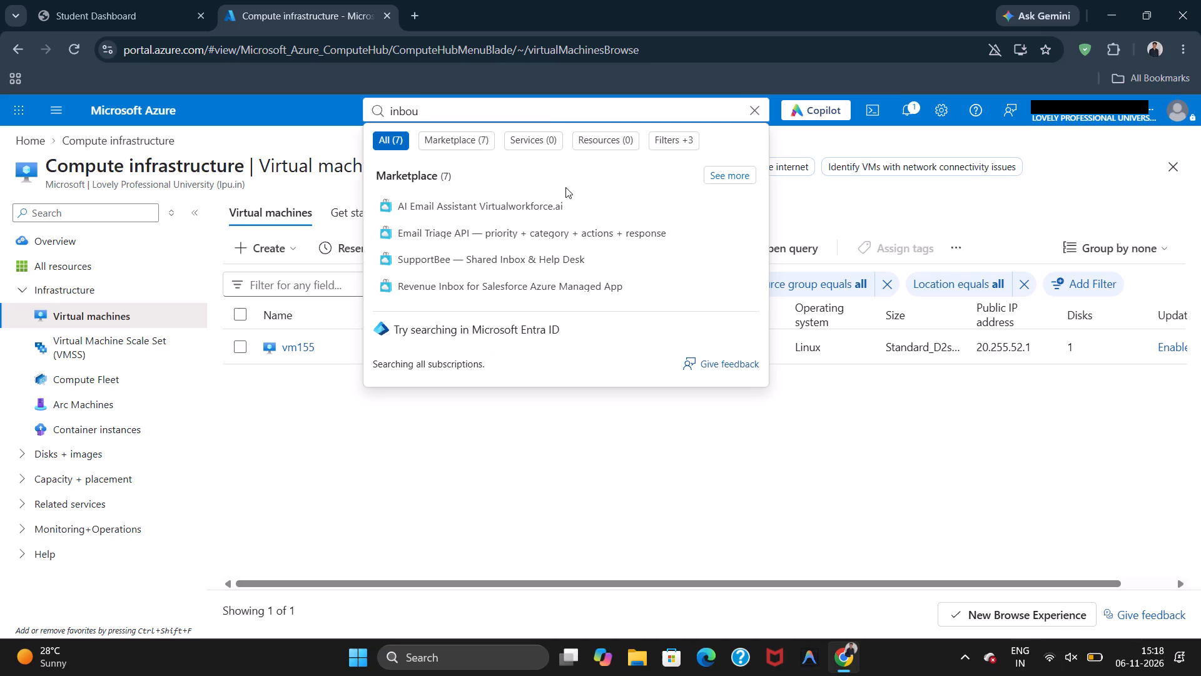
Clear the portal search and search for "net" instead.
key(BackSpace)
key(BackSpace)
key(BackSpace)
key(BackSpace)
key(BackSpace)
key(BackSpace)
key(BackSpace)
key(BackSpace)
key(BackSpace)
key(BackSpace)
key(BackSpace)
key(BackSpace)
key(BackSpace)
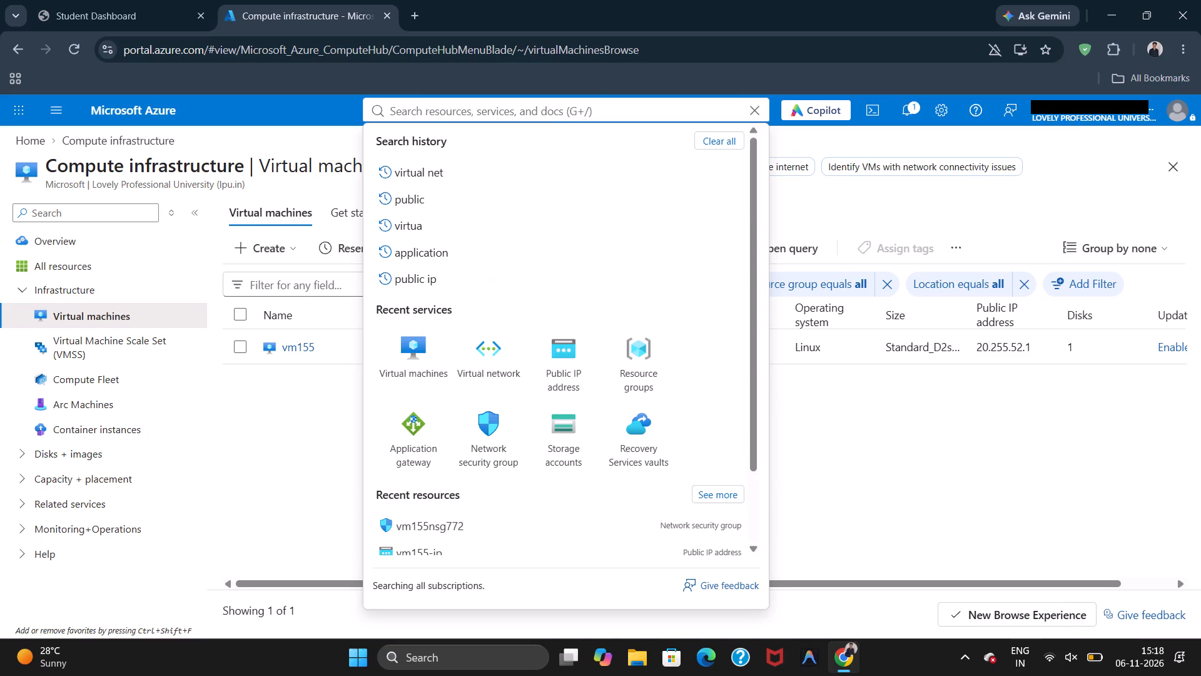
text(net)
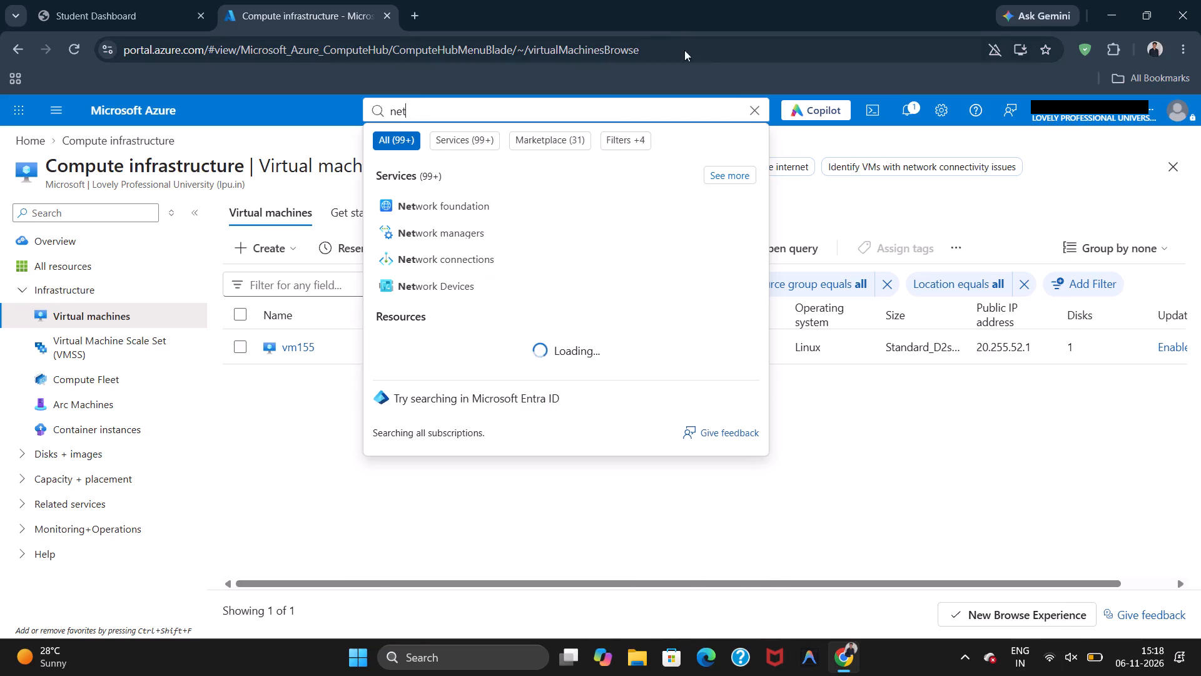
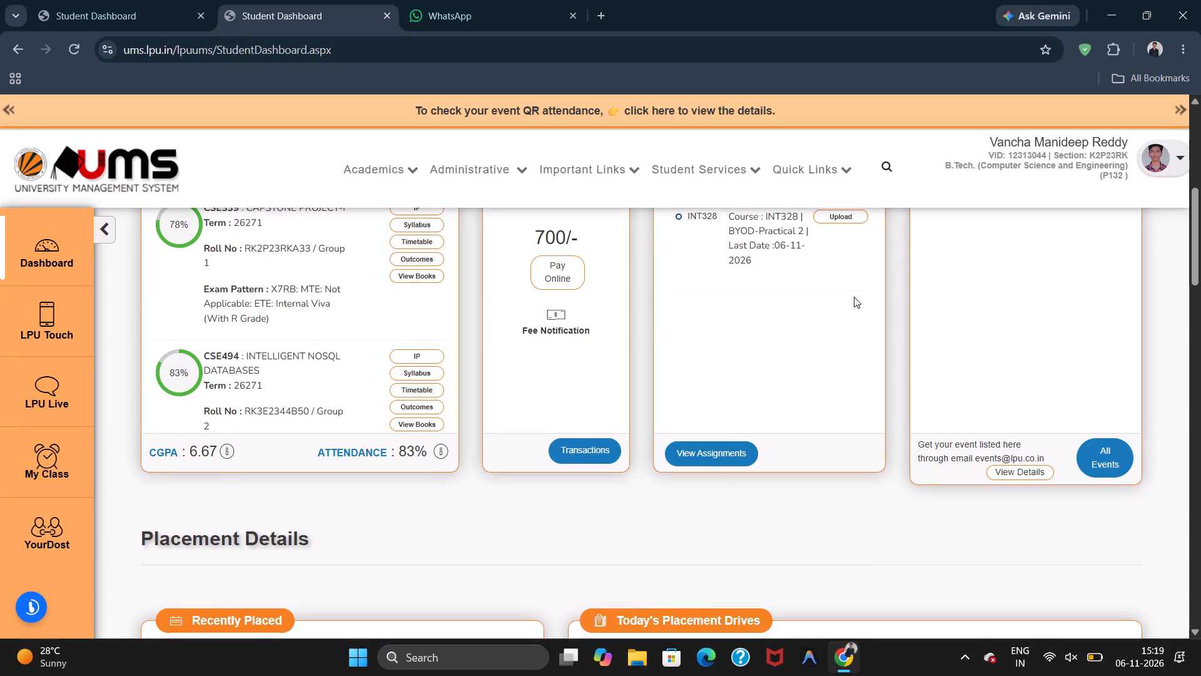
Open the assignment upload page for INT328 BYOD-Practical 2 from the student dashboard.
click(839, 222)
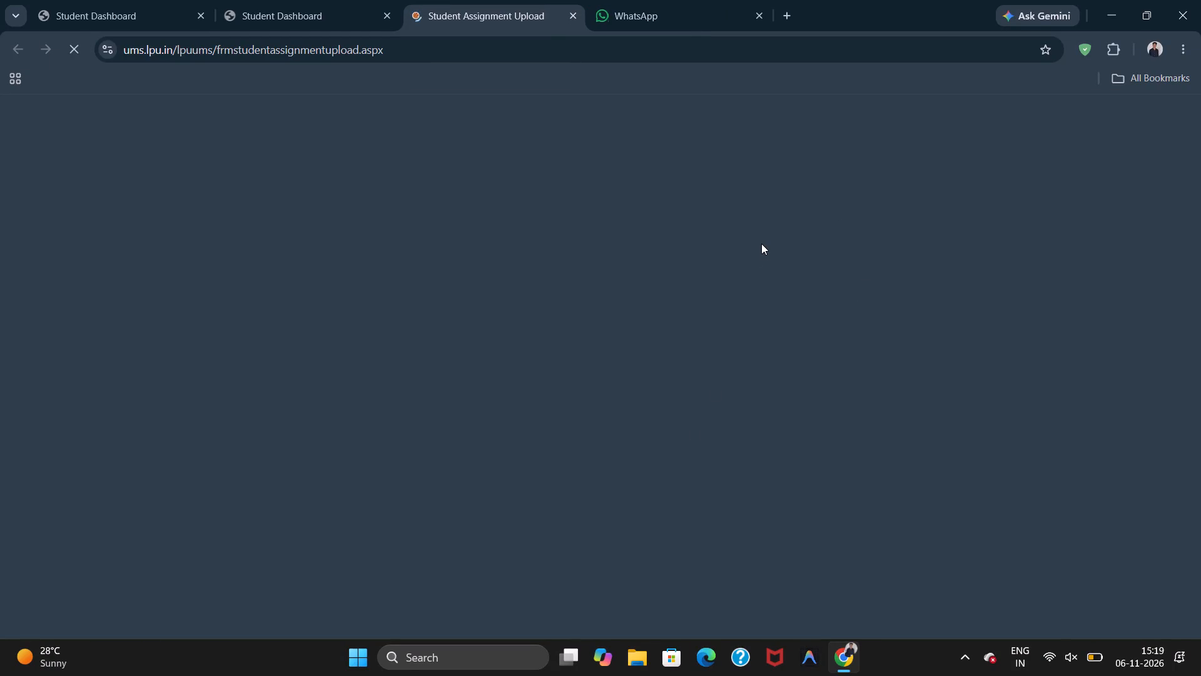
Switch to File Explorer.
drag(647, 670, 646, 661)
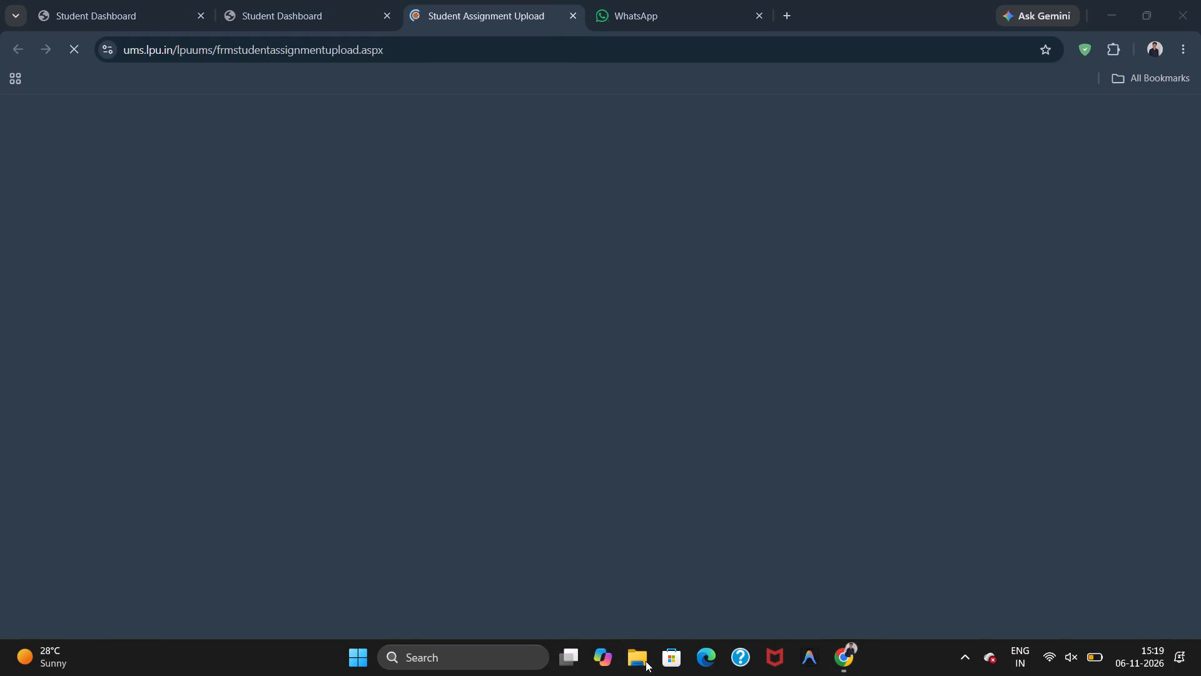
Open the recent Word document "ca 2 azure mani" from File Explorer.
click(646, 661)
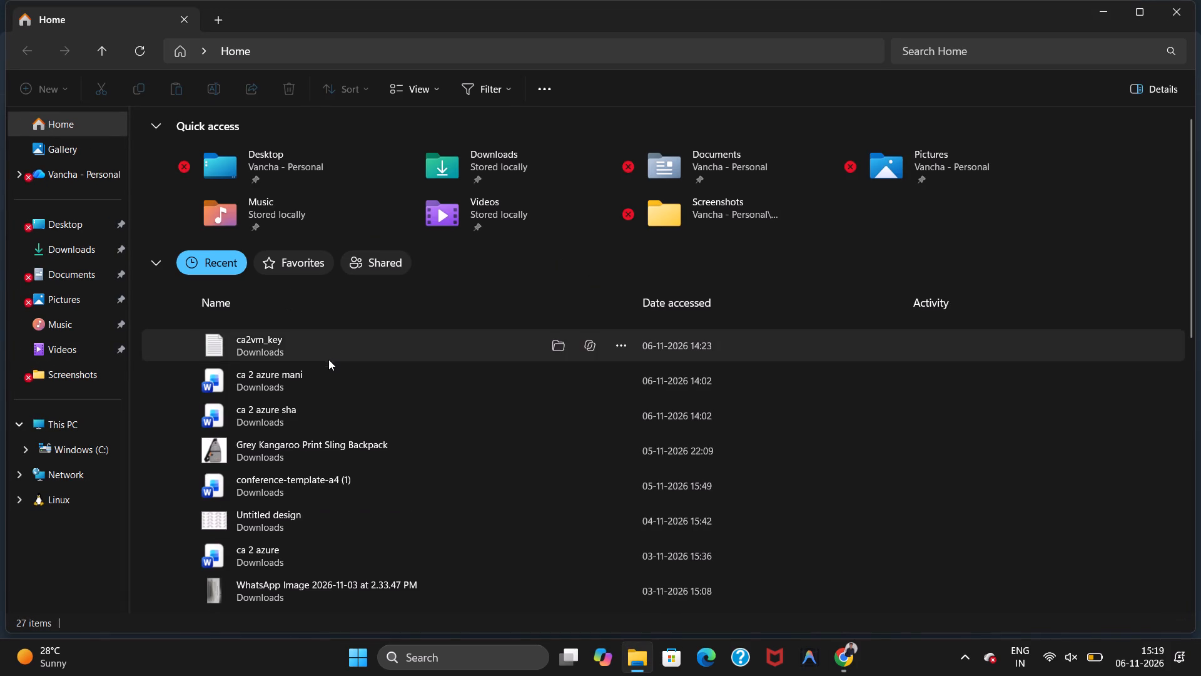
double_click(333, 383)
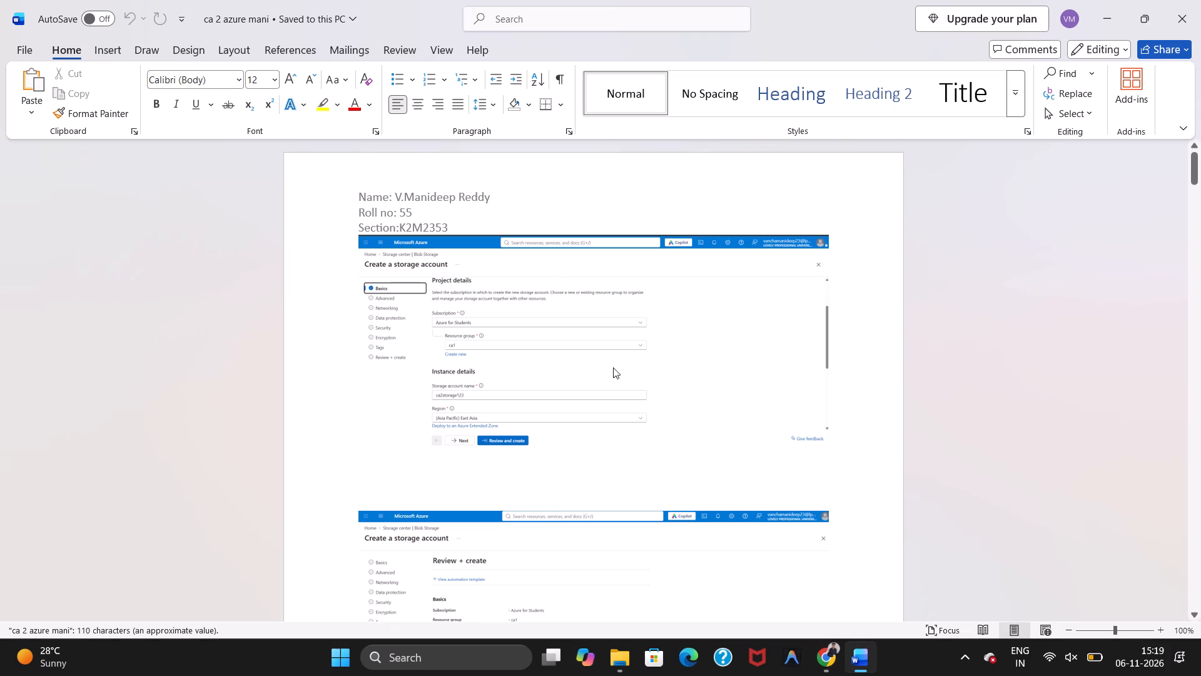
scroll(617, 368, down, 5)
scroll(617, 368, up, 2)
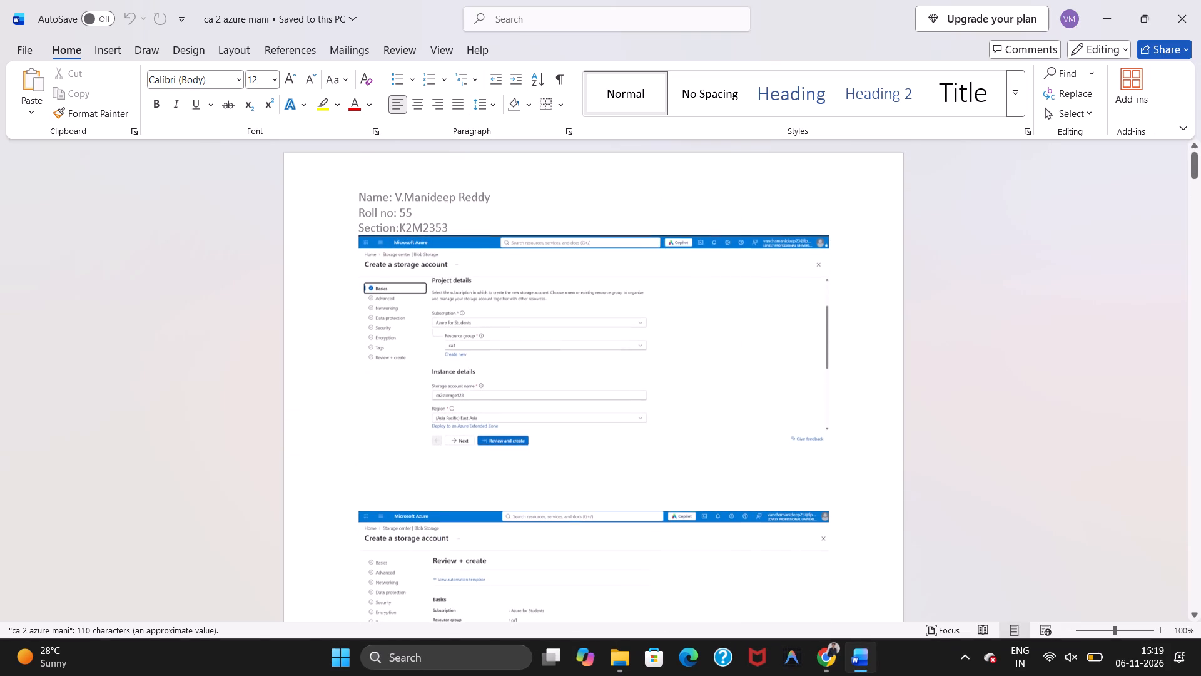
Delete the name, roll number and section lines from the page header.
click(525, 222)
double_click(525, 222)
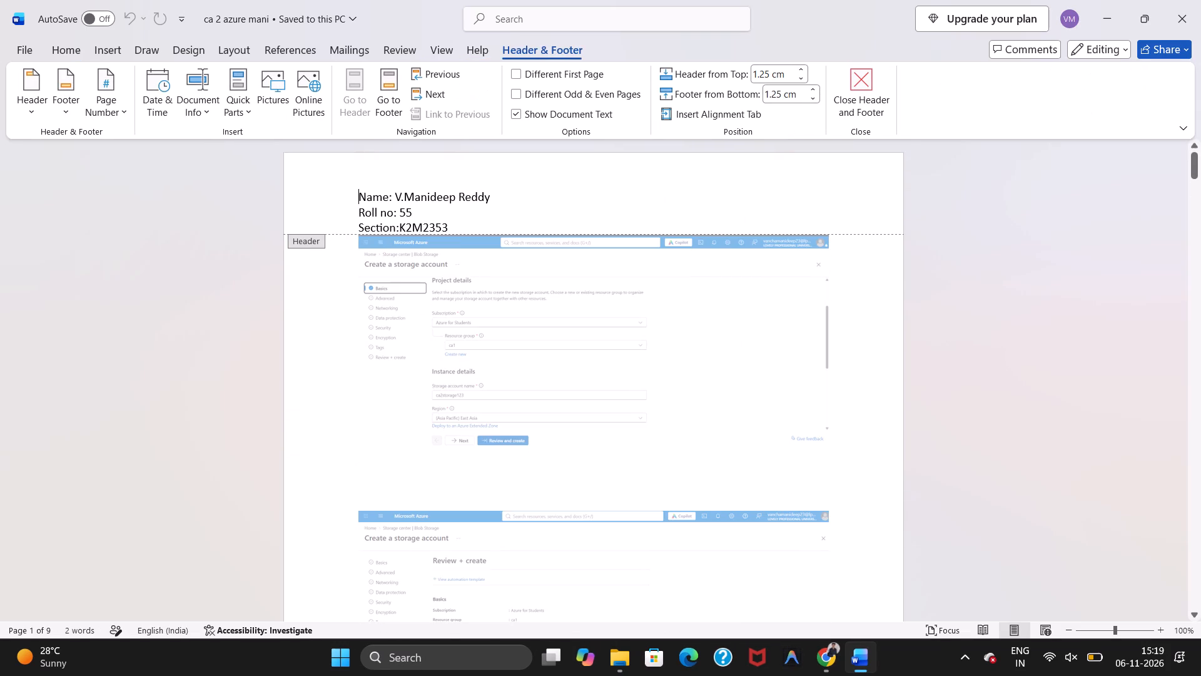
click(510, 220)
key(BackSpace)
key(BackSpace)
key(BackSpace)
key(BackSpace)
key(BackSpace)
key(BackSpace)
key(BackSpace)
key(BackSpace)
key(BackSpace)
key(BackSpace)
key(BackSpace)
key(BackSpace)
key(BackSpace)
key(BackSpace)
key(BackSpace)
key(BackSpace)
key(BackSpace)
key(BackSpace)
key(BackSpace)
key(BackSpace)
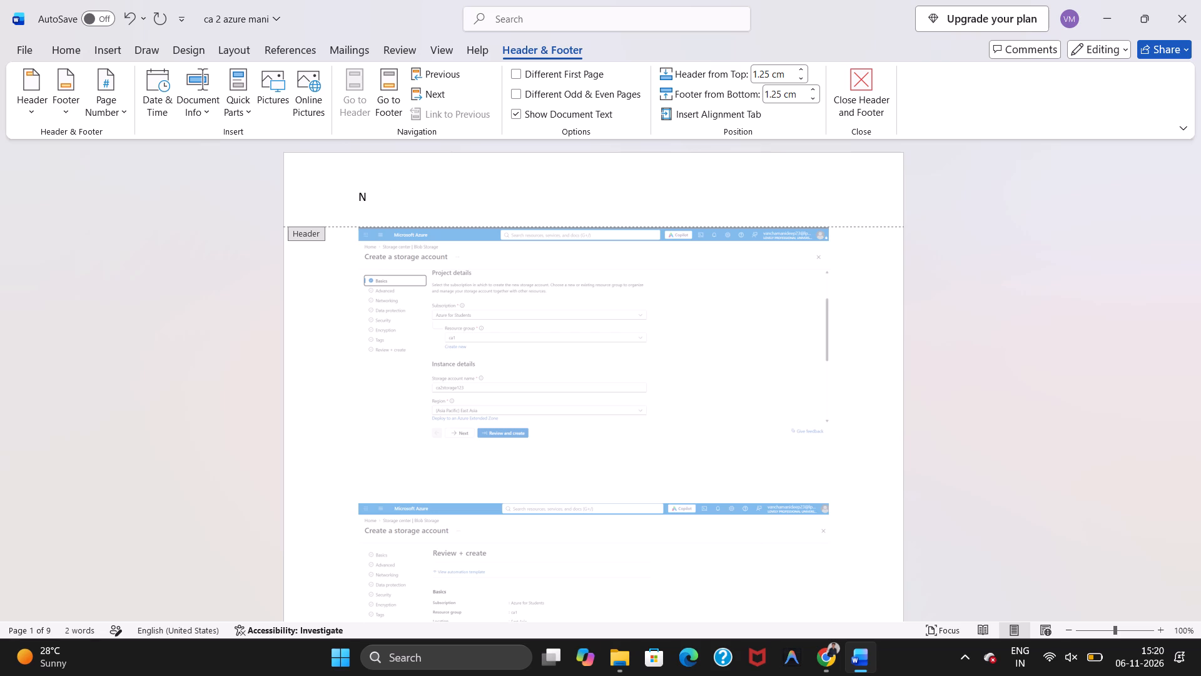
key(BackSpace)
key(BackSpace)
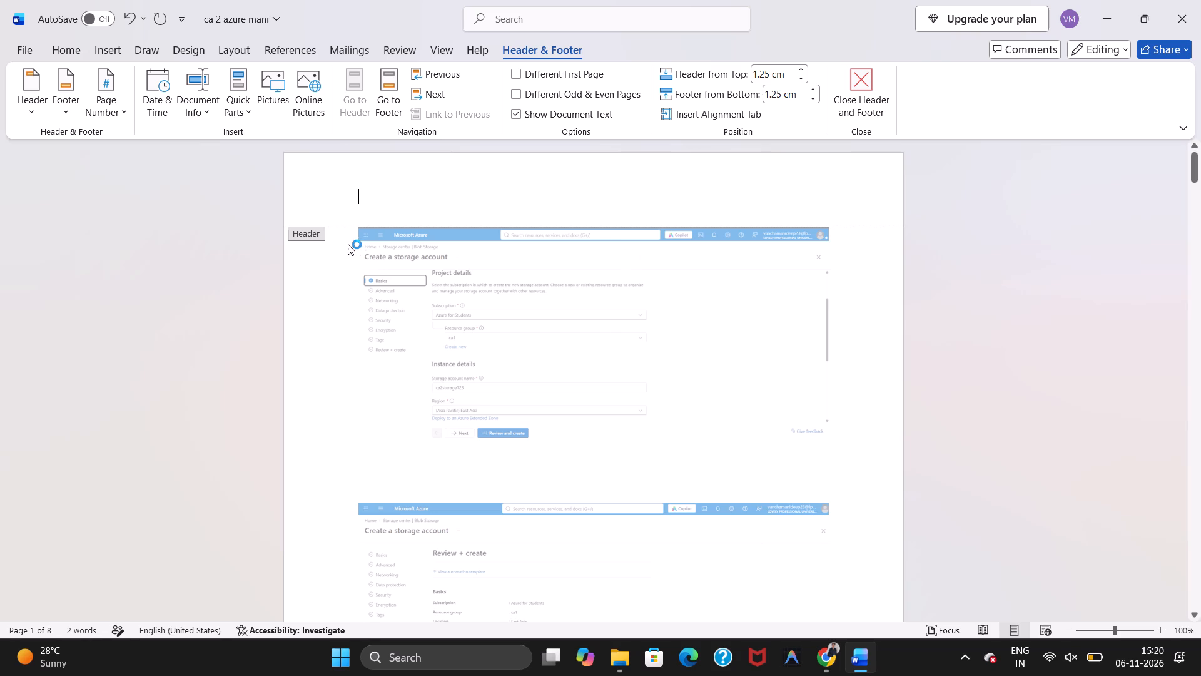
Leave the header and insert six blank lines above the first storage account screenshot in the document body.
double_click(348, 244)
click(355, 242)
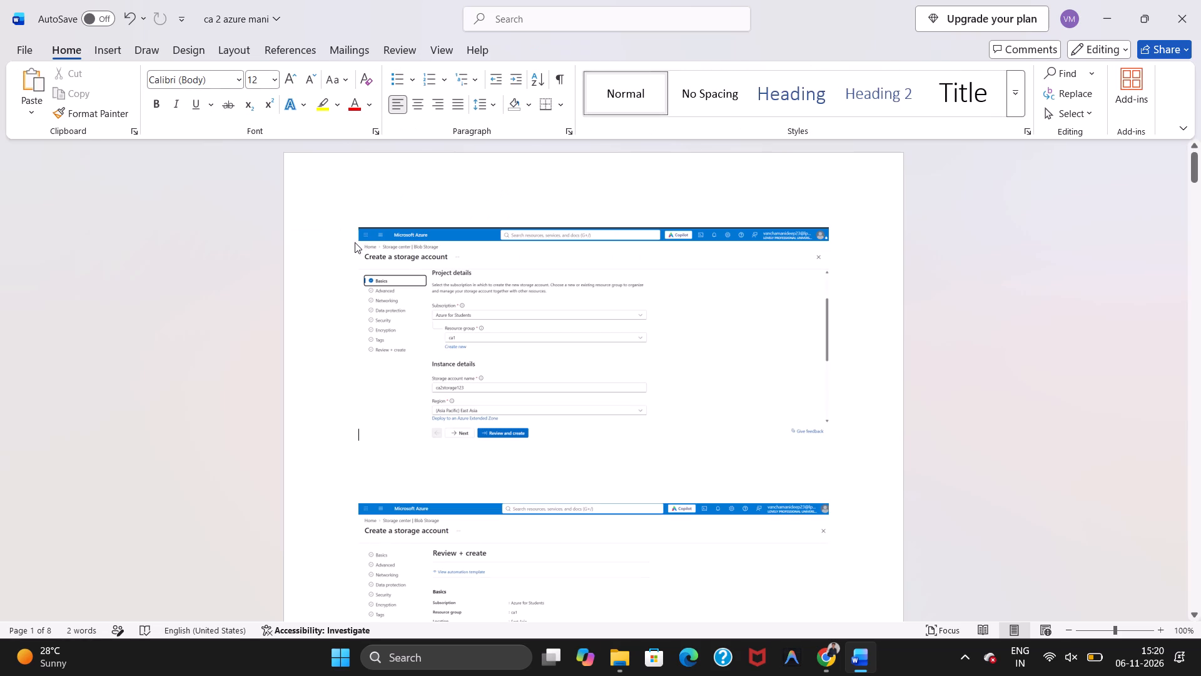
key(Return)
key(Return)
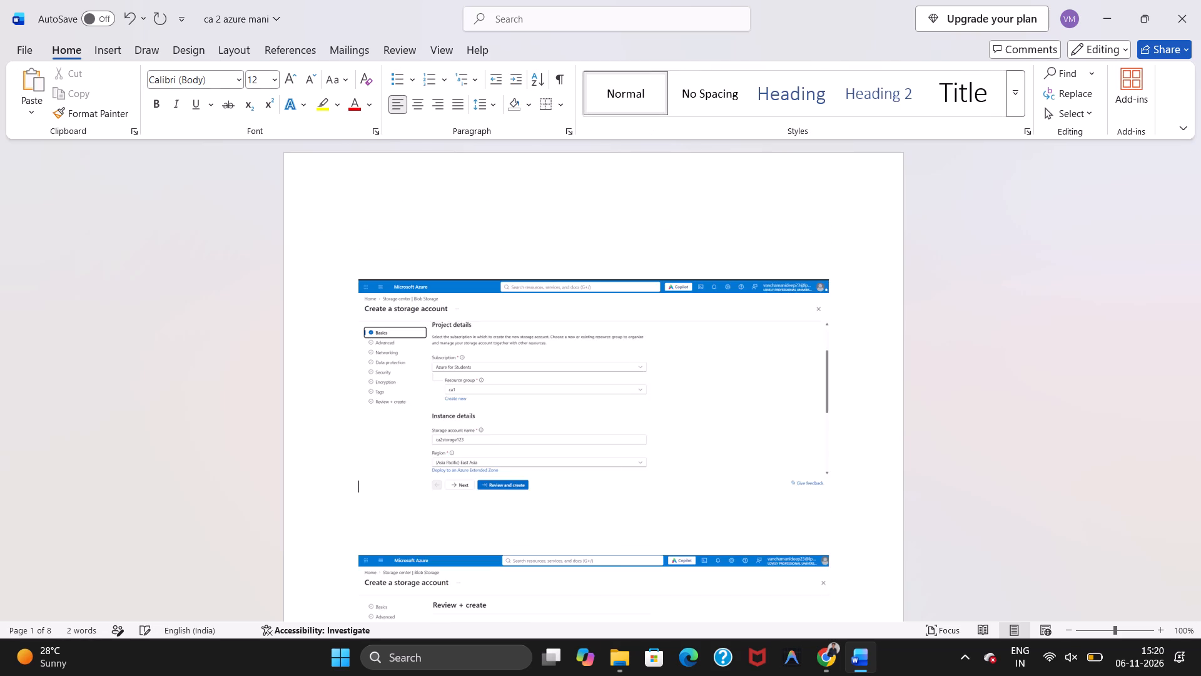
key(Return)
key(Return)
key(Return)
key(Return)
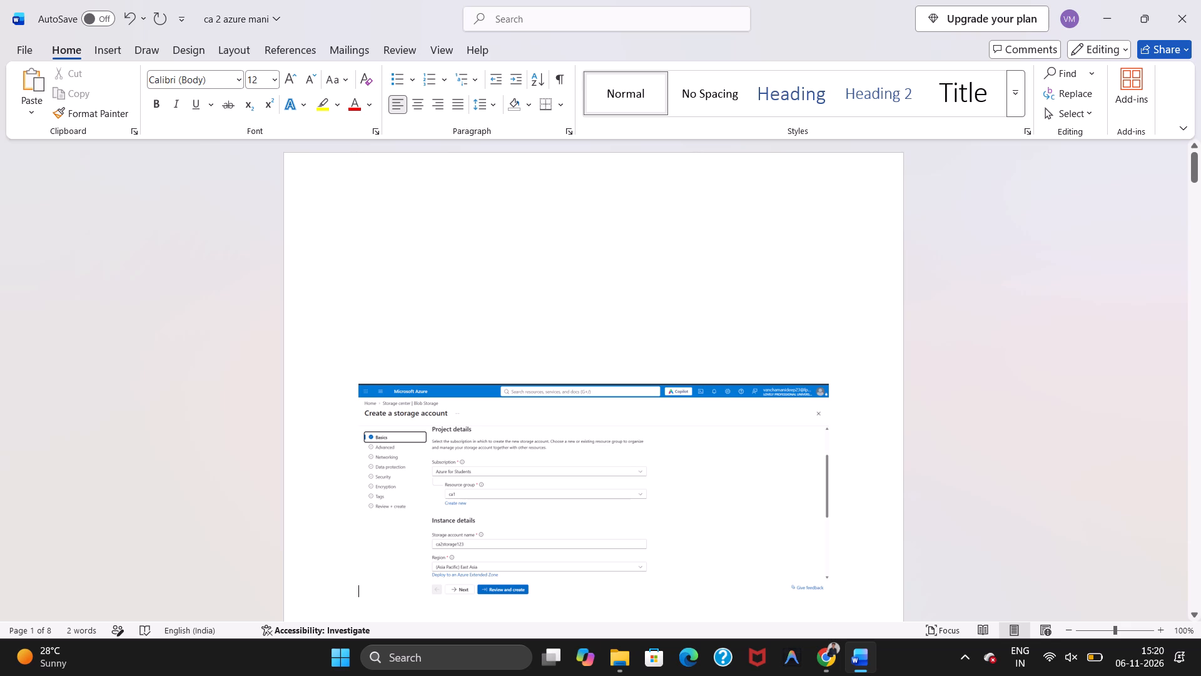
Add a "Name:" line with the student's name at the top of the first page's body.
double_click(358, 238)
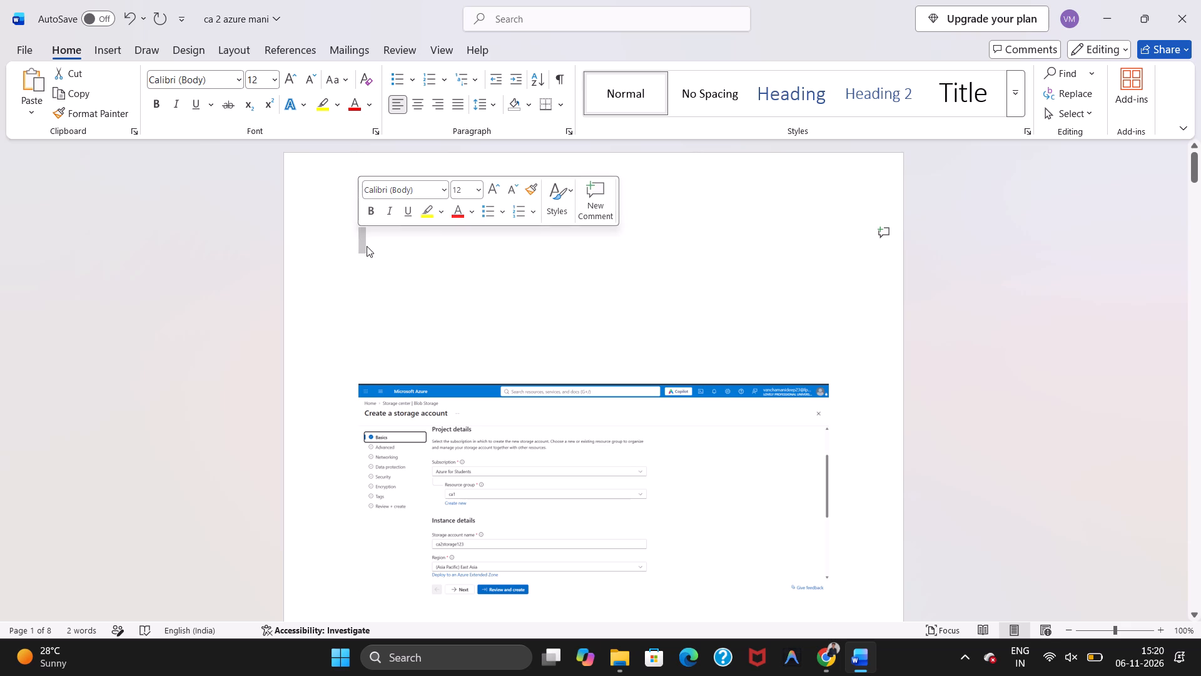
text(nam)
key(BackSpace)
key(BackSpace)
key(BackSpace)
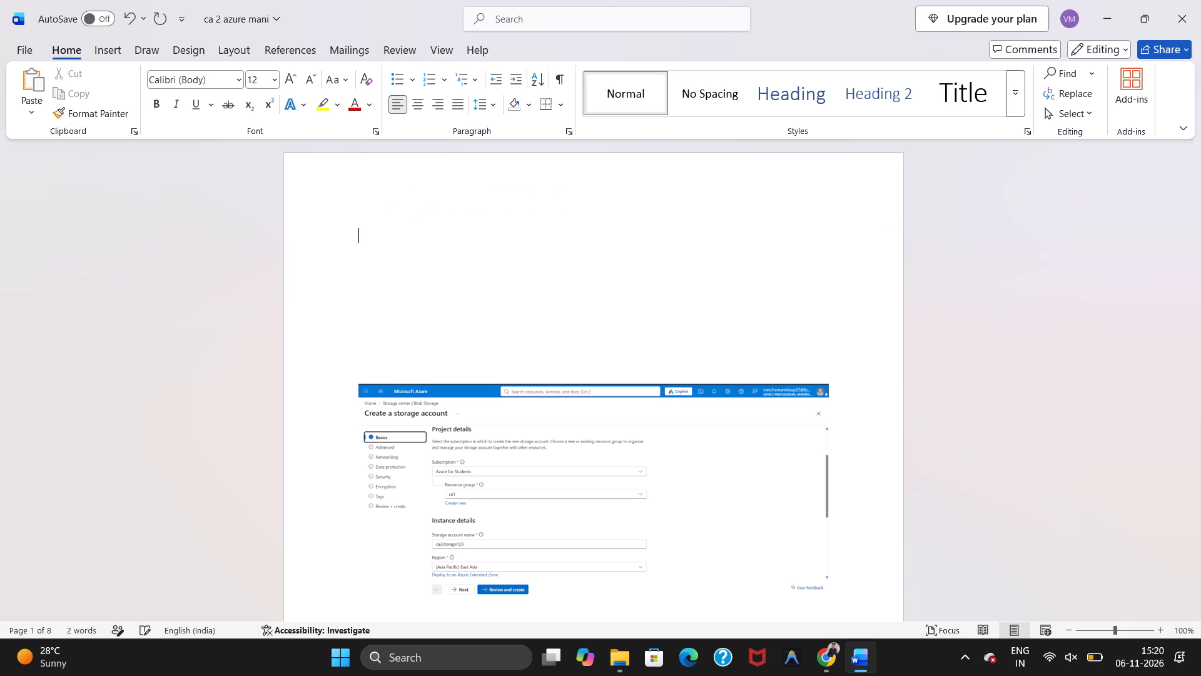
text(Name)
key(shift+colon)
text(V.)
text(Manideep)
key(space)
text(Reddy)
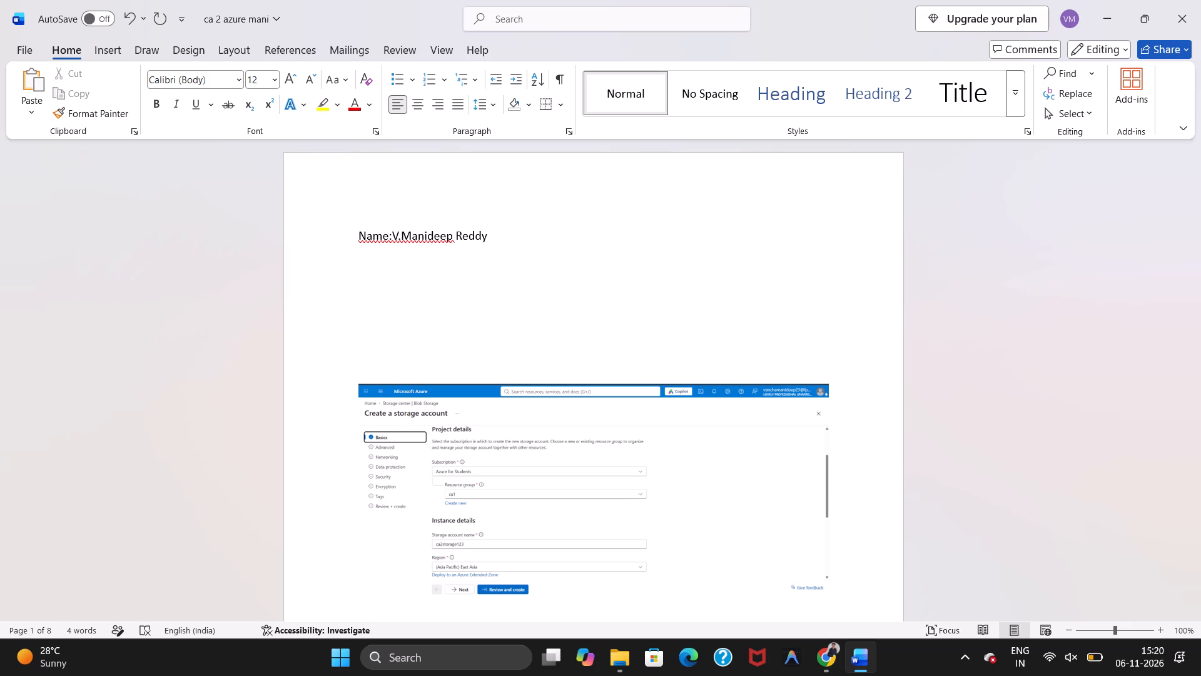
Add a "Roll no:" line with the student's roll number below the name.
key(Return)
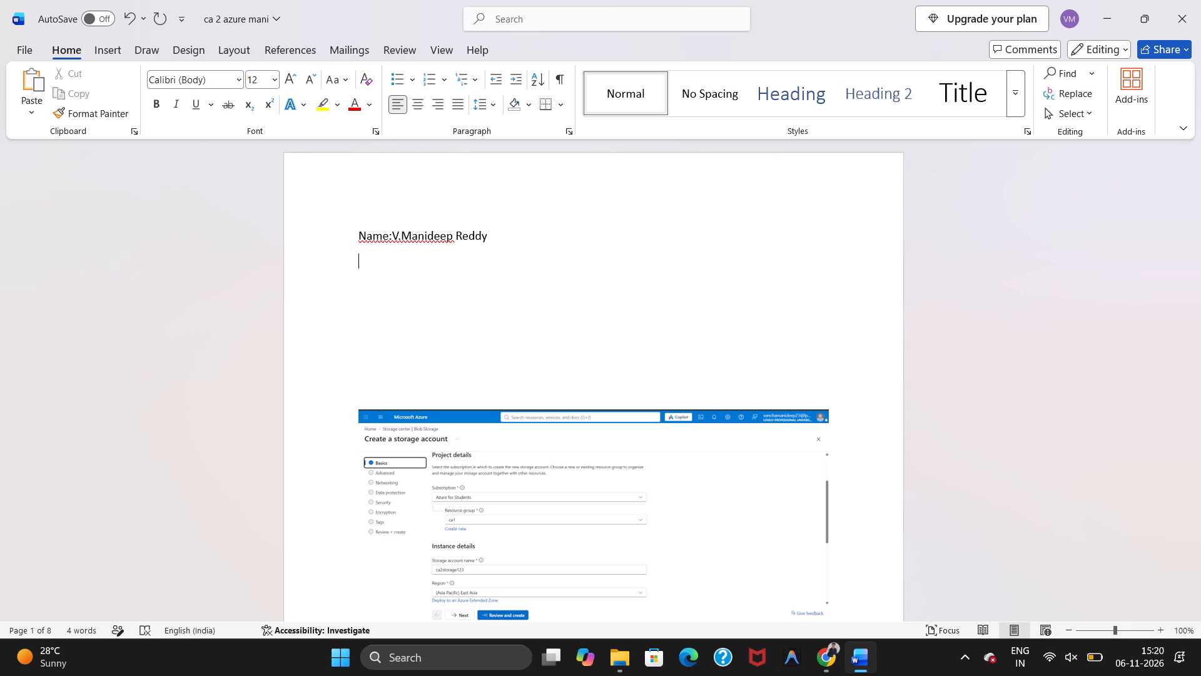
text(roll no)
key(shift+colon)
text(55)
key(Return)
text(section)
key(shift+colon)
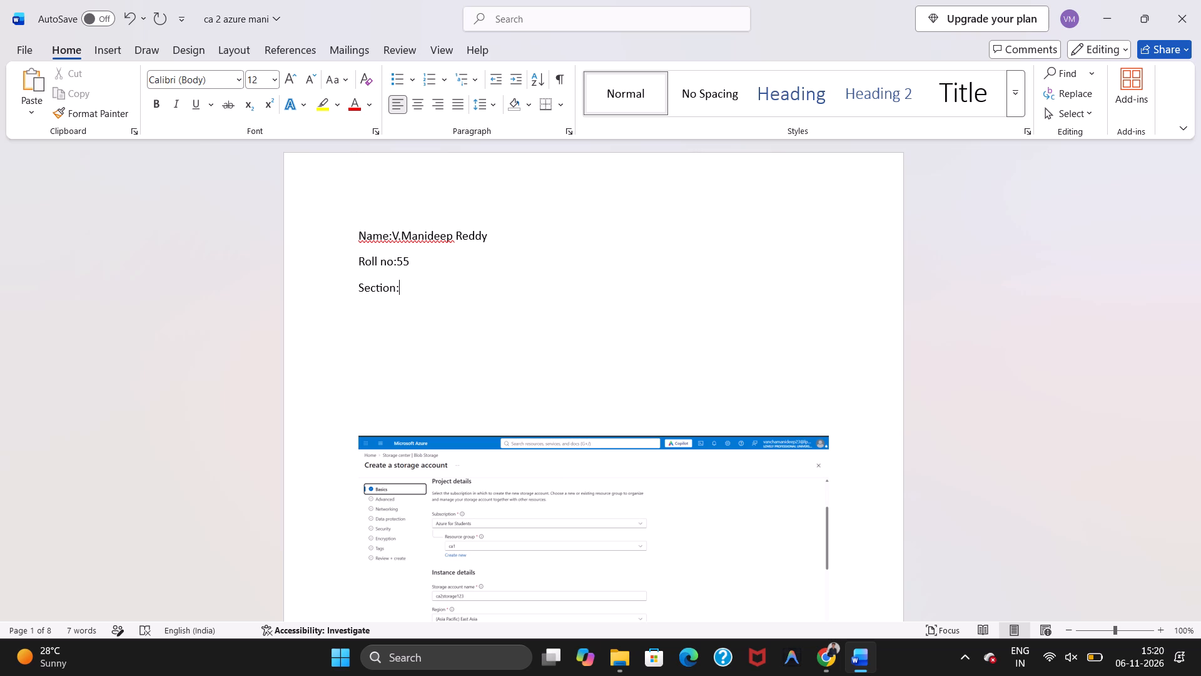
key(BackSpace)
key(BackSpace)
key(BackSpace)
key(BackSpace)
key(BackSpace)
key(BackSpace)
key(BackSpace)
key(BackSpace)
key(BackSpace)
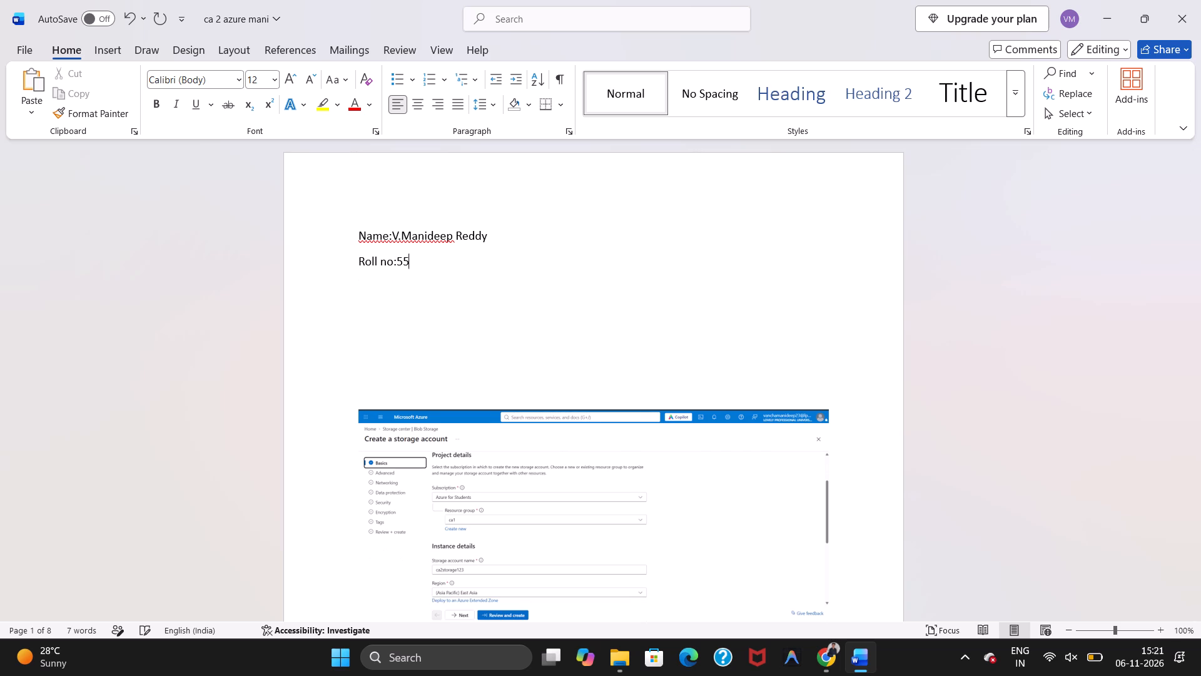
Remove three of the blank lines between the roll number line and the first screenshot.
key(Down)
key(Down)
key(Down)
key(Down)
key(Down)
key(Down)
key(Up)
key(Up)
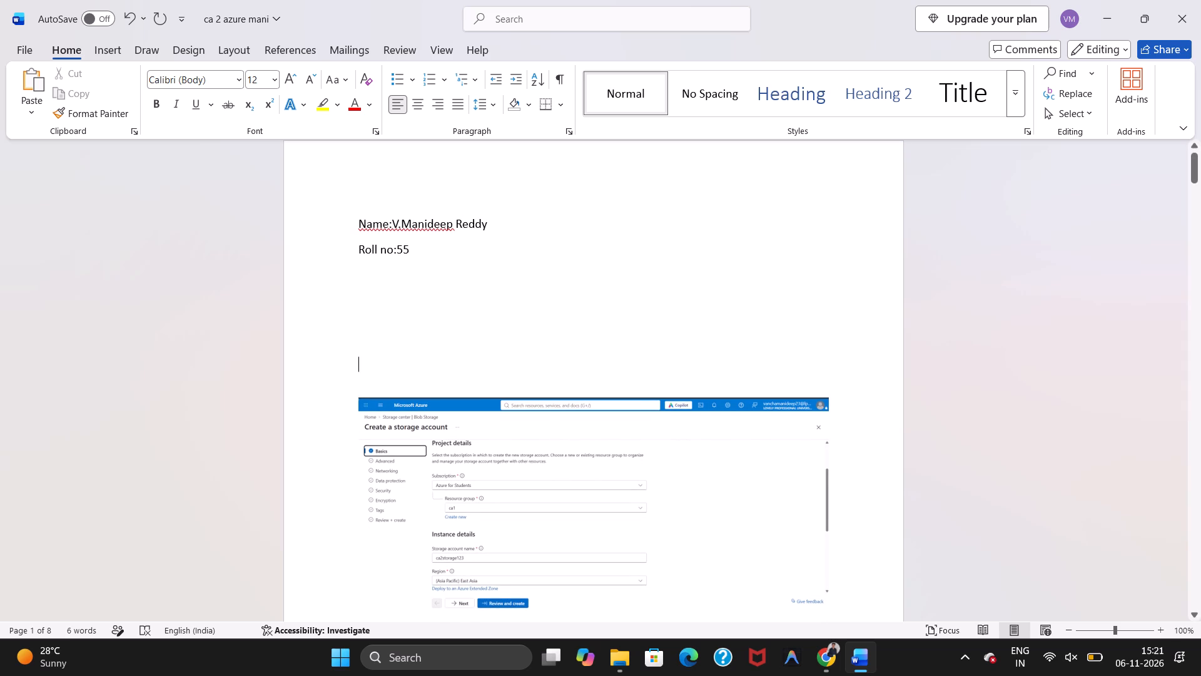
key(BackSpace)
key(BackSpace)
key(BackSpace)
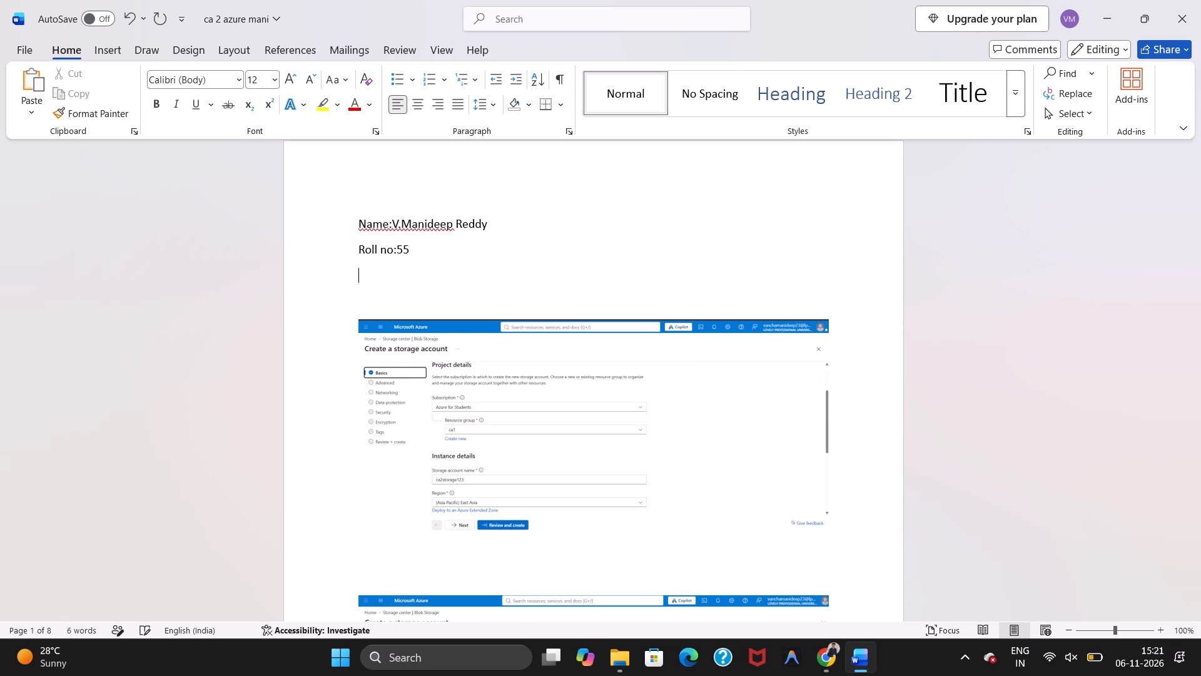
Enter the student's registration number on the line below the roll number.
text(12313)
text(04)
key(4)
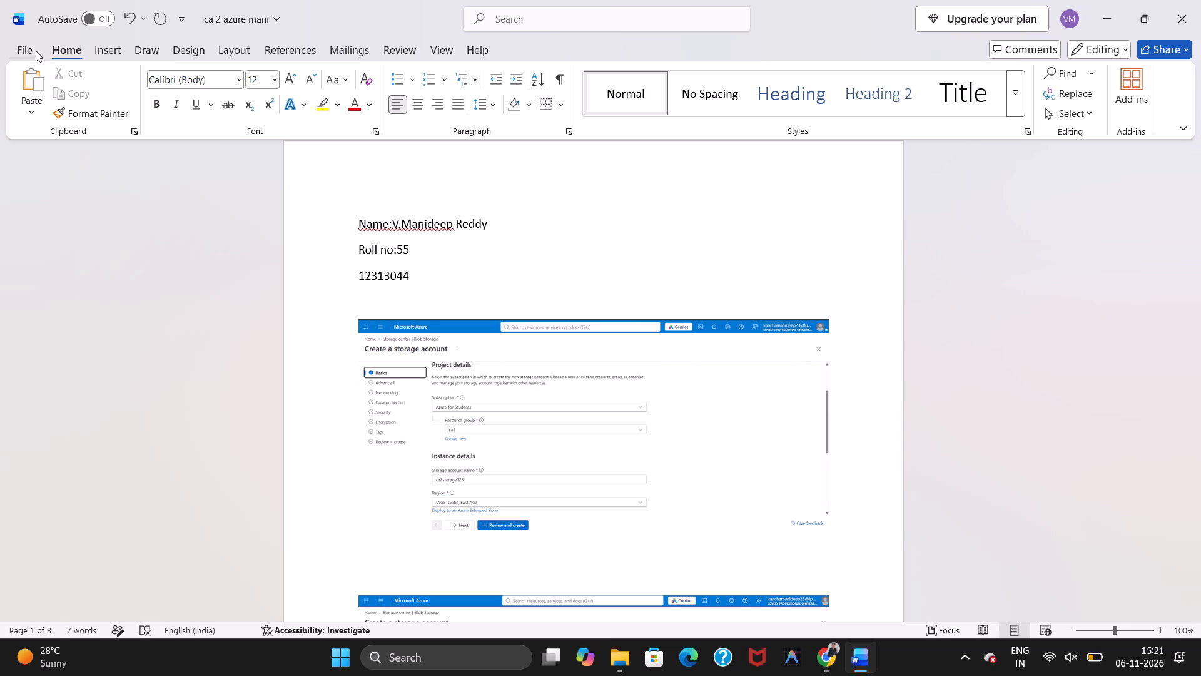
Save the edited document under its existing name.
click(28, 49)
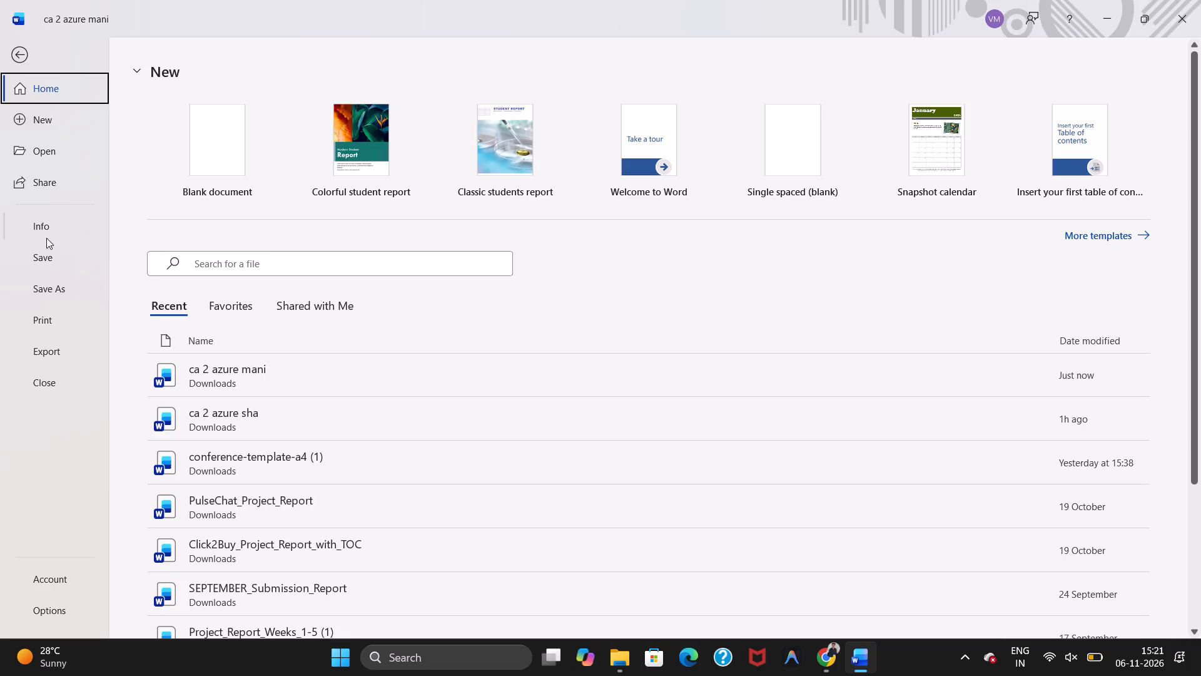
click(64, 289)
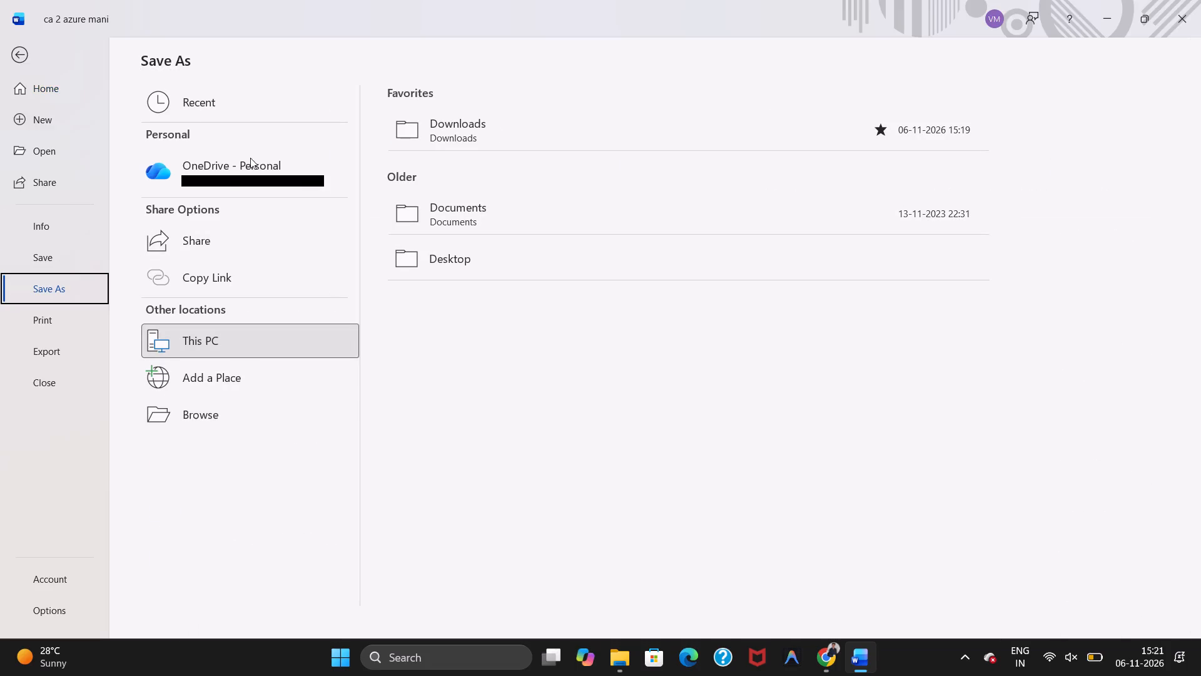
click(48, 239)
click(57, 262)
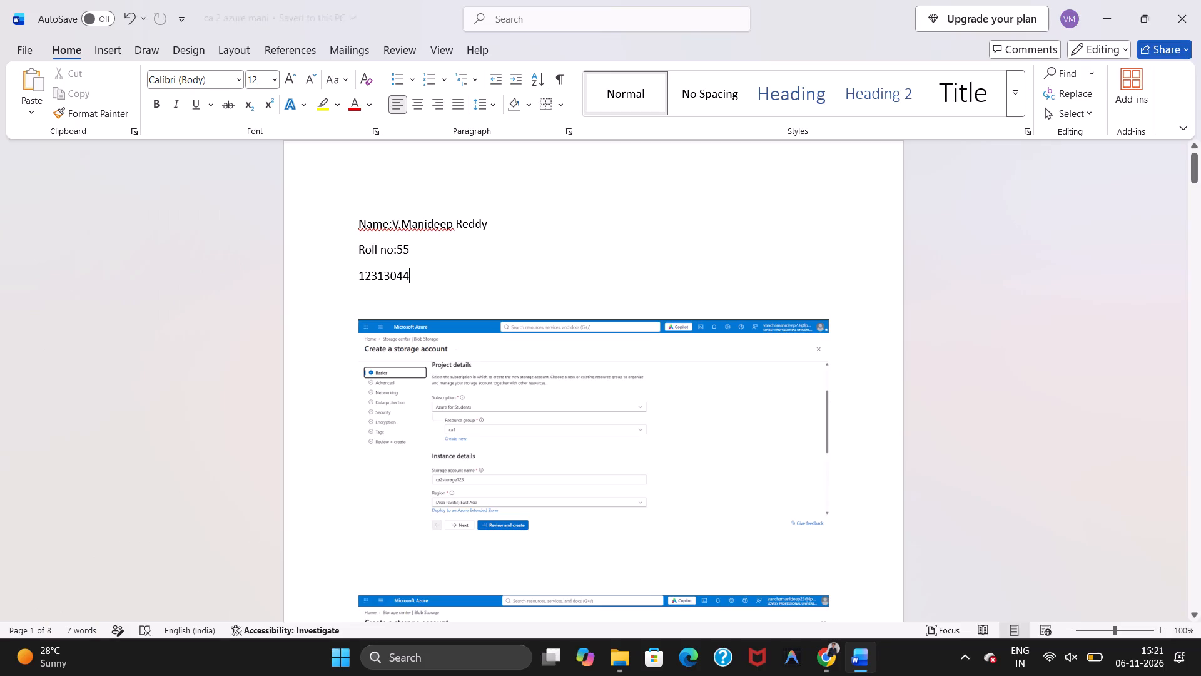
scroll(60, 177, right, 1)
Export the document in PDF/XPS format.
click(21, 41)
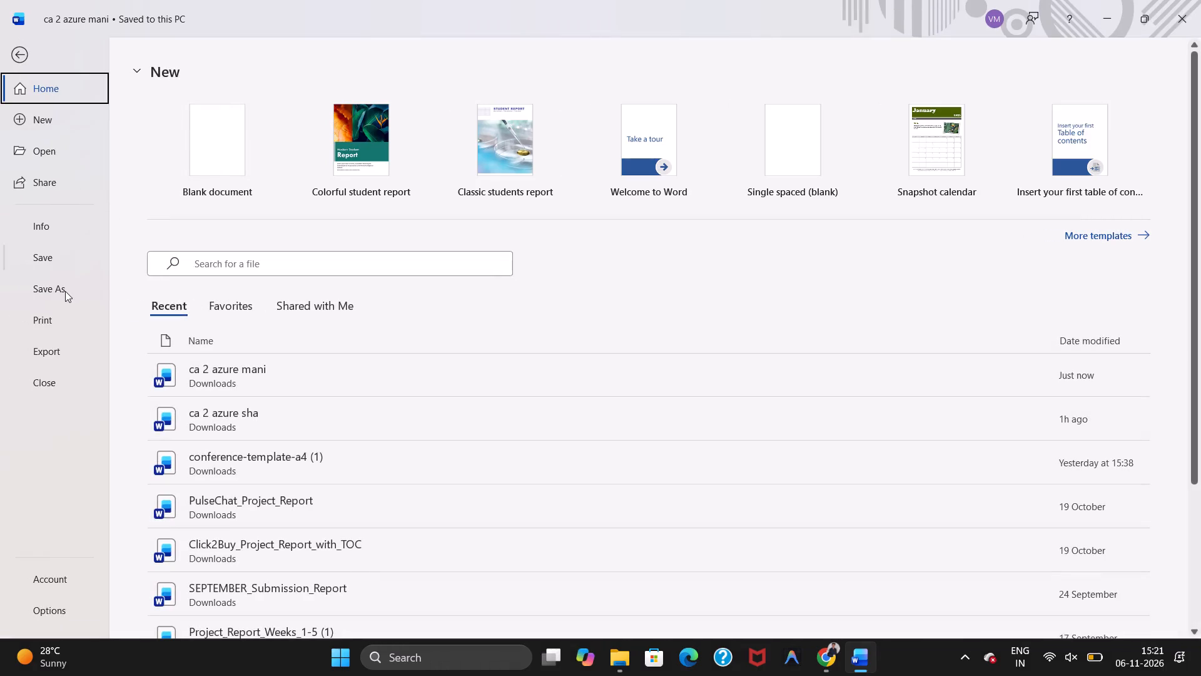
click(65, 291)
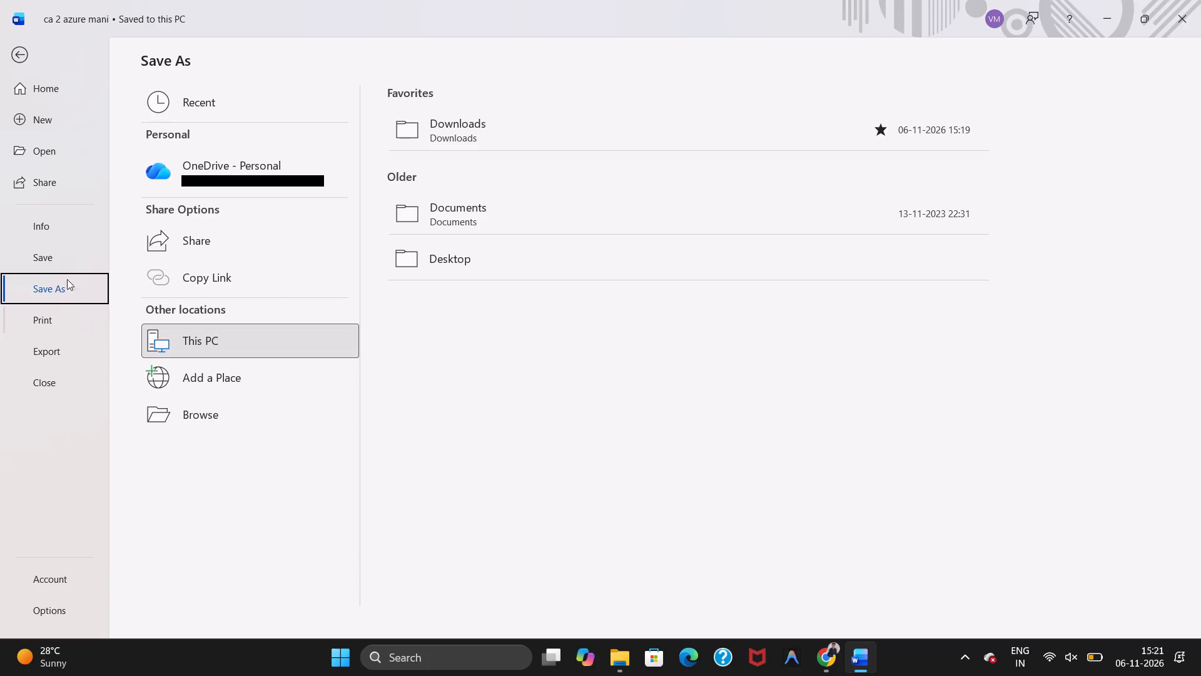
click(52, 349)
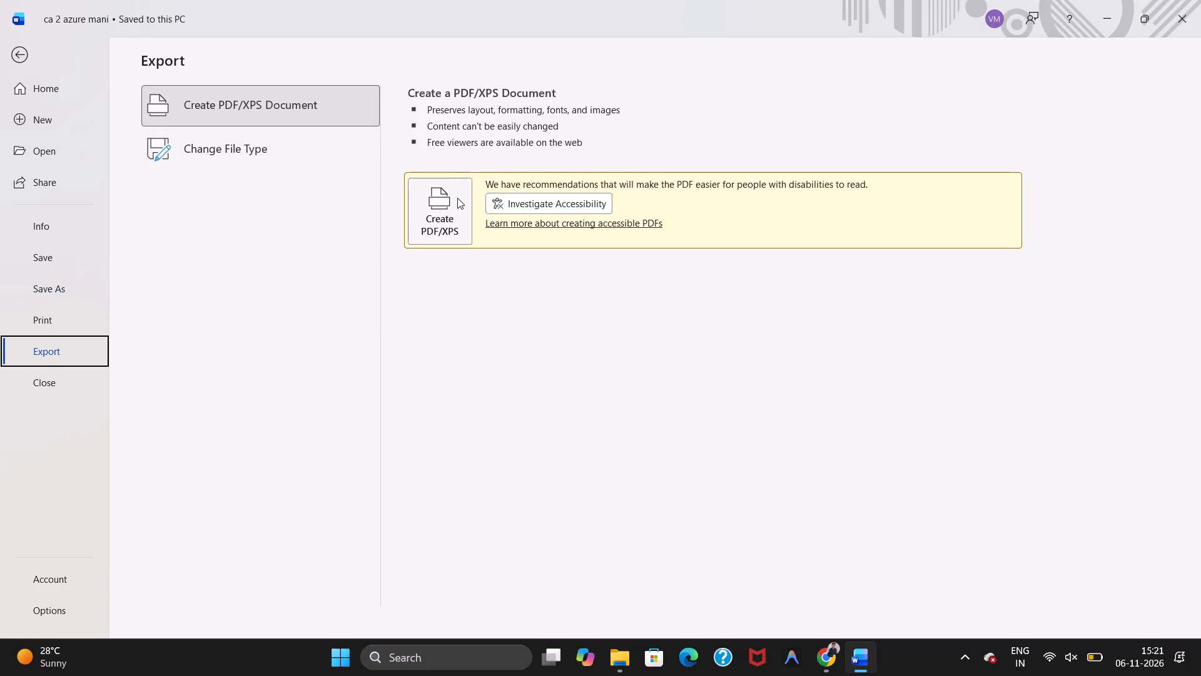
click(299, 143)
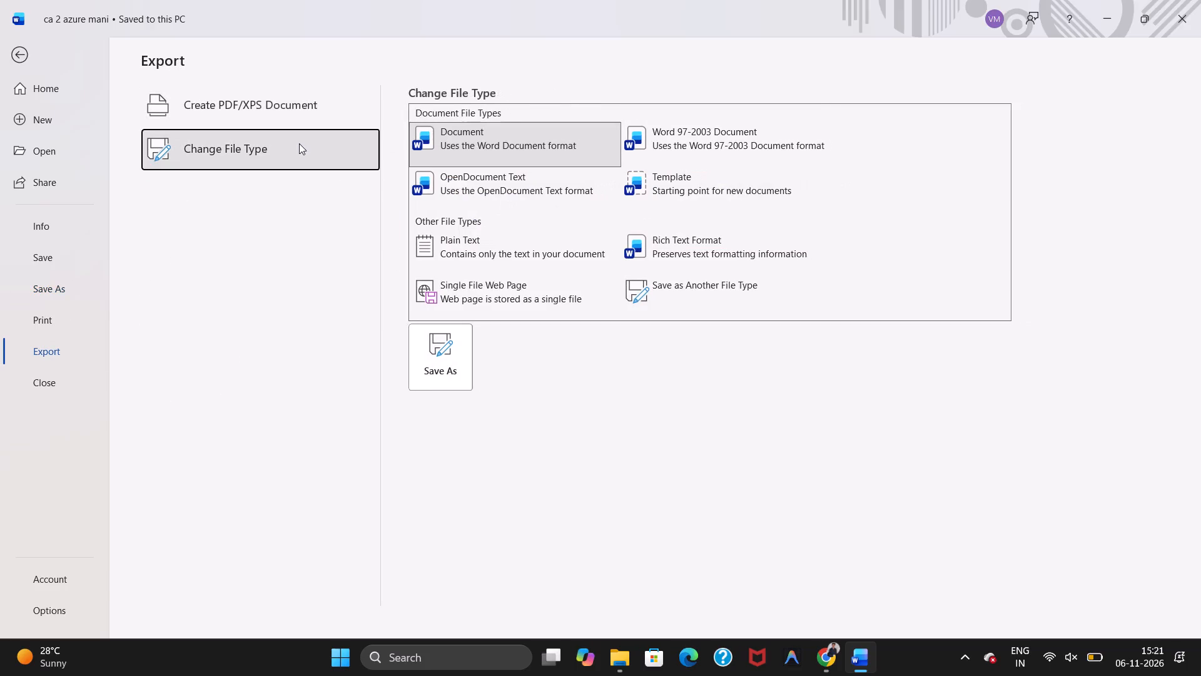
scroll(412, 215, down, 1)
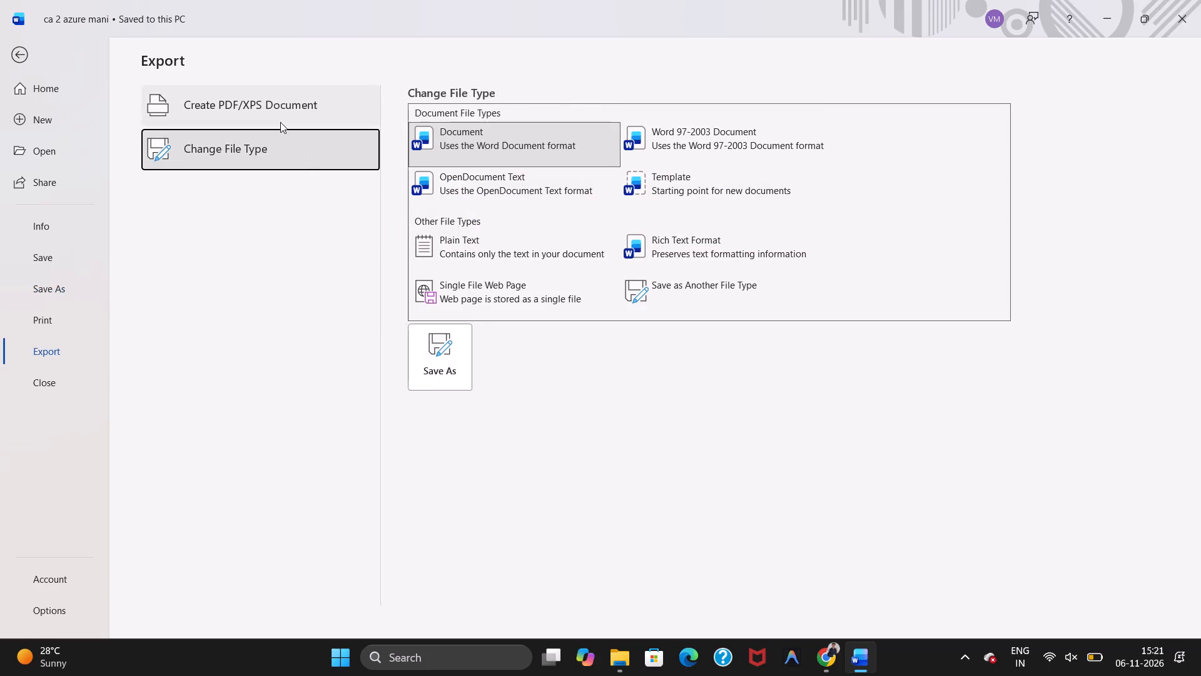
click(280, 122)
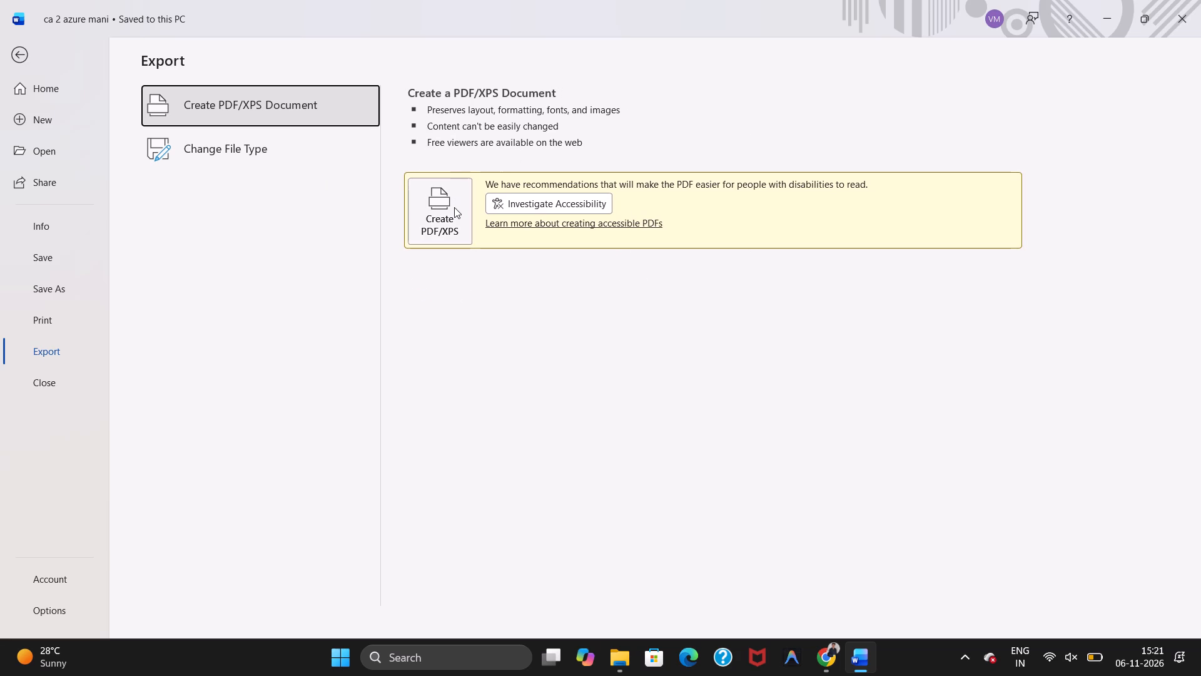
Publish the document as a PDF in the Downloads folder under the file name "ca 2 azure manideep".
click(454, 197)
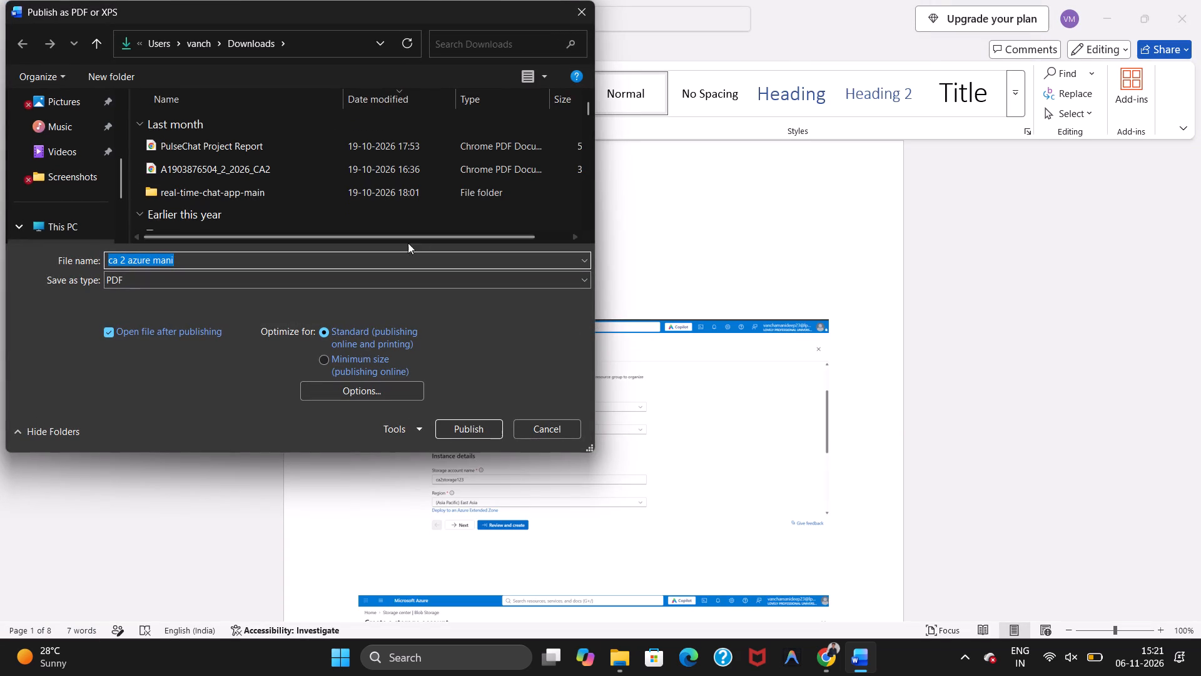
click(328, 263)
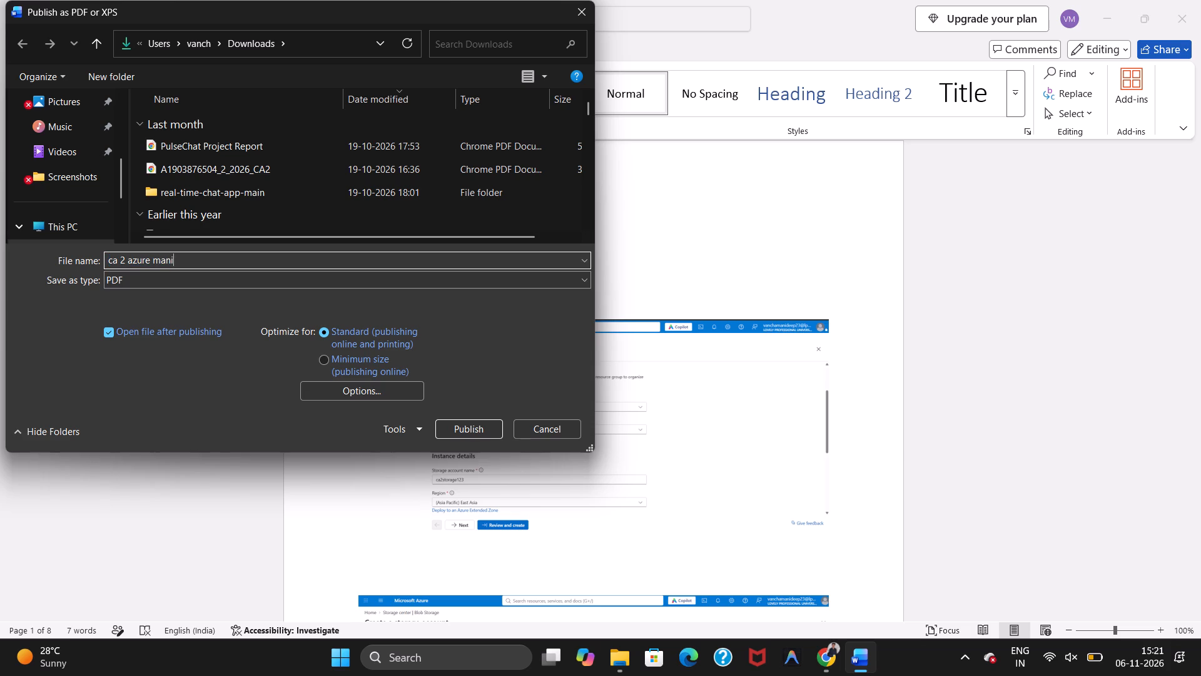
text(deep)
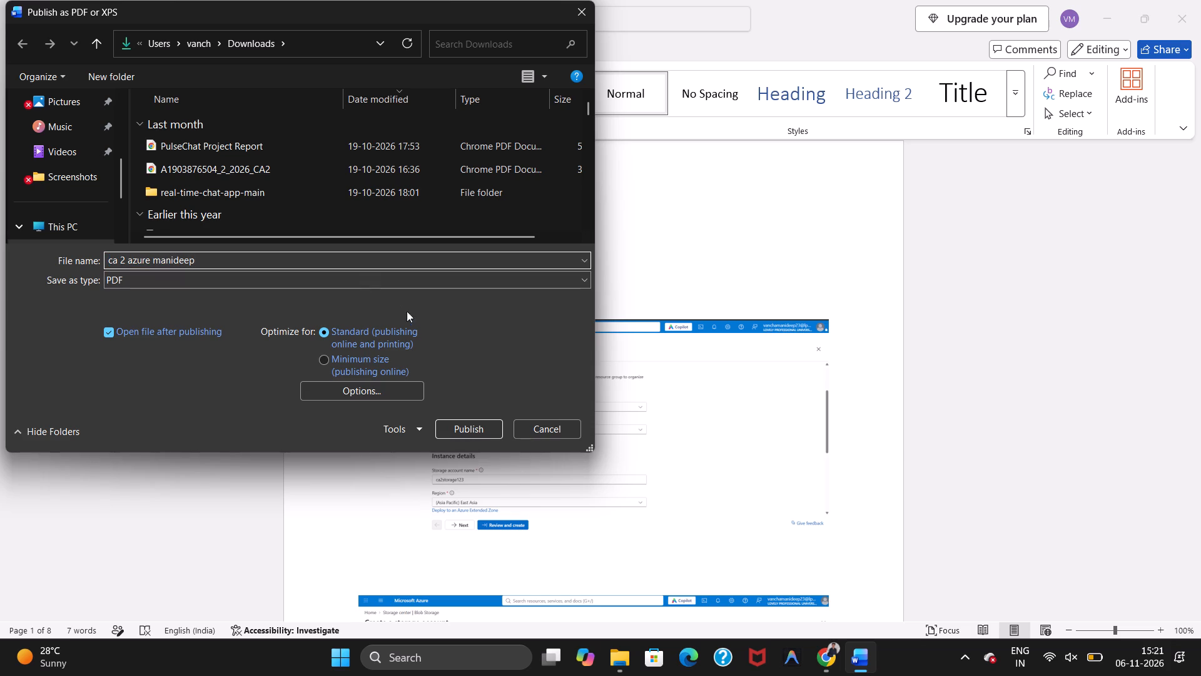
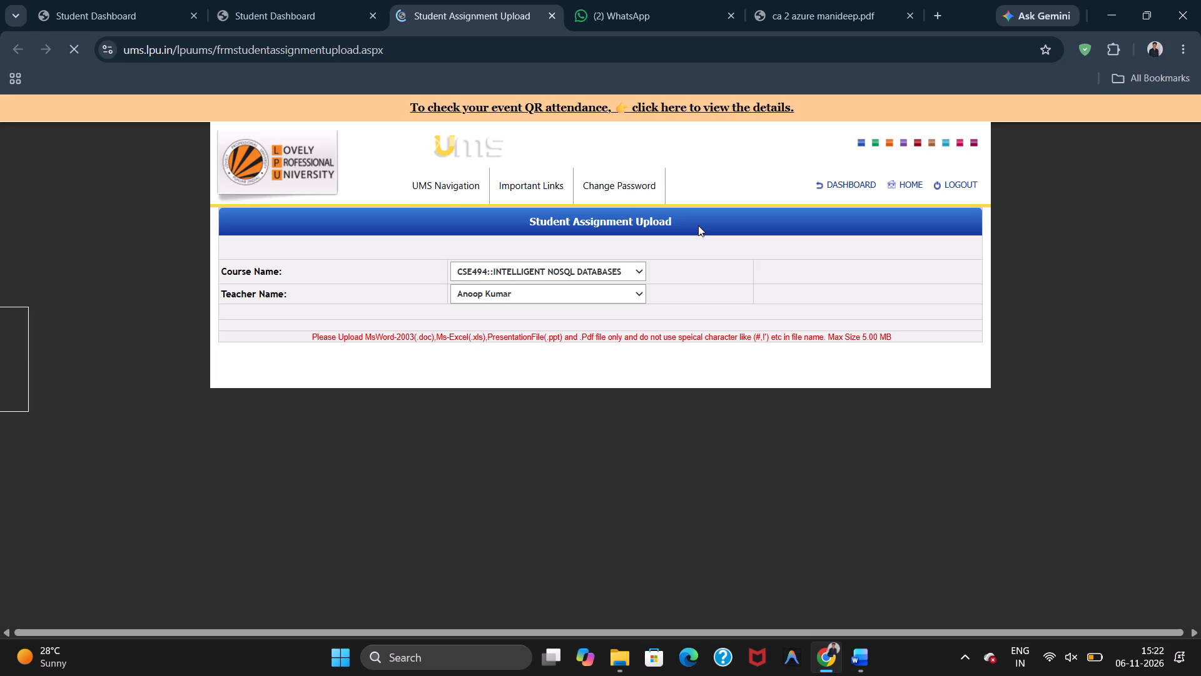
Set the assignment upload's course to INT328::NETWORK VIRTUALIZATION AND CLOUD SECURITY and select that course's teacher.
click(571, 270)
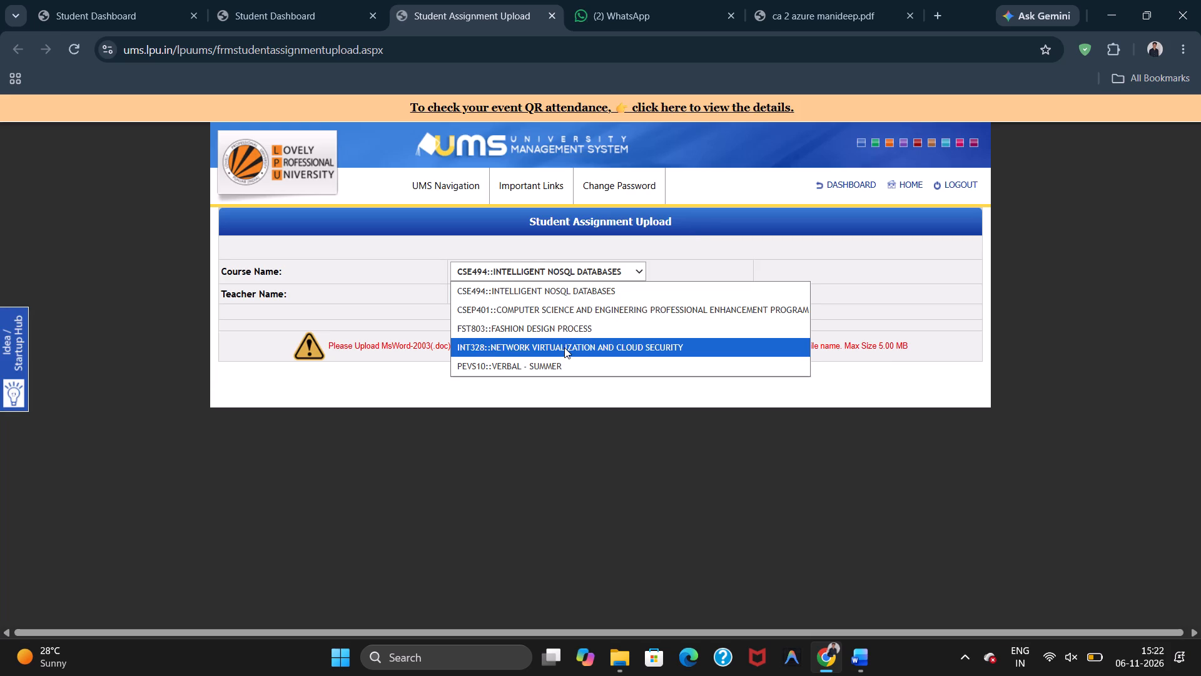
click(564, 347)
click(530, 300)
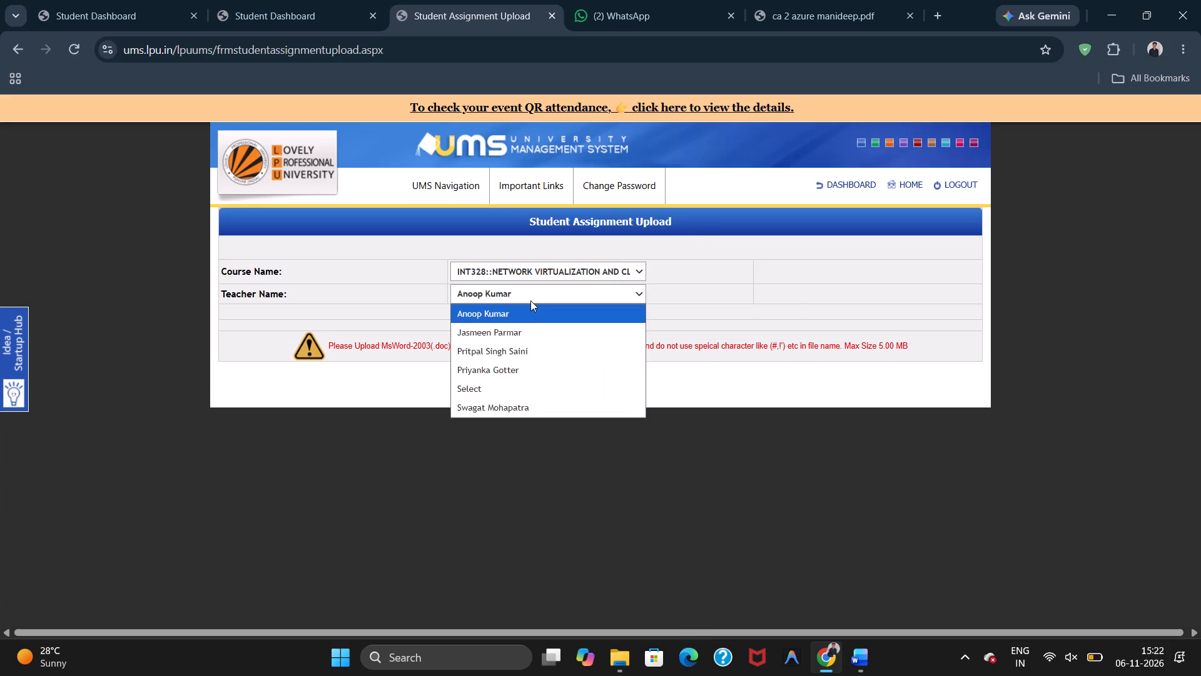
click(539, 364)
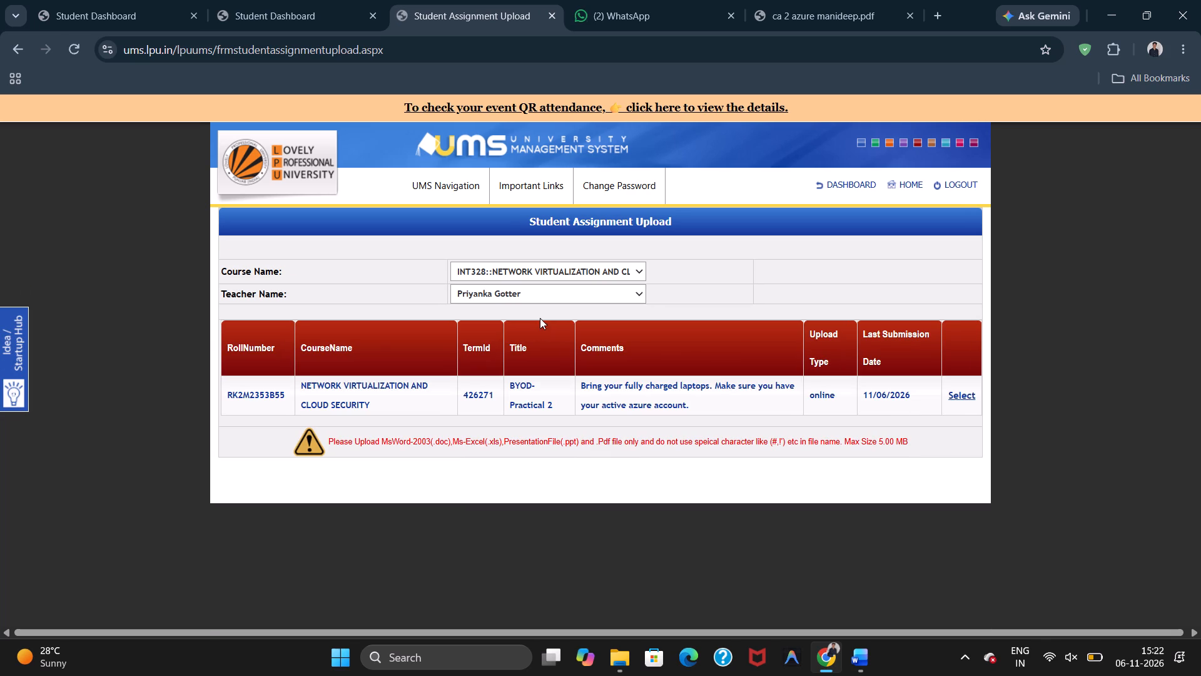
Submit the exported CA 2 Azure PDF from Downloads for the BYOD-Practical 2 assignment.
click(953, 396)
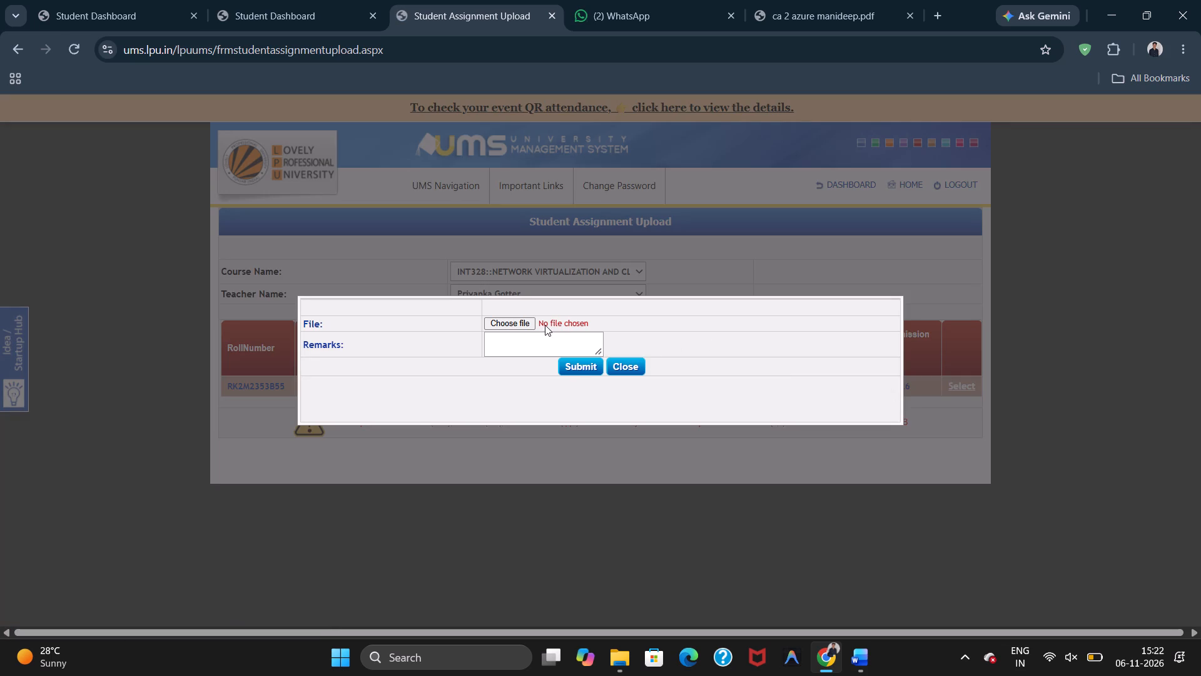
click(533, 327)
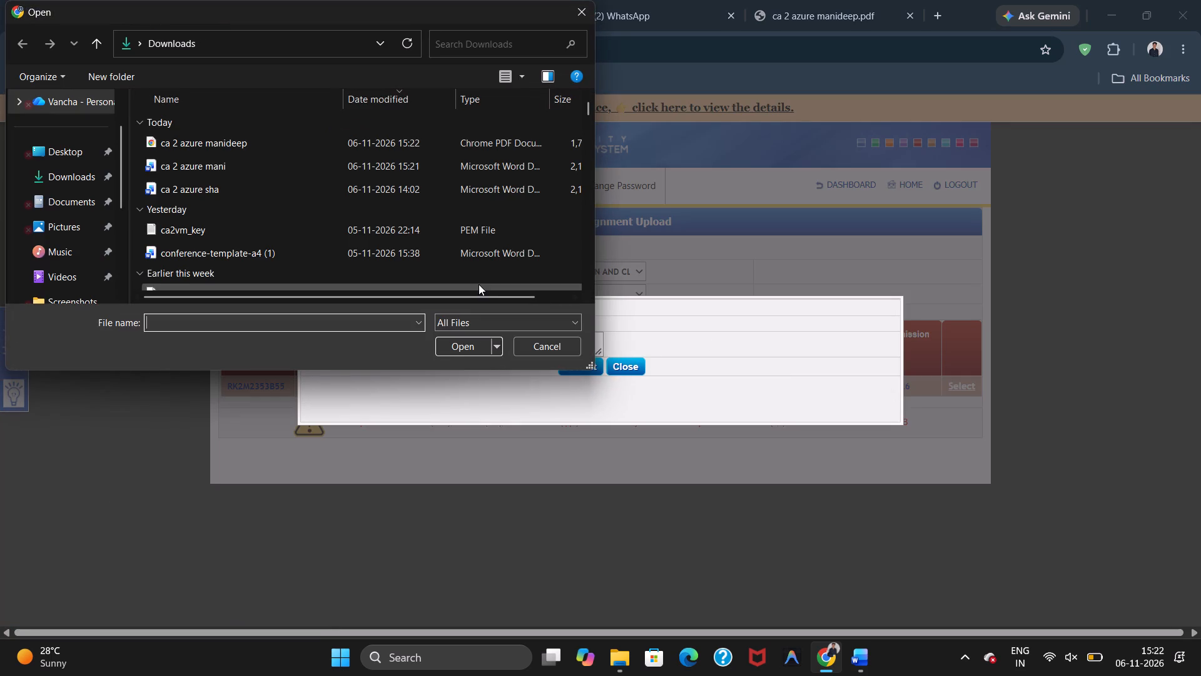
click(293, 135)
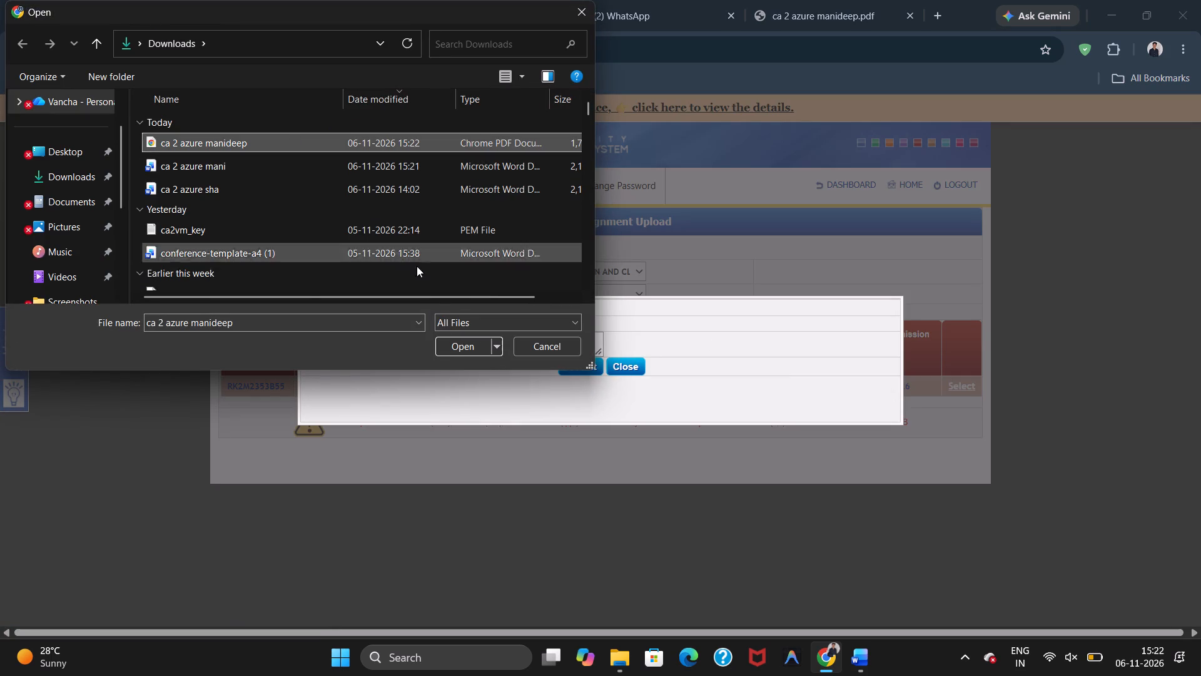
click(455, 346)
click(580, 371)
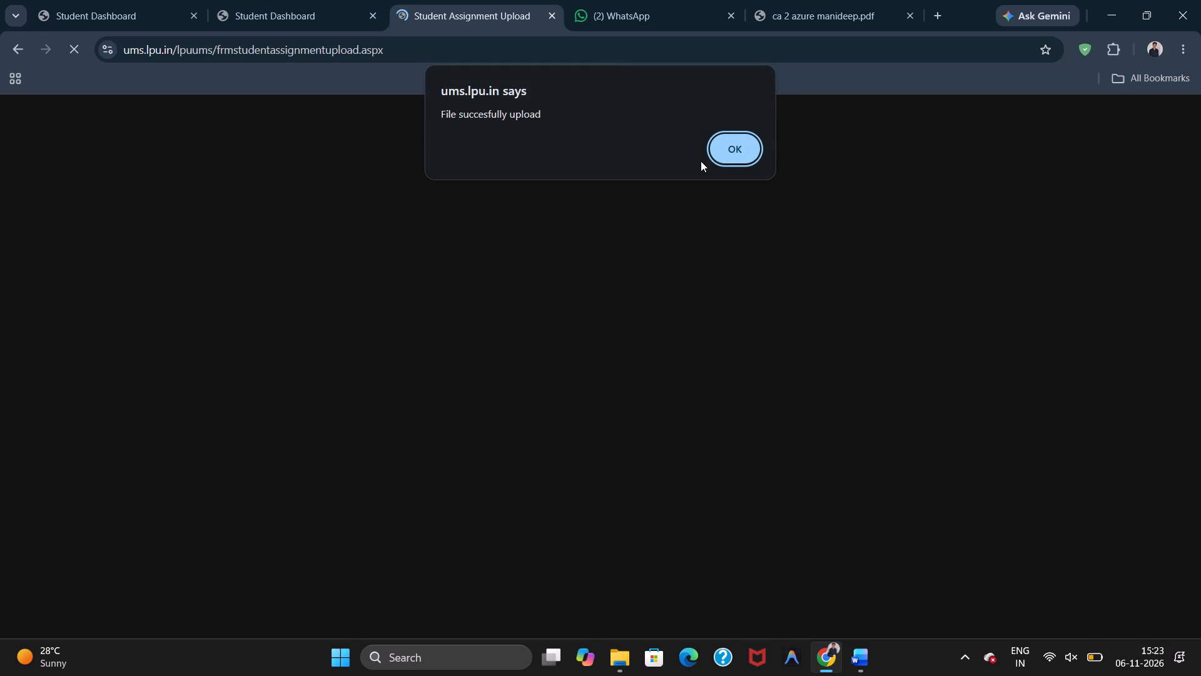
Acknowledge the file upload message for the BYOD-Practical 2 submission.
click(747, 150)
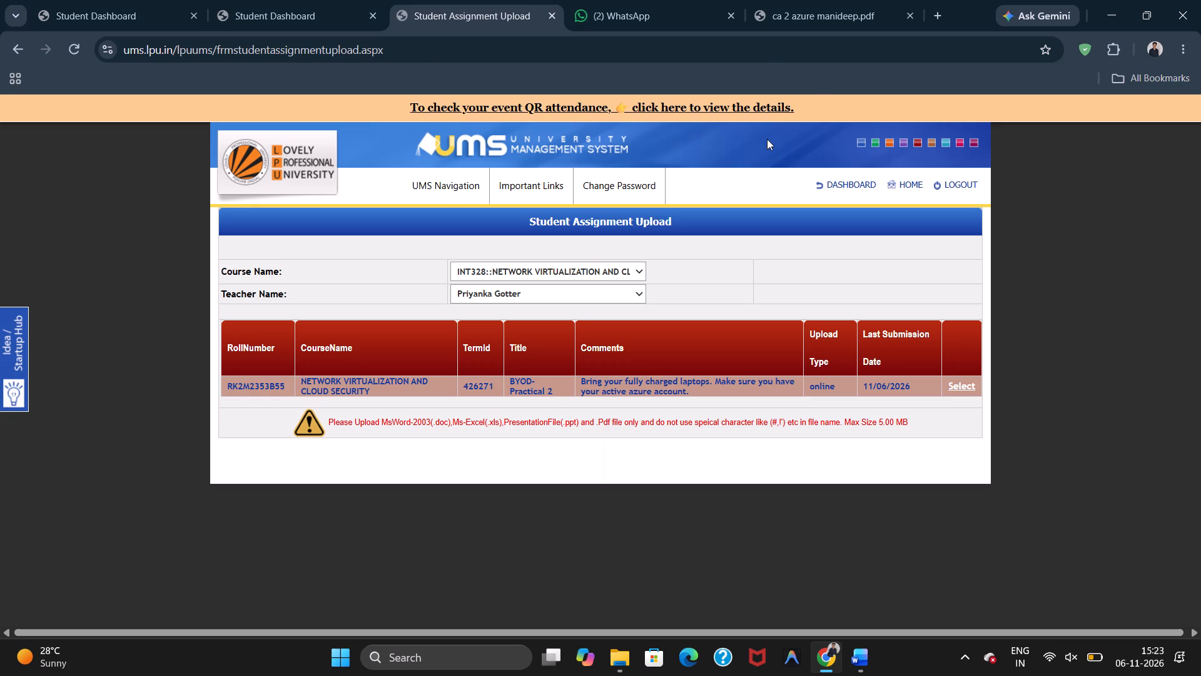
Close the Chrome browser window and the Word document holding the Azure screenshots.
click(1200, 0)
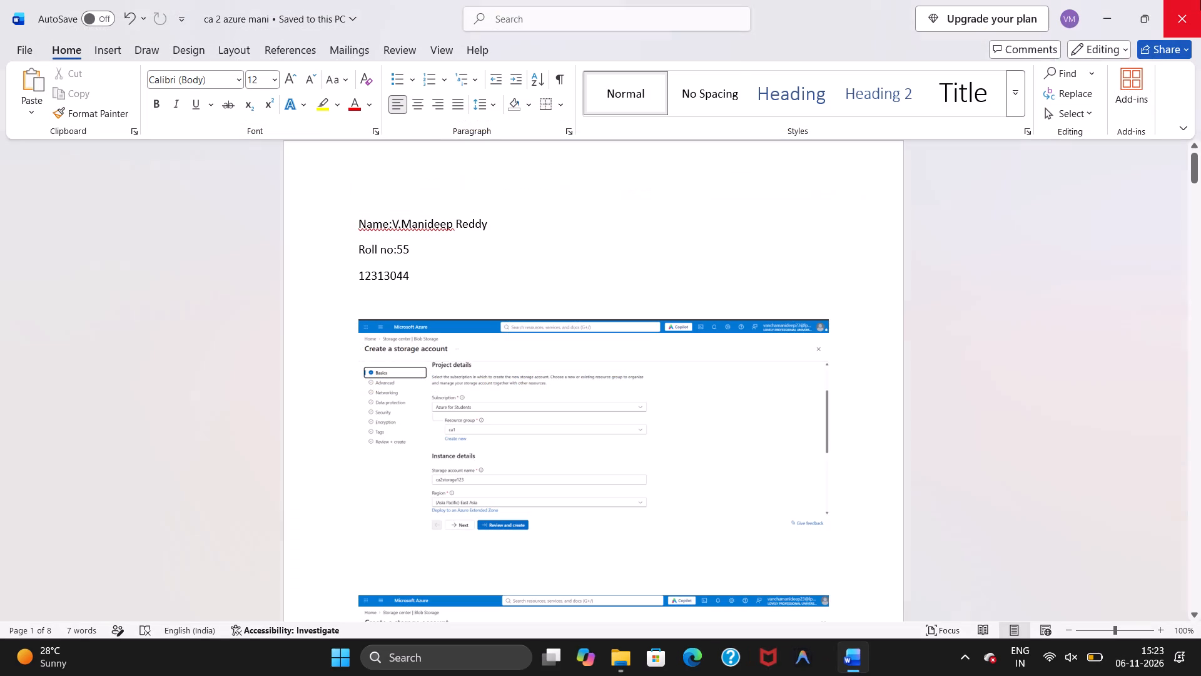
click(1200, 0)
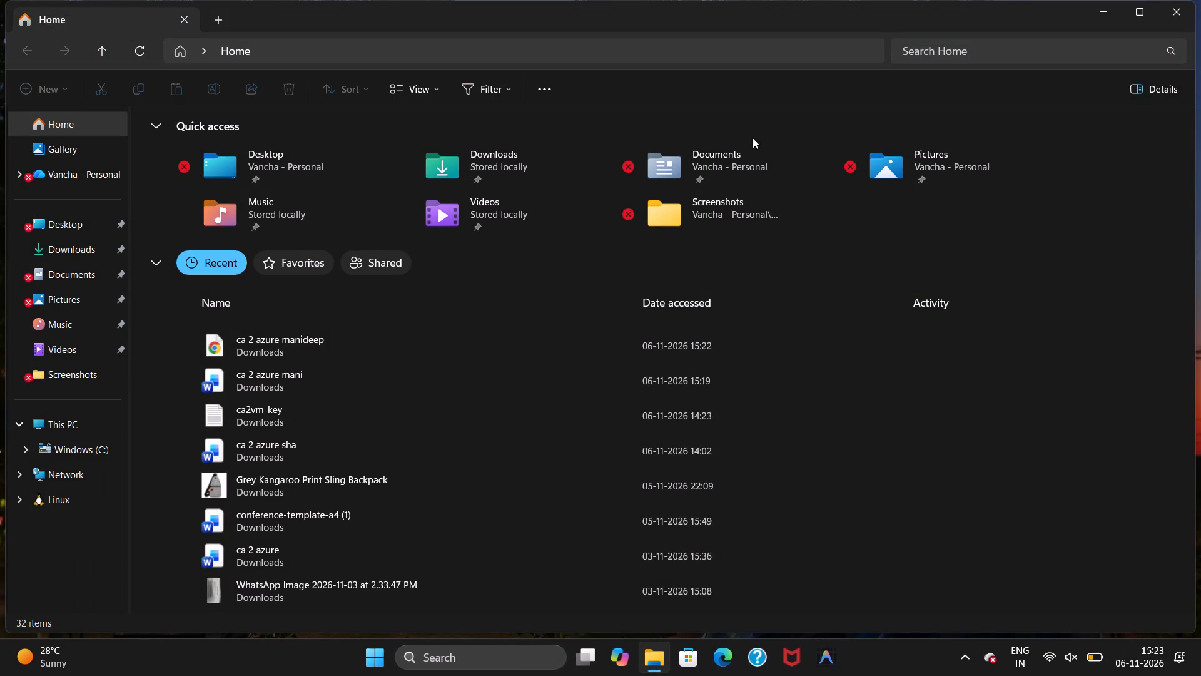